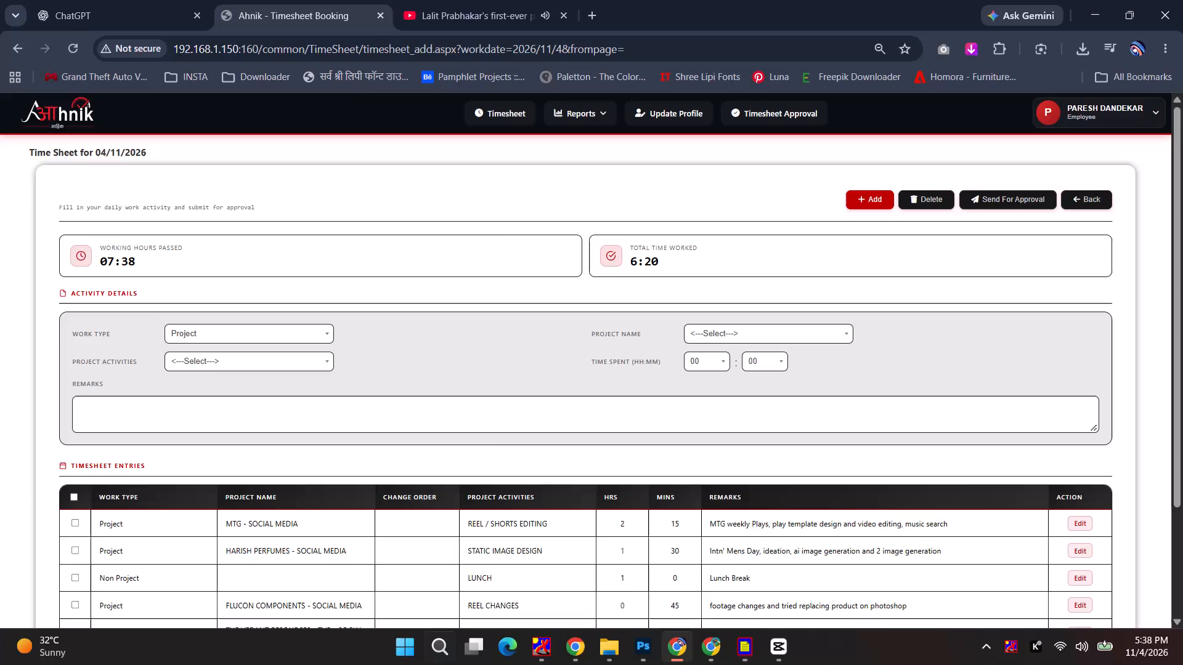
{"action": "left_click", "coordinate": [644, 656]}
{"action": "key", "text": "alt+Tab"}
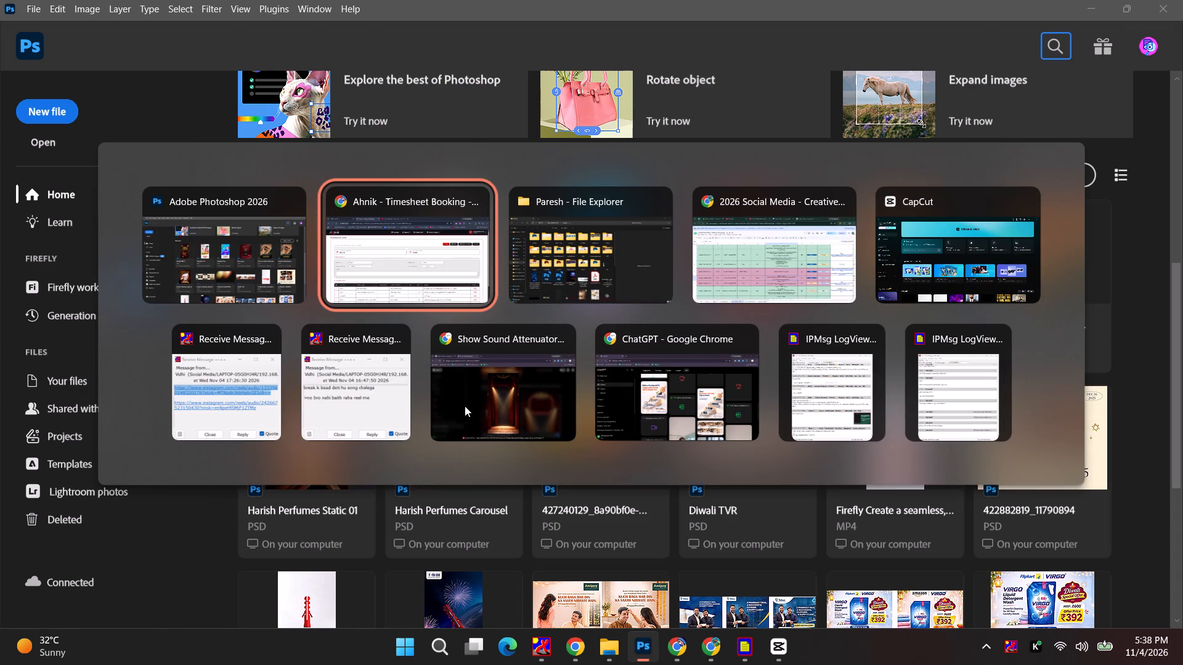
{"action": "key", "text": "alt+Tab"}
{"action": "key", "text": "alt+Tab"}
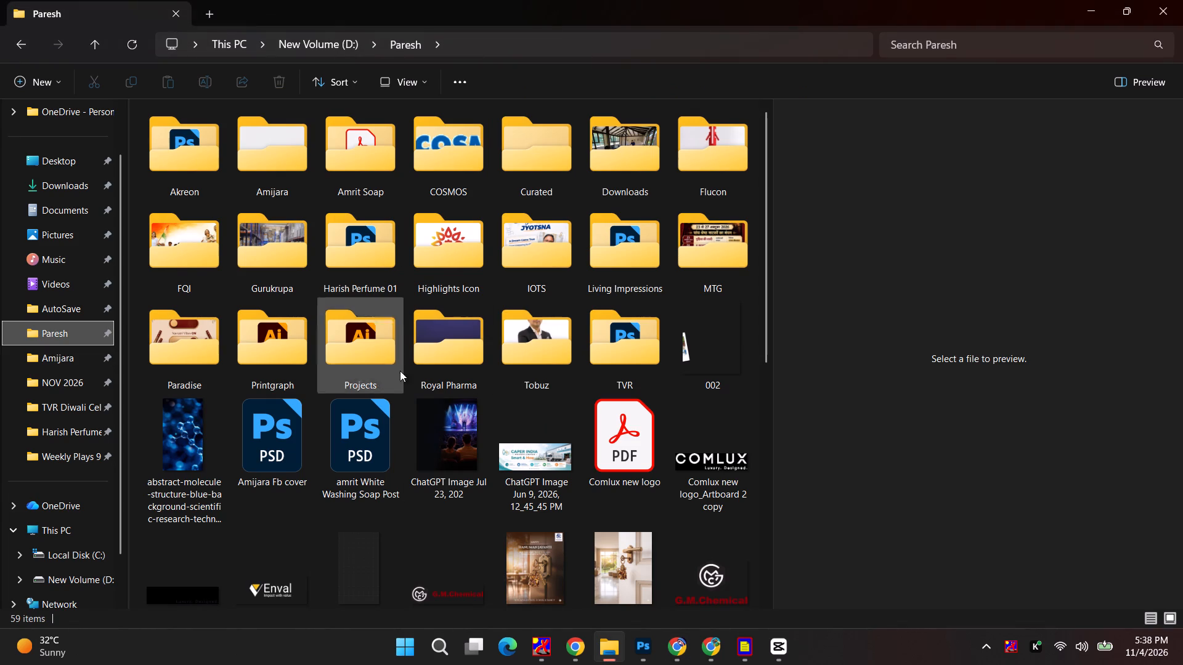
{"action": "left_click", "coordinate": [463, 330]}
{"action": "key", "text": "alt+Tab"}
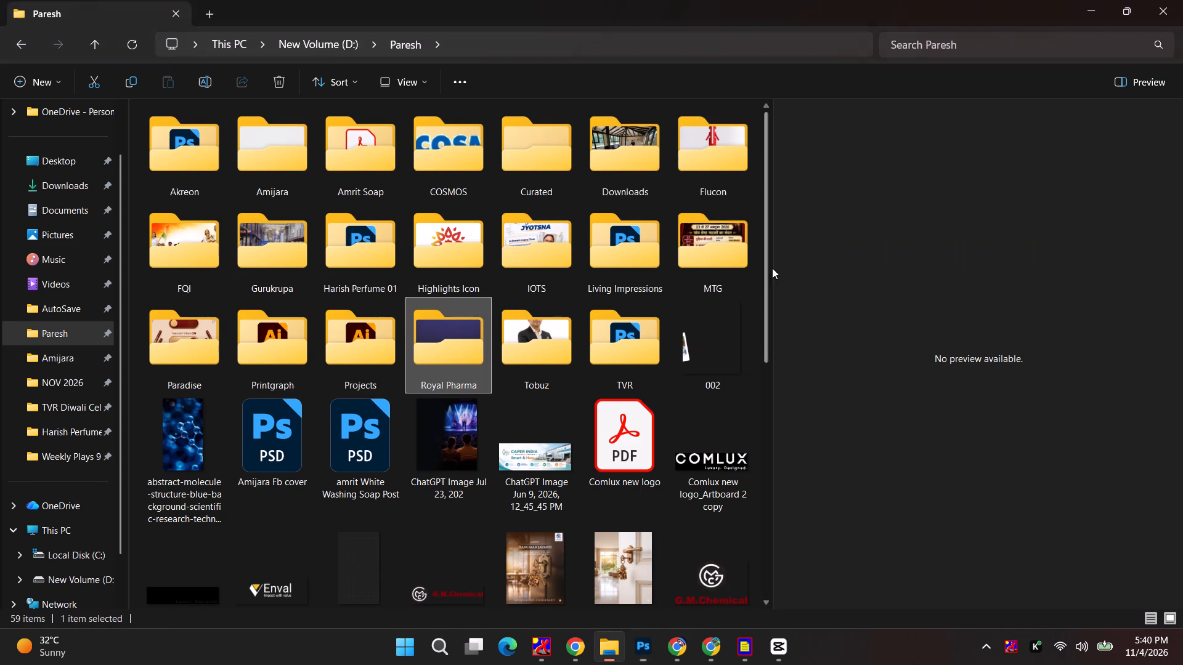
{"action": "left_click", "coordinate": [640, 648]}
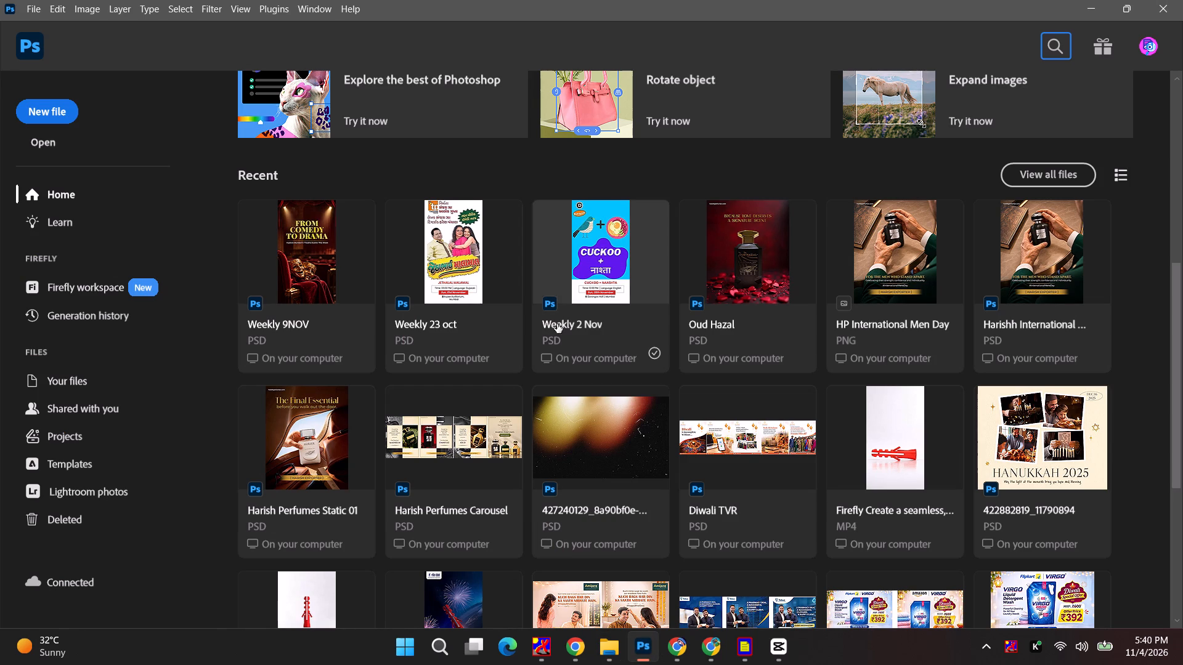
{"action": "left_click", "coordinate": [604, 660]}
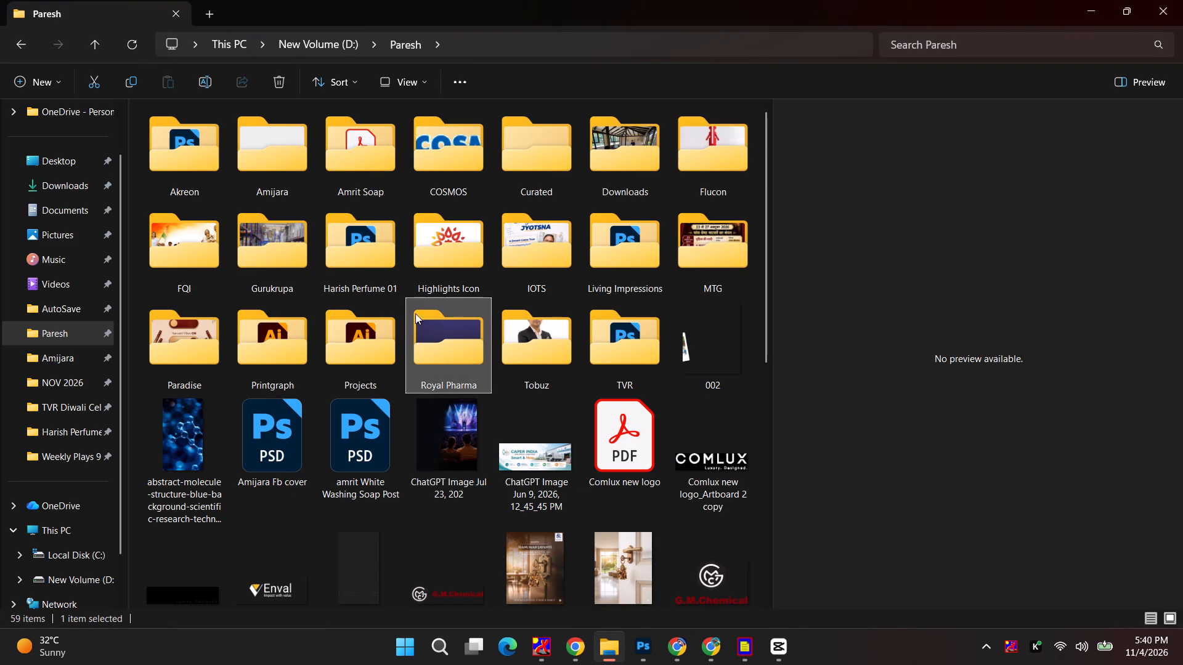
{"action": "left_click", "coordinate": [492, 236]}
Switch to the 2026 Social Media - Creative Designing sheet and examine the unfinished IOTS and Tobuz tasks in November 2026.
{"action": "key", "text": "alt+Tab"}
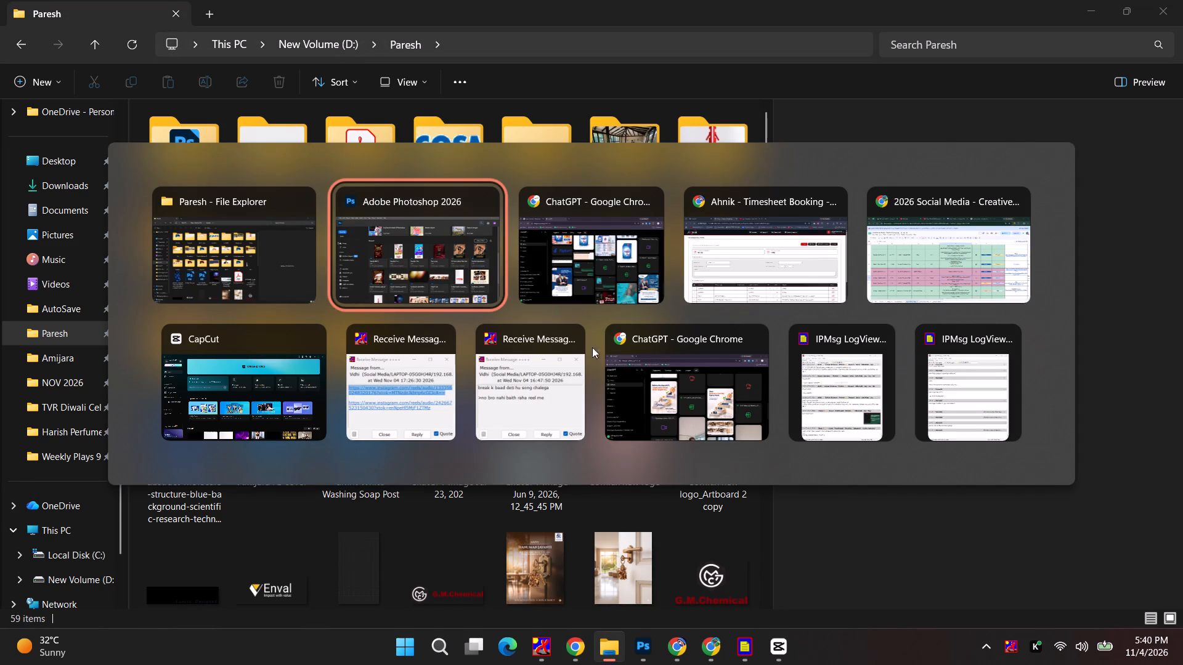
{"action": "left_click", "coordinate": [563, 342], "text": "alt"}
{"action": "left_click", "coordinate": [945, 240], "text": "alt"}
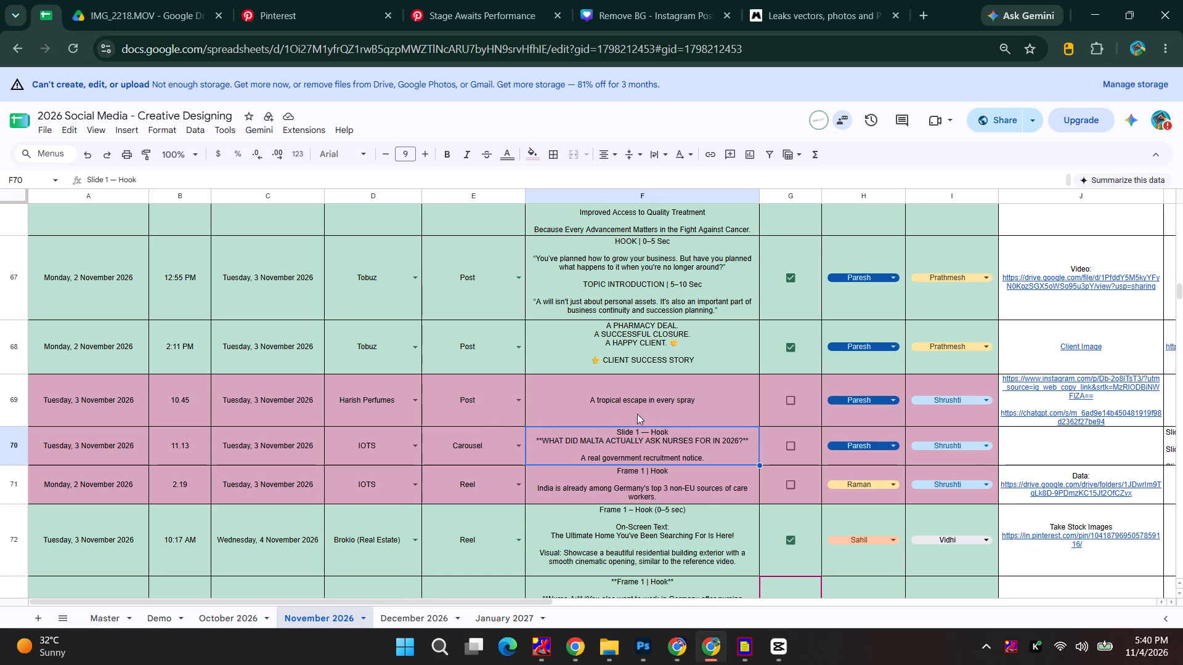
{"action": "left_click", "coordinate": [787, 455]}
{"action": "left_click", "coordinate": [396, 454]}
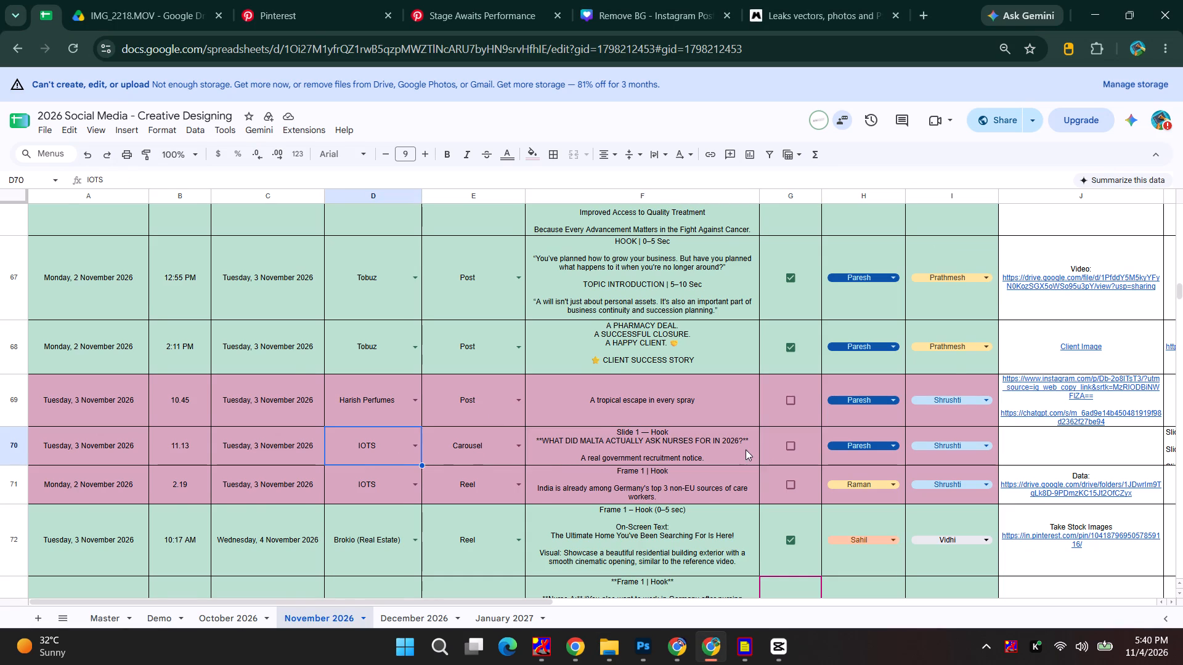
{"action": "scroll", "coordinate": [746, 449], "scroll_direction": "down", "scroll_amount": 5}
{"action": "left_click", "coordinate": [664, 333]}
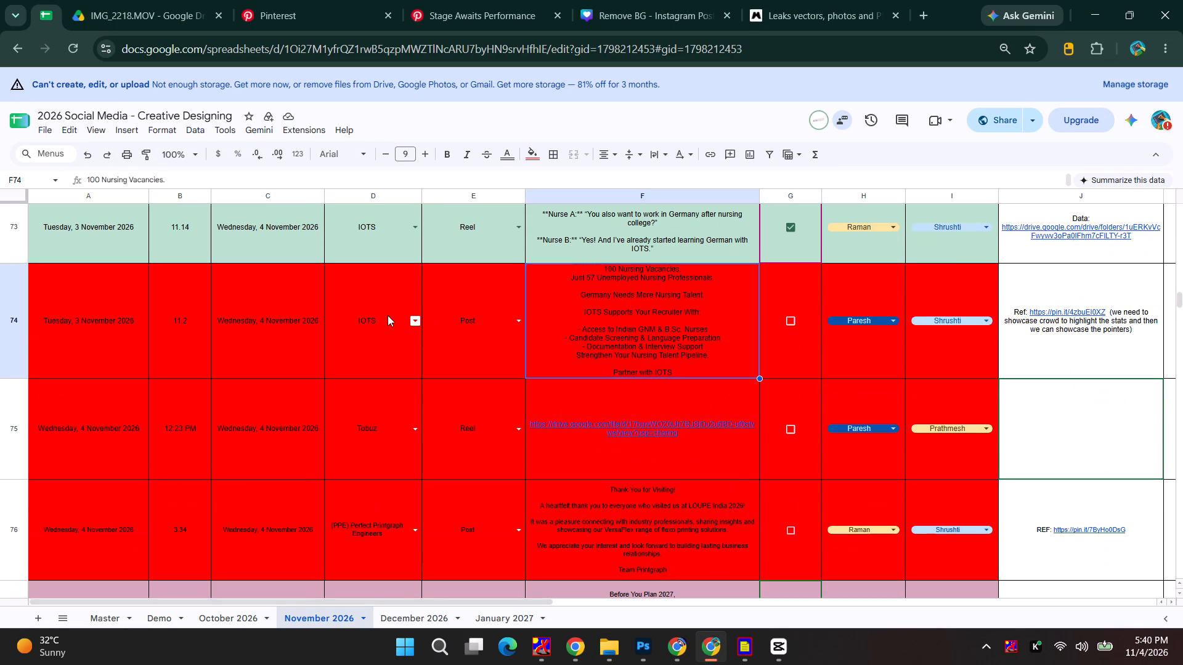
{"action": "left_click", "coordinate": [388, 315]}
{"action": "left_click", "coordinate": [1055, 331]}
{"action": "scroll", "coordinate": [722, 377], "scroll_direction": "down", "scroll_amount": 4}
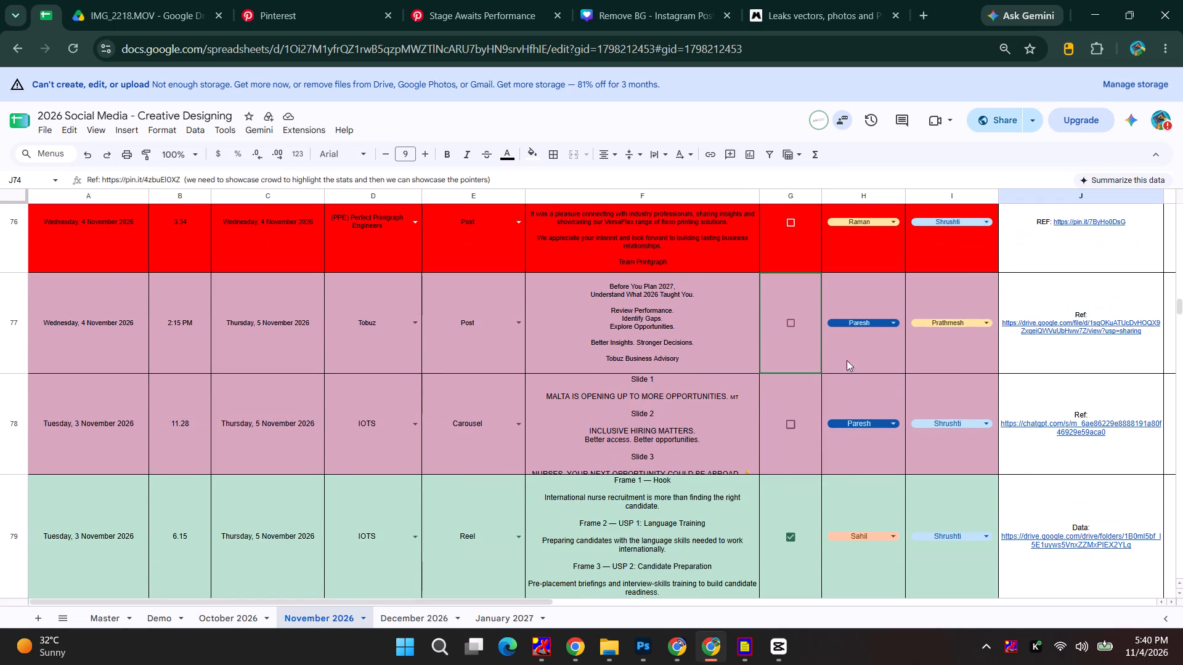
Open the Drive reference image linked in row 77, the Tobuz post requested on 4 November 2026.
{"action": "left_click", "coordinate": [673, 335]}
{"action": "left_click", "coordinate": [1047, 318]}
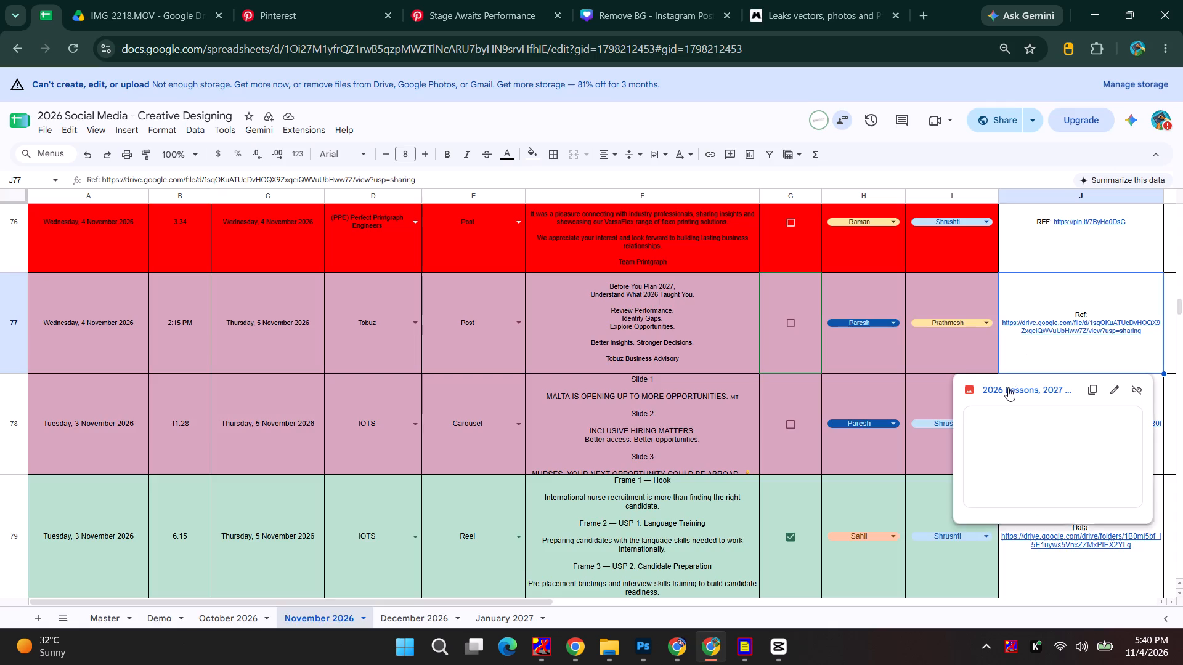
{"action": "left_click", "coordinate": [1007, 390]}
Copy the full post text from row 77, starting "Before You Plan 2027", and return to the Drive reference image.
{"action": "left_click", "coordinate": [47, 0]}
{"action": "double_click", "coordinate": [672, 302]}
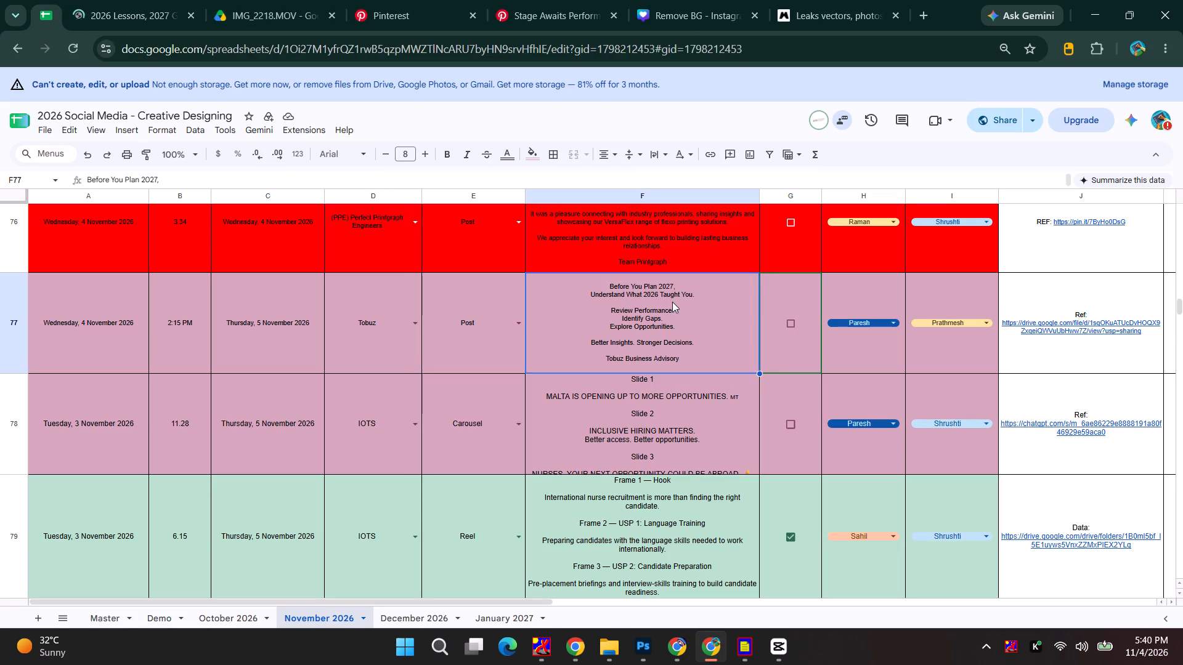
{"action": "key", "text": "ctrl+a"}
{"action": "key", "text": "ctrl+c"}
{"action": "left_click", "coordinate": [68, 0]}
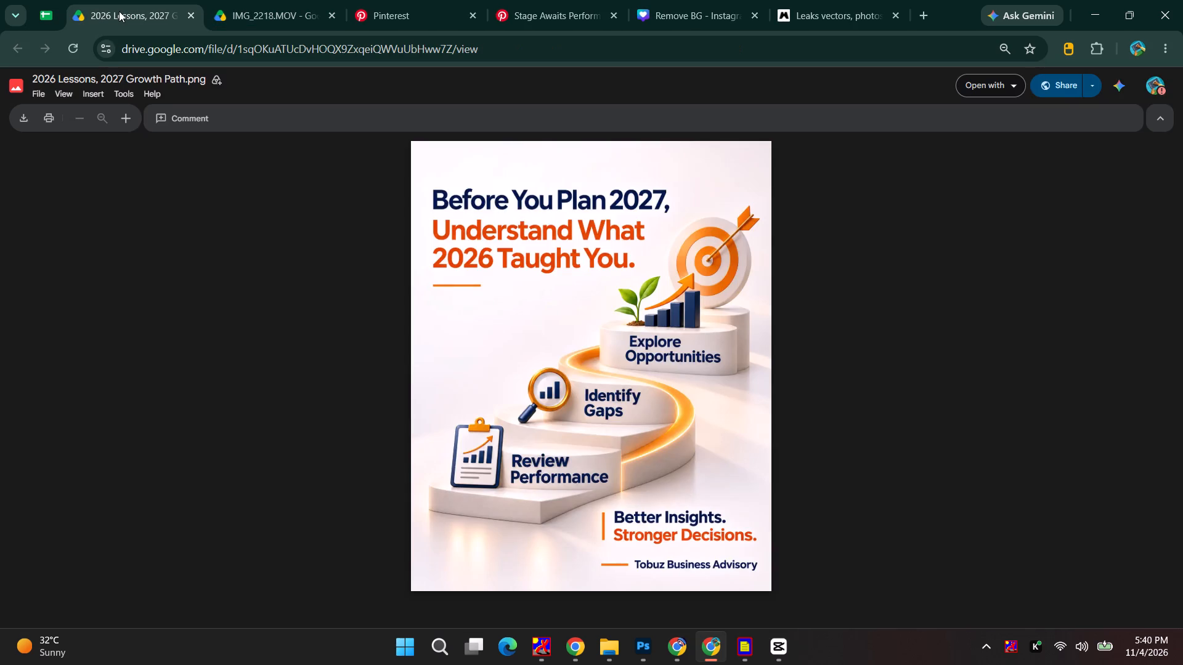
{"action": "left_click", "coordinate": [119, 11]}
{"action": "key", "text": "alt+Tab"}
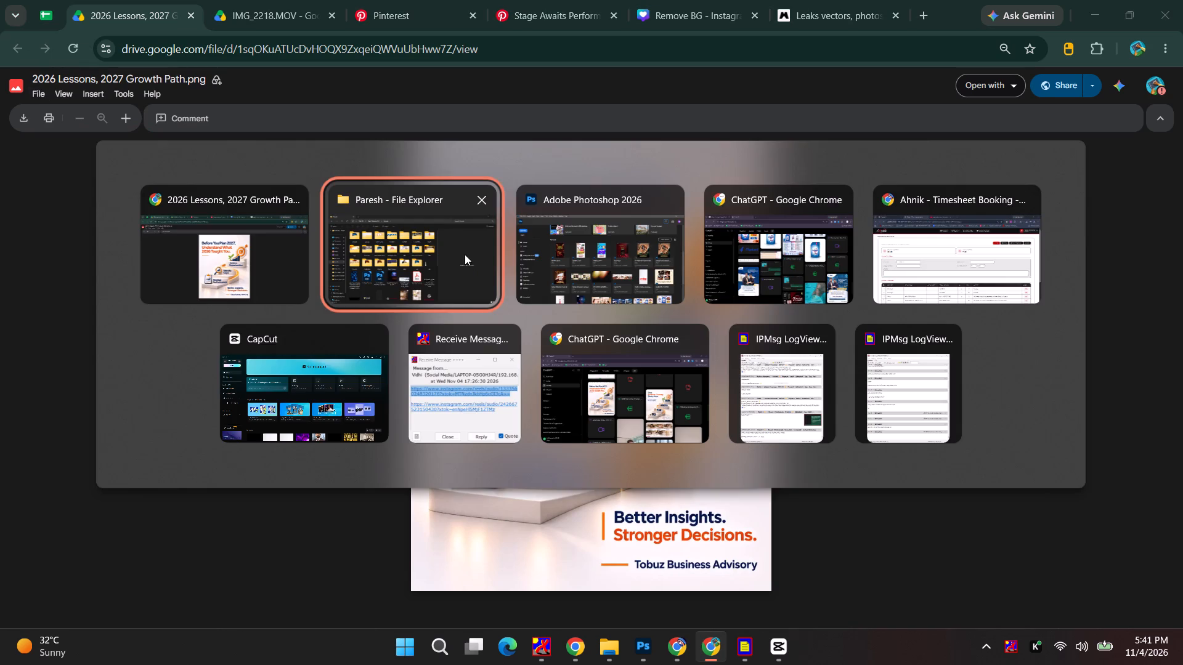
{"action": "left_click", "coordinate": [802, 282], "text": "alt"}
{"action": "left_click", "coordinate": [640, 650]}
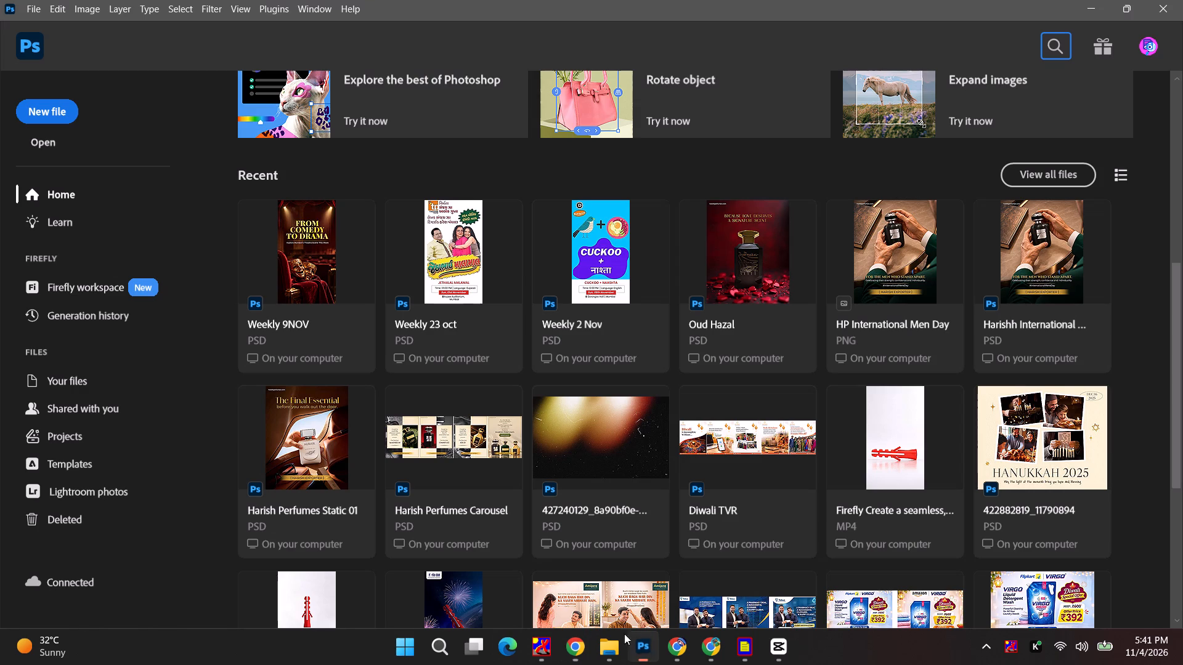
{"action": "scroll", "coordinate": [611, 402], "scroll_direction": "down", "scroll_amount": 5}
Switch to File Explorer, open the Nov 2026 subfolder of the Tobuz folder, and check the Tobuz Client Review PSD.
{"action": "key", "text": "alt+Tab"}
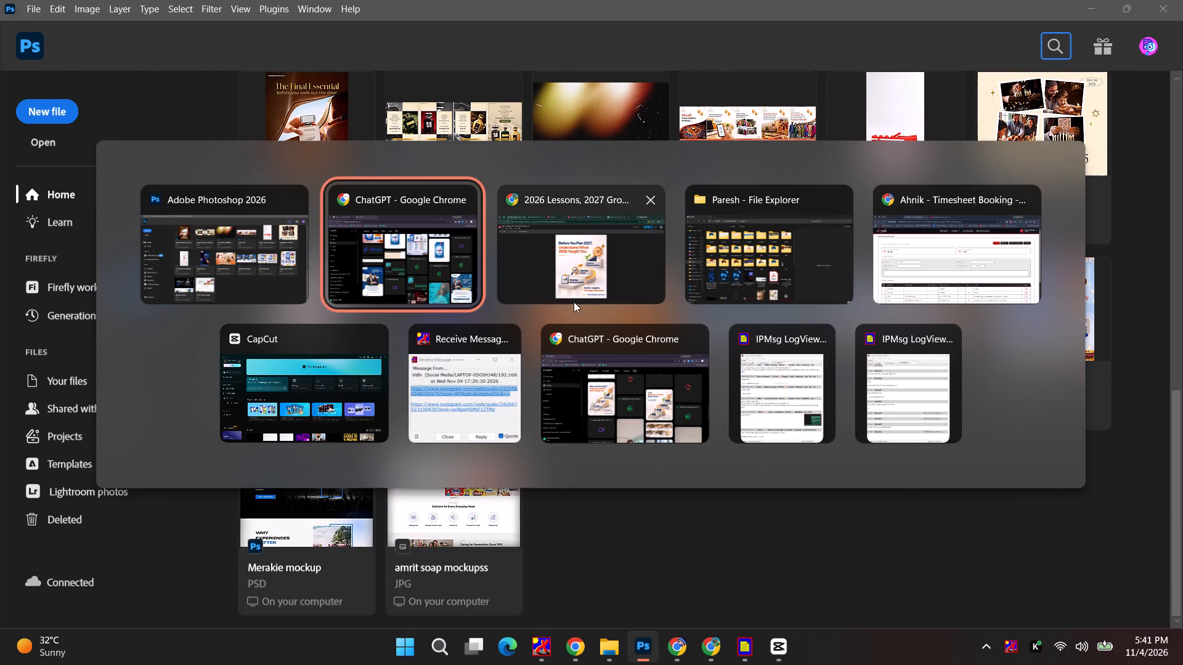
{"action": "left_click", "coordinate": [747, 273], "text": "alt"}
{"action": "left_click", "coordinate": [441, 369]}
{"action": "double_click", "coordinate": [563, 360]}
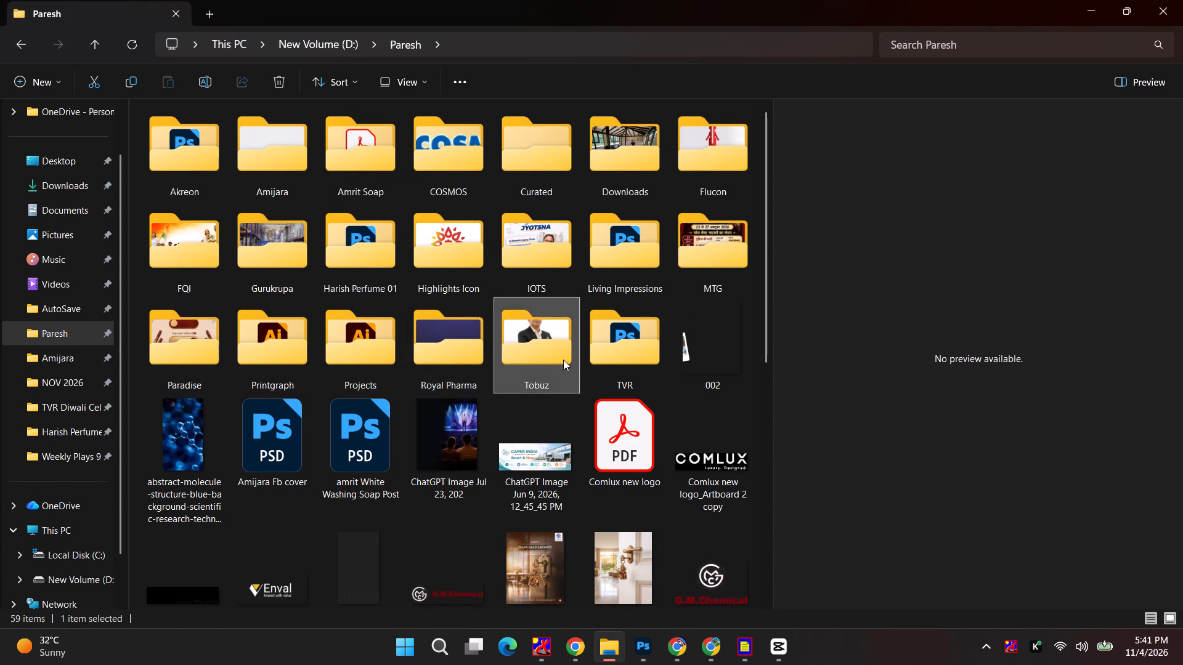
{"action": "left_click", "coordinate": [503, 166]}
{"action": "double_click", "coordinate": [615, 201]}
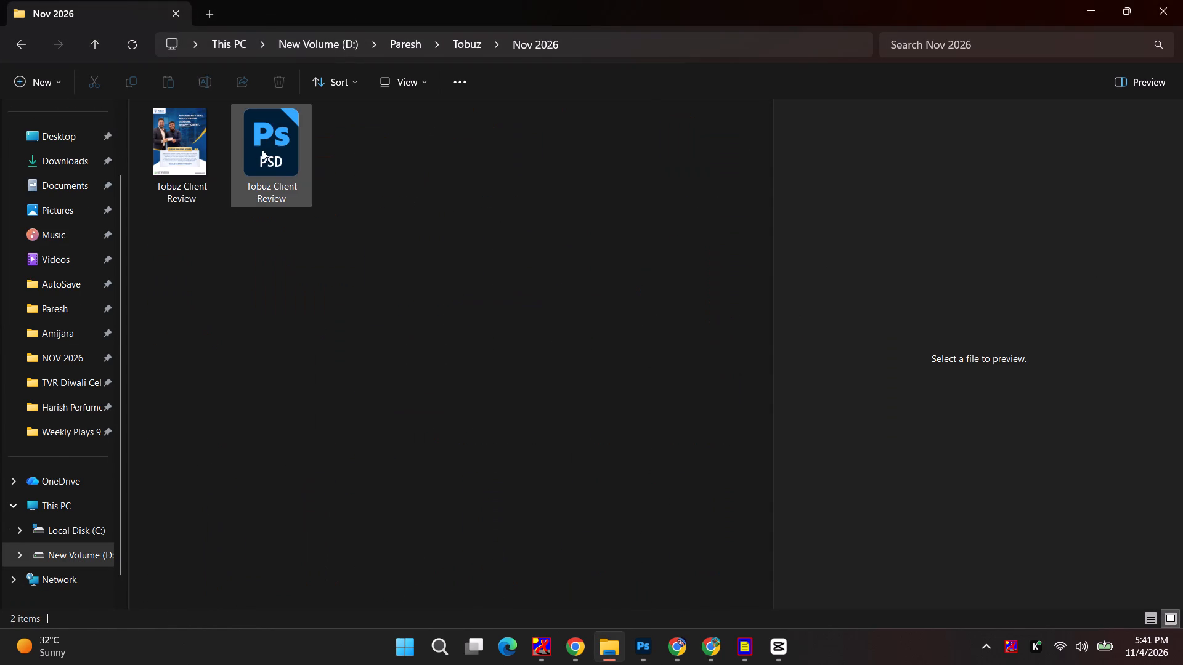
{"action": "left_click", "coordinate": [250, 150]}
Go to Tobuz's Oct 2026 folder, look over the existing Tobuz designs, and open the Tobuz GYM PSD in Photoshop.
{"action": "left_click", "coordinate": [457, 40]}
{"action": "double_click", "coordinate": [724, 203]}
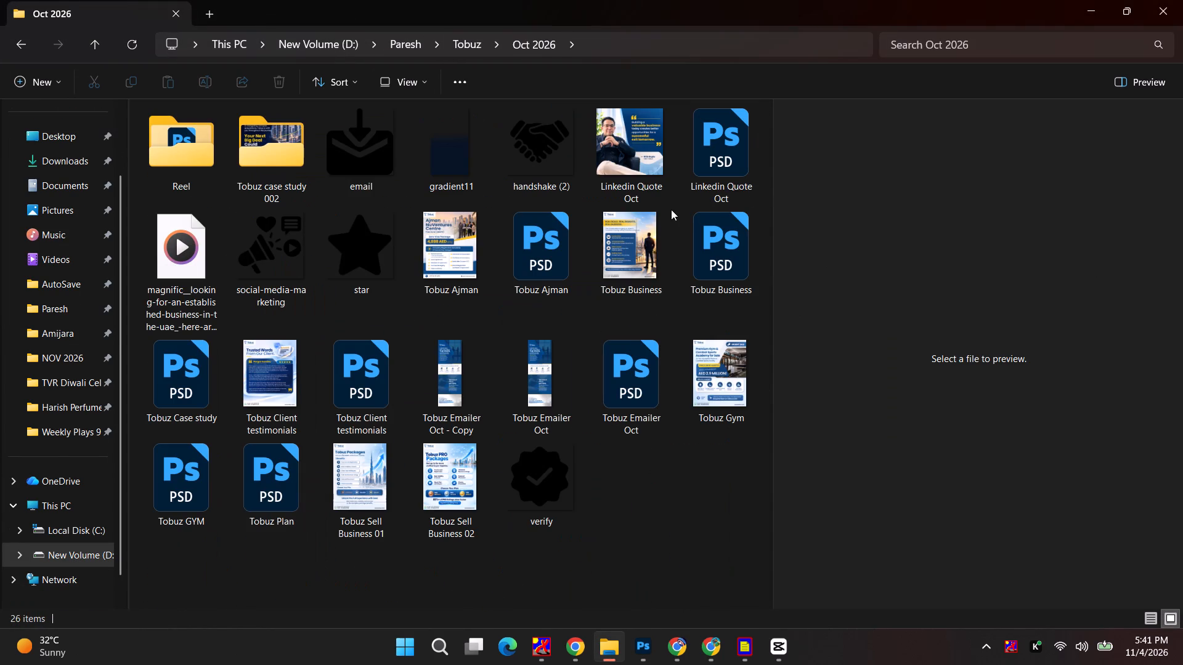
{"action": "left_click", "coordinate": [457, 485]}
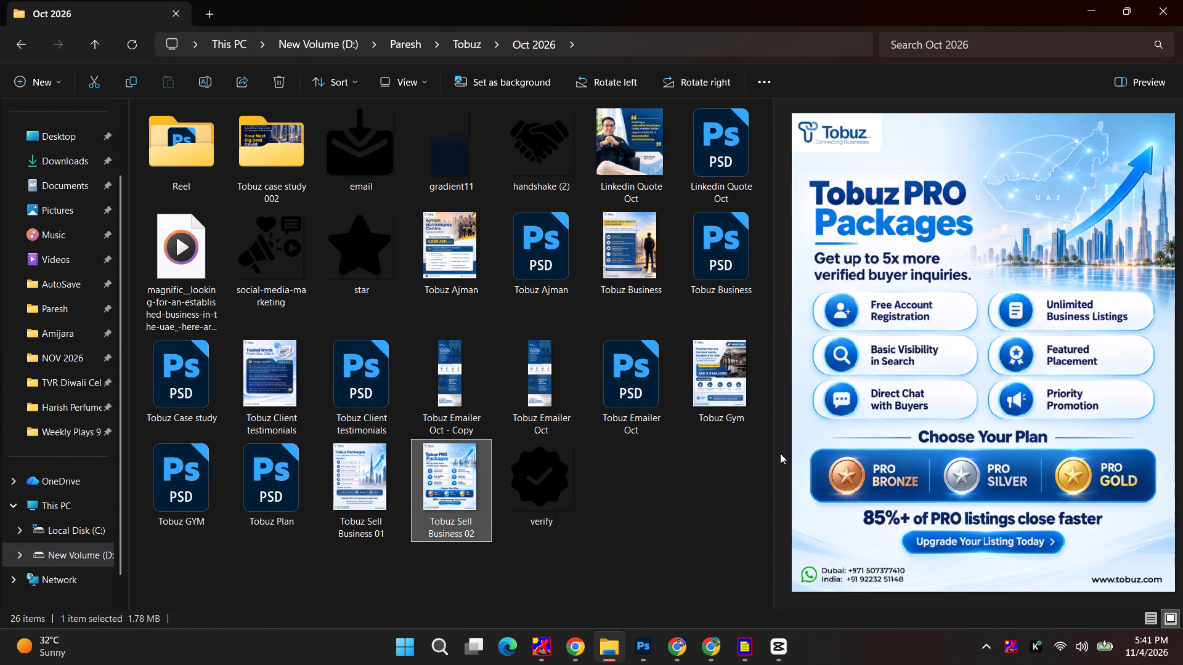
{"action": "left_click", "coordinate": [251, 506]}
{"action": "left_click", "coordinate": [169, 498]}
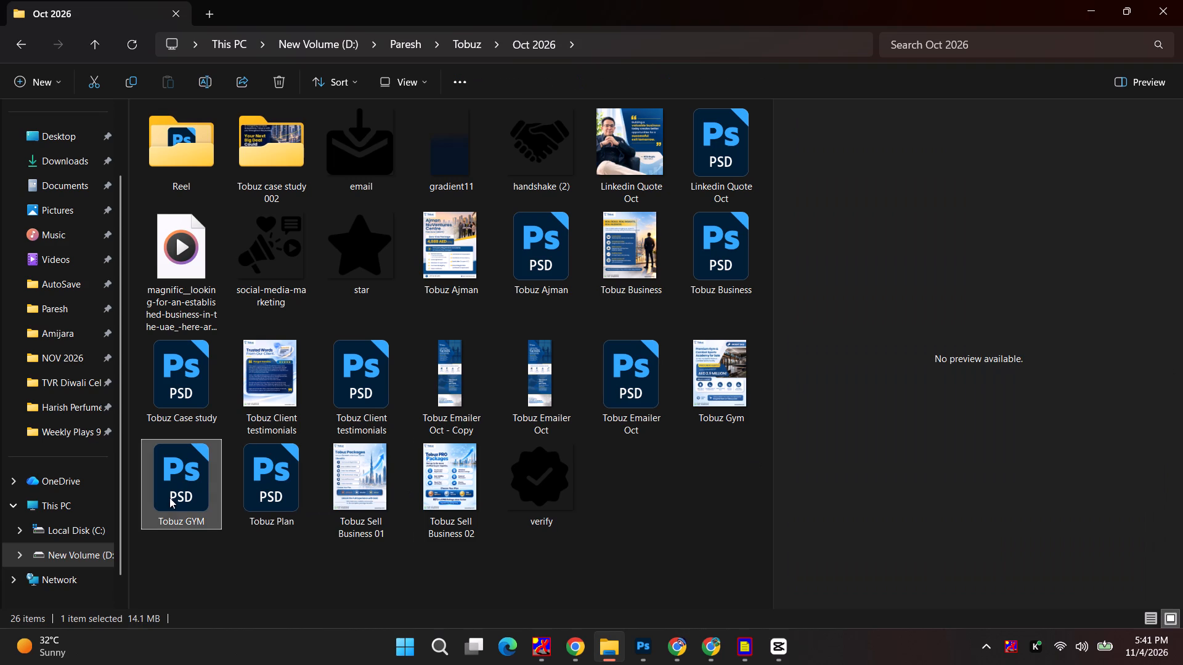
{"action": "double_click", "coordinate": [196, 486]}
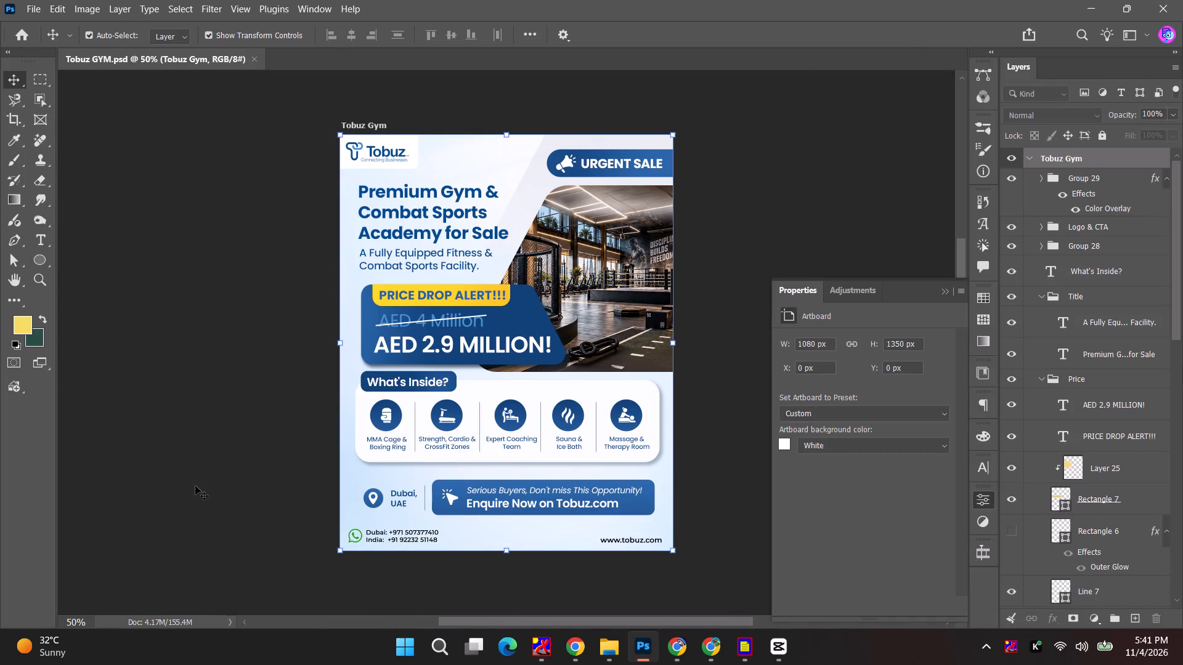
Close the Tobuz GYM design and check the Tobuz Emailer Oct and Tobuz Business PSDs from Oct 2026, closing each.
{"action": "key", "text": "ctrl+w"}
{"action": "key", "text": "alt+Tab"}
{"action": "left_click", "coordinate": [681, 398]}
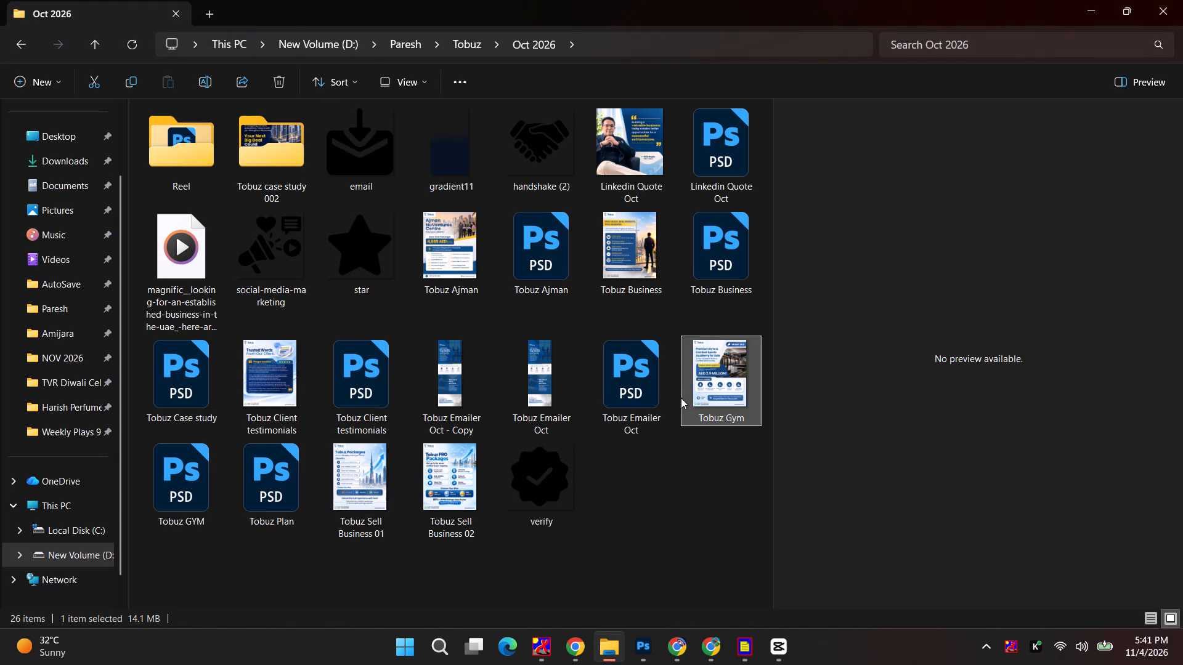
{"action": "double_click", "coordinate": [644, 389]}
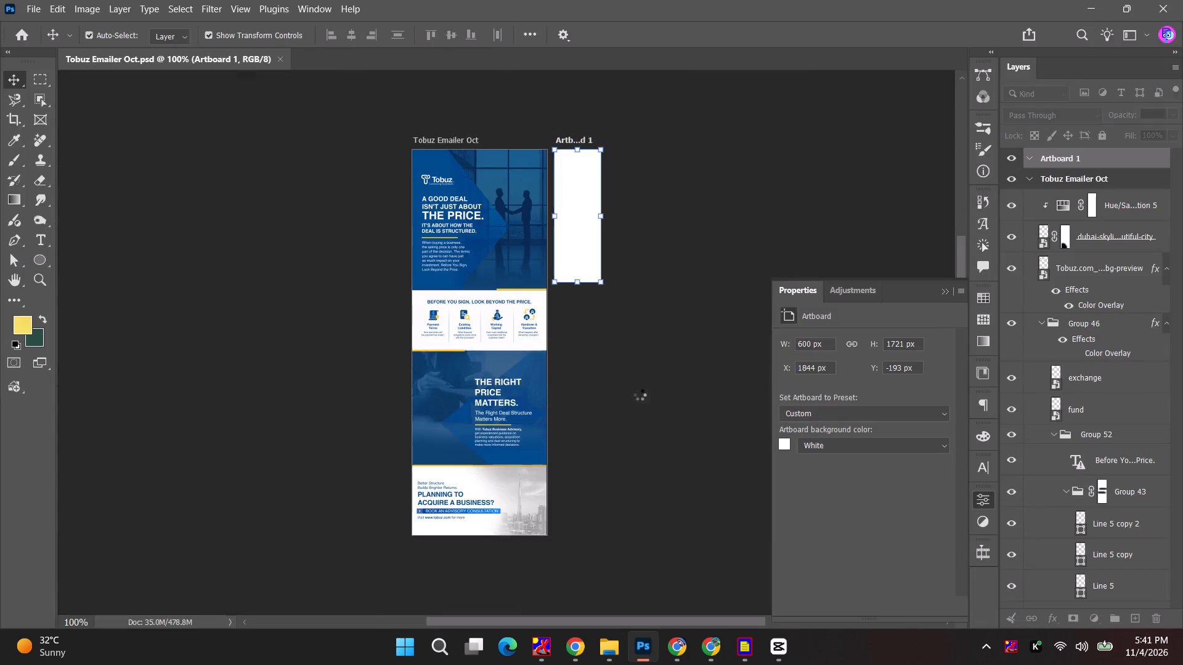
{"action": "key", "text": "ctrl+w"}
{"action": "key", "text": "alt+Tab"}
{"action": "left_click", "coordinate": [341, 405]}
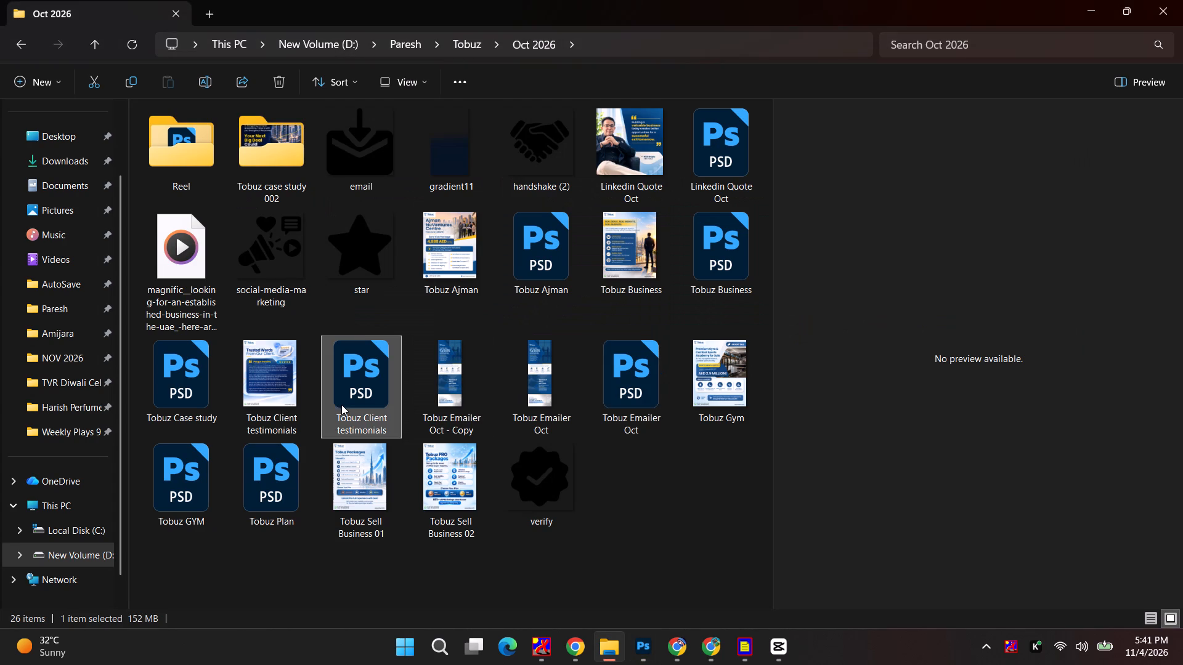
{"action": "double_click", "coordinate": [725, 269]}
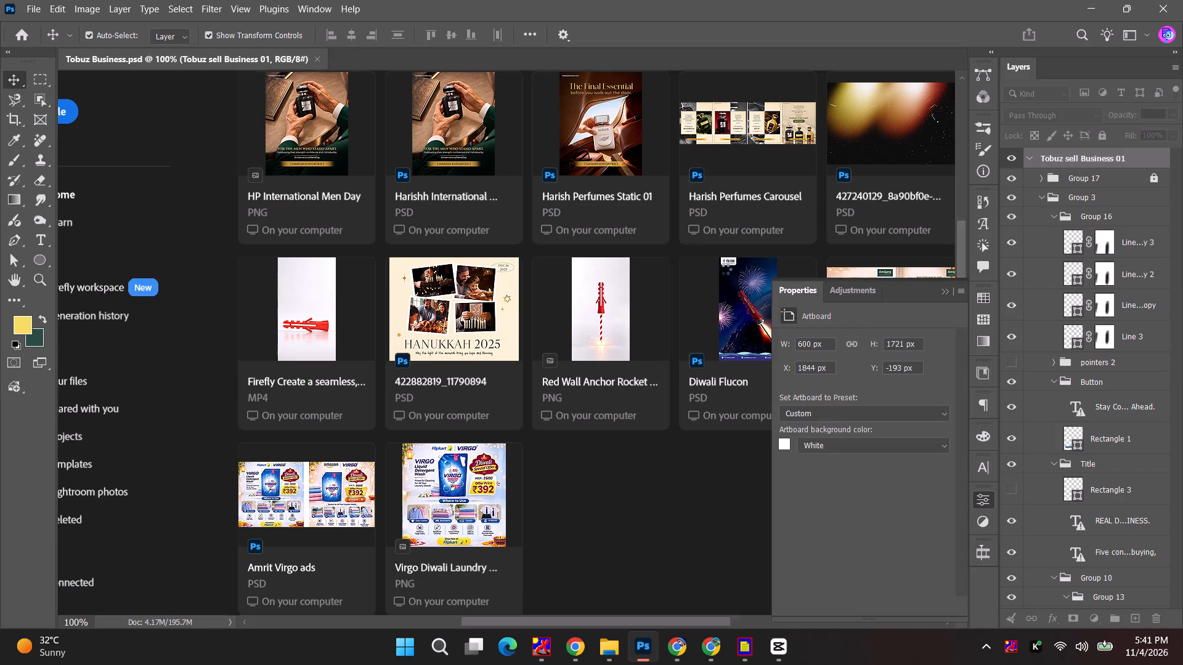
{"action": "key", "text": "ctrl+w"}
{"action": "key", "text": "alt+Tab"}
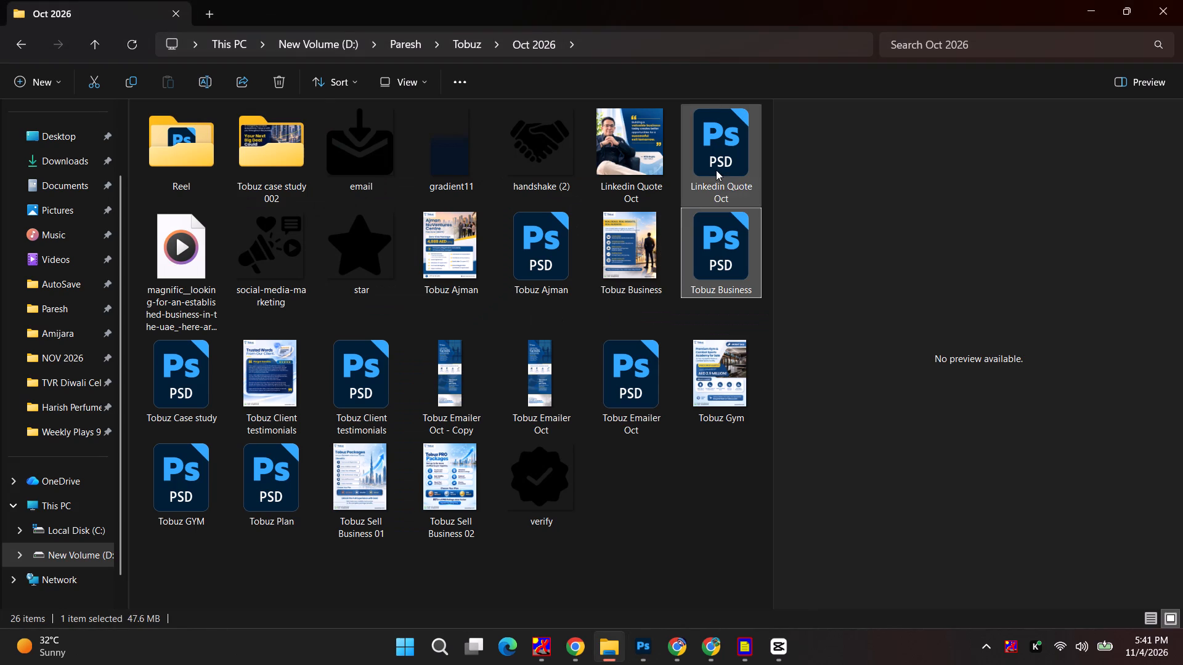
Check the Linkedin Quote Oct, Tobuz Case study and Tobuz GYM PSDs from the Oct 2026 folder, closing each one.
{"action": "double_click", "coordinate": [716, 170]}
{"action": "key", "text": "ctrl+w"}
{"action": "key", "text": "alt+Tab"}
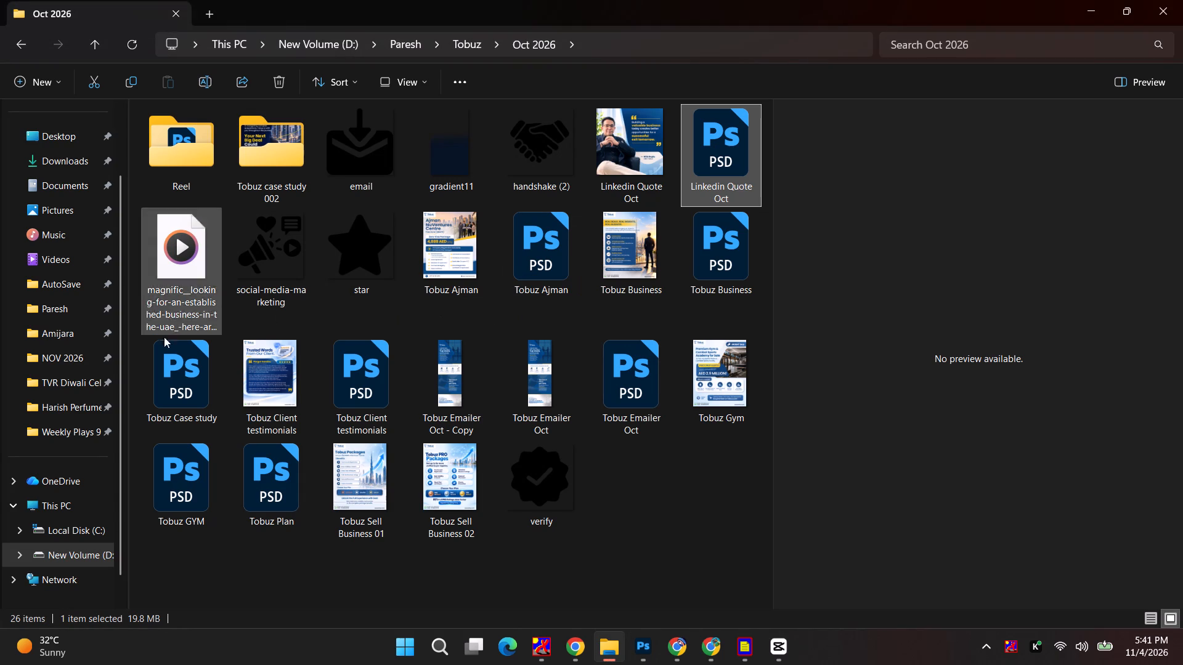
{"action": "double_click", "coordinate": [175, 366]}
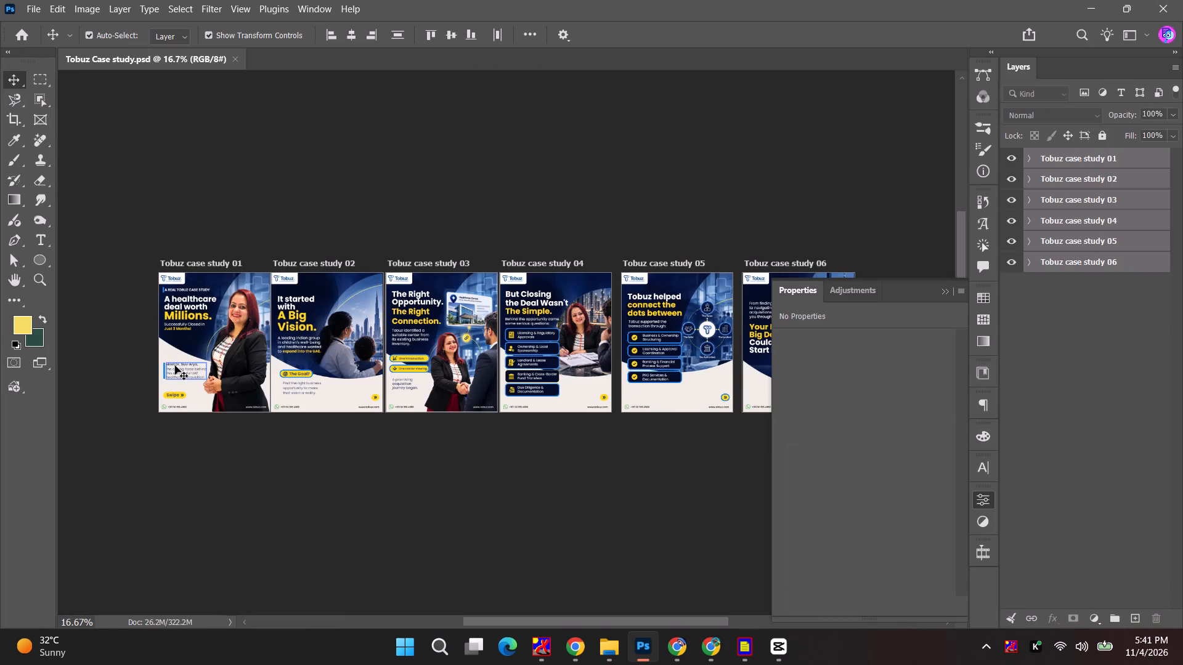
{"action": "key", "text": "ctrl+w"}
{"action": "key", "text": "alt+Tab"}
{"action": "left_click", "coordinate": [243, 482]}
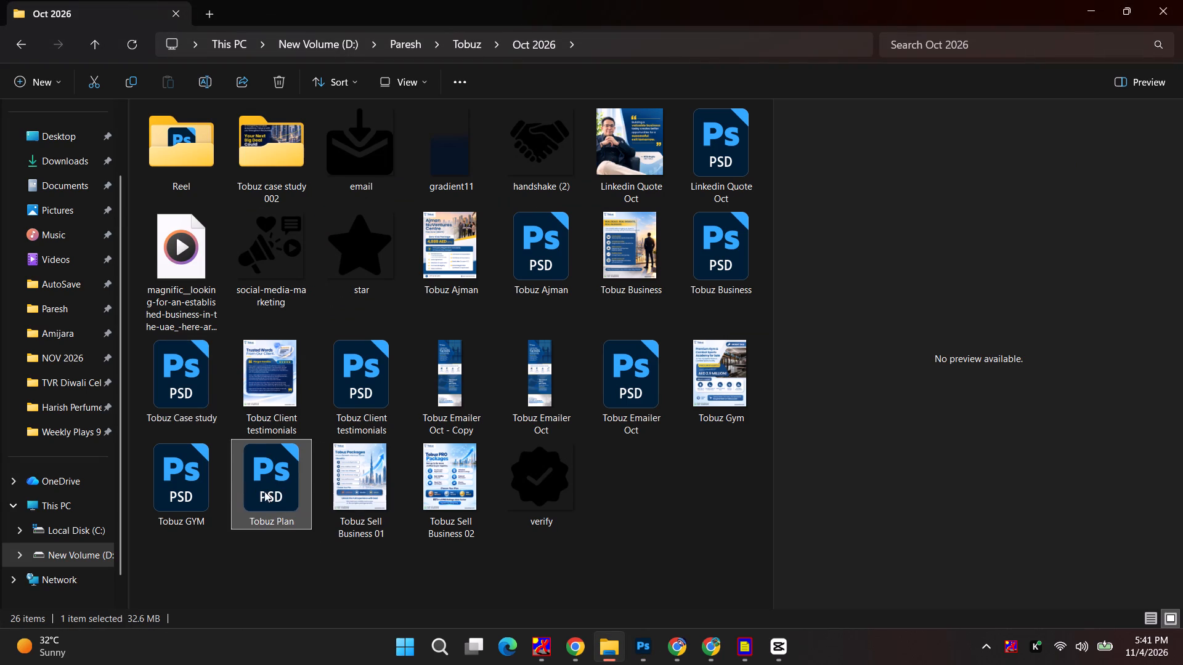
{"action": "double_click", "coordinate": [174, 494]}
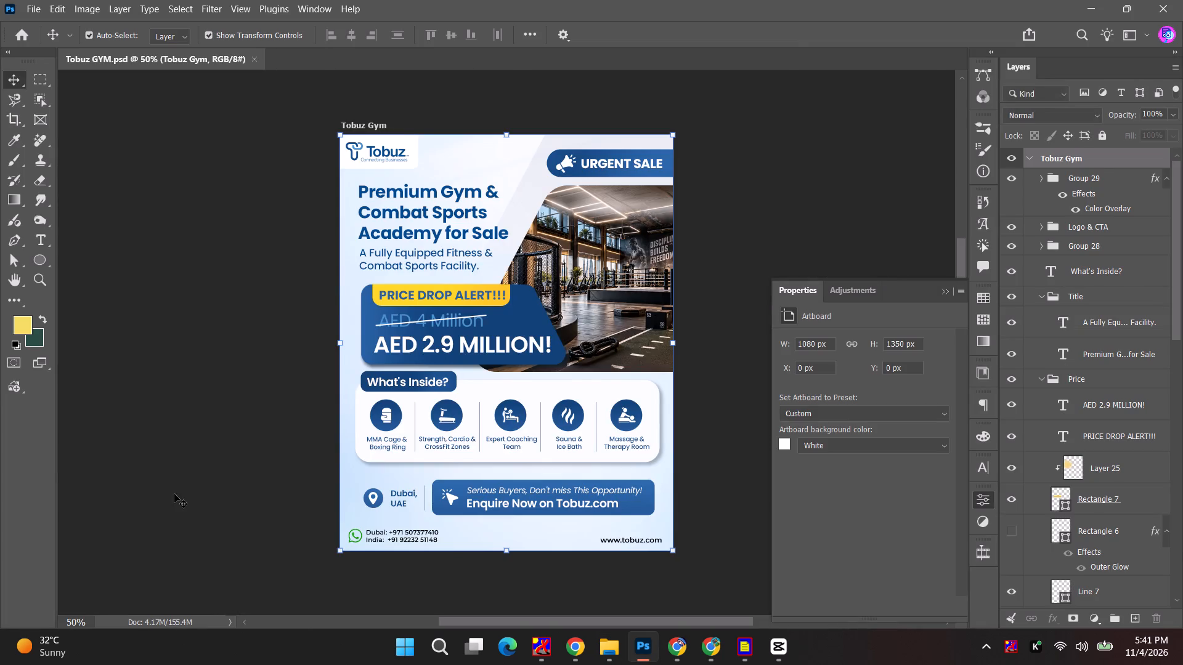
{"action": "key", "text": "ctrl+w"}
{"action": "key", "text": "alt+Tab"}
Open the Tobuz Plan PSD, duplicate its Tobuz Sell Business 01 artboard into a new document, and close the original file.
{"action": "double_click", "coordinate": [287, 466]}
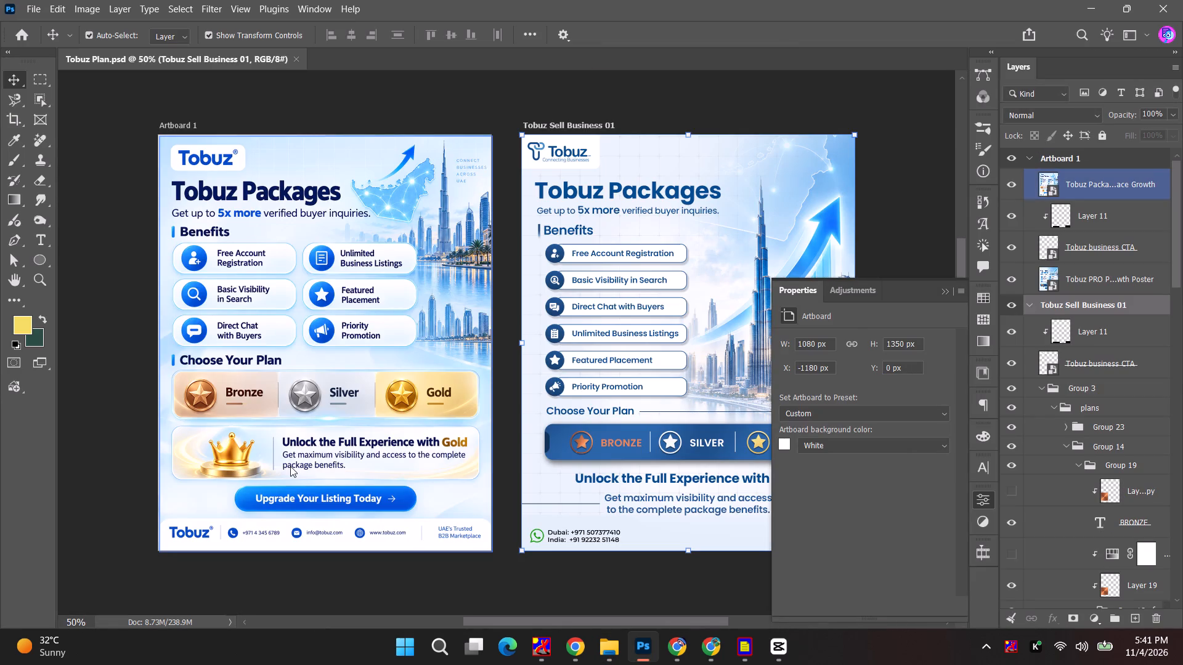
{"action": "left_click", "coordinate": [591, 104]}
{"action": "left_click", "coordinate": [583, 126]}
{"action": "right_click", "coordinate": [1073, 299]}
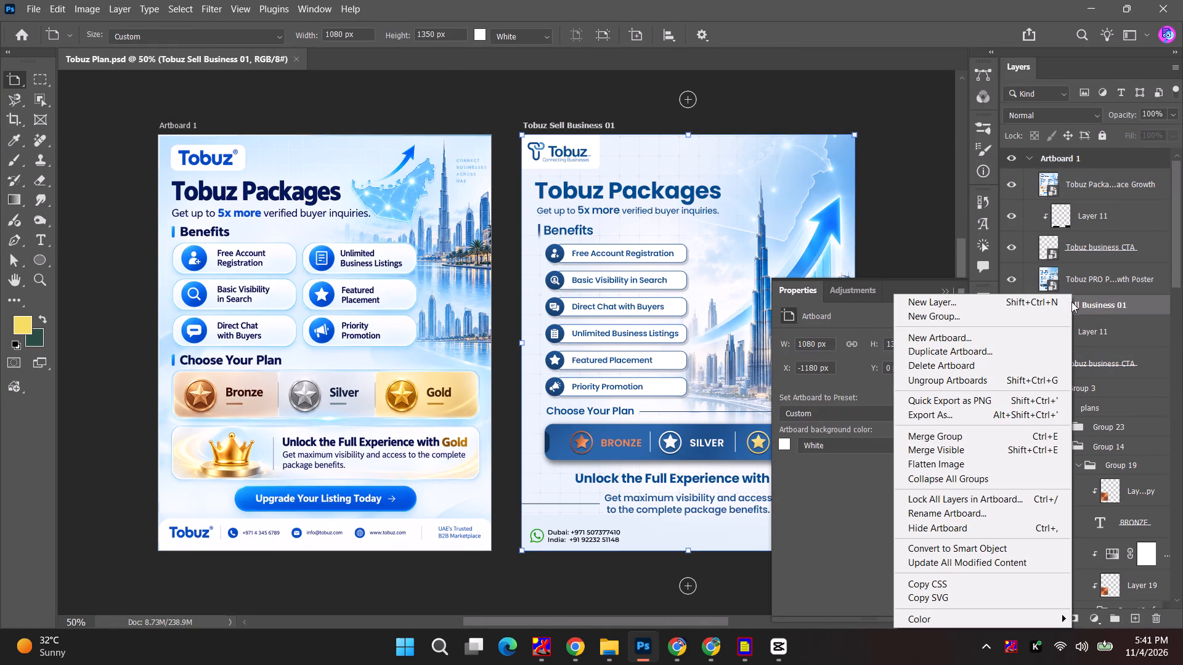
{"action": "left_click", "coordinate": [950, 352]}
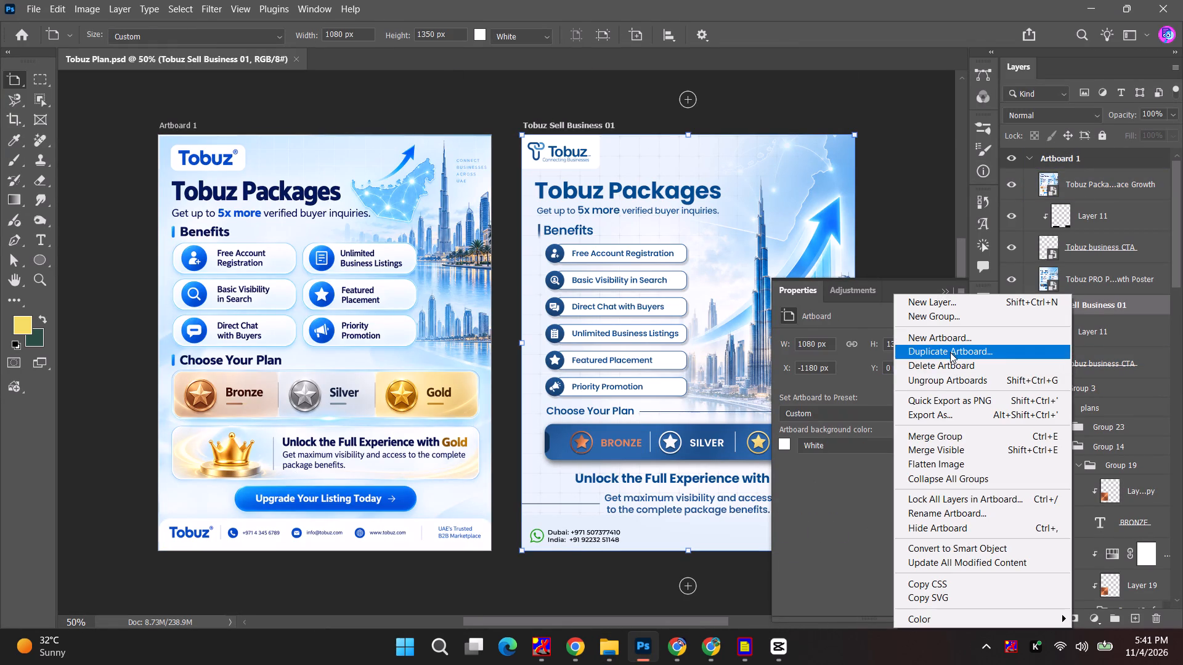
{"action": "left_click", "coordinate": [526, 221]}
{"action": "left_click", "coordinate": [520, 256]}
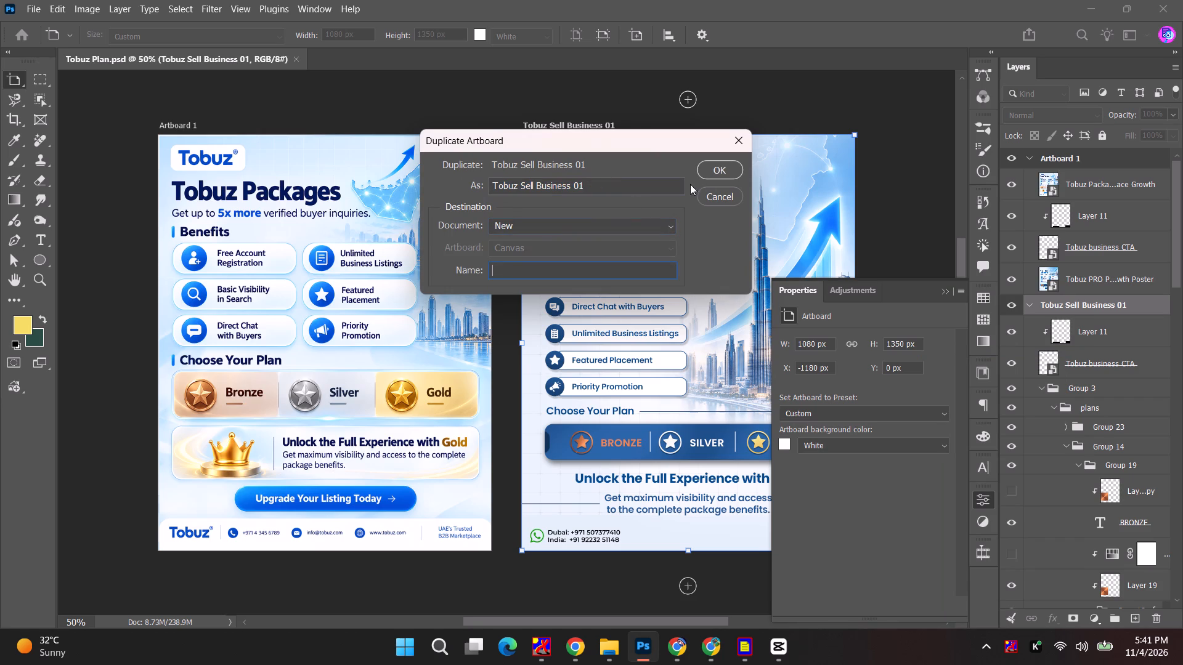
{"action": "left_click", "coordinate": [726, 174]}
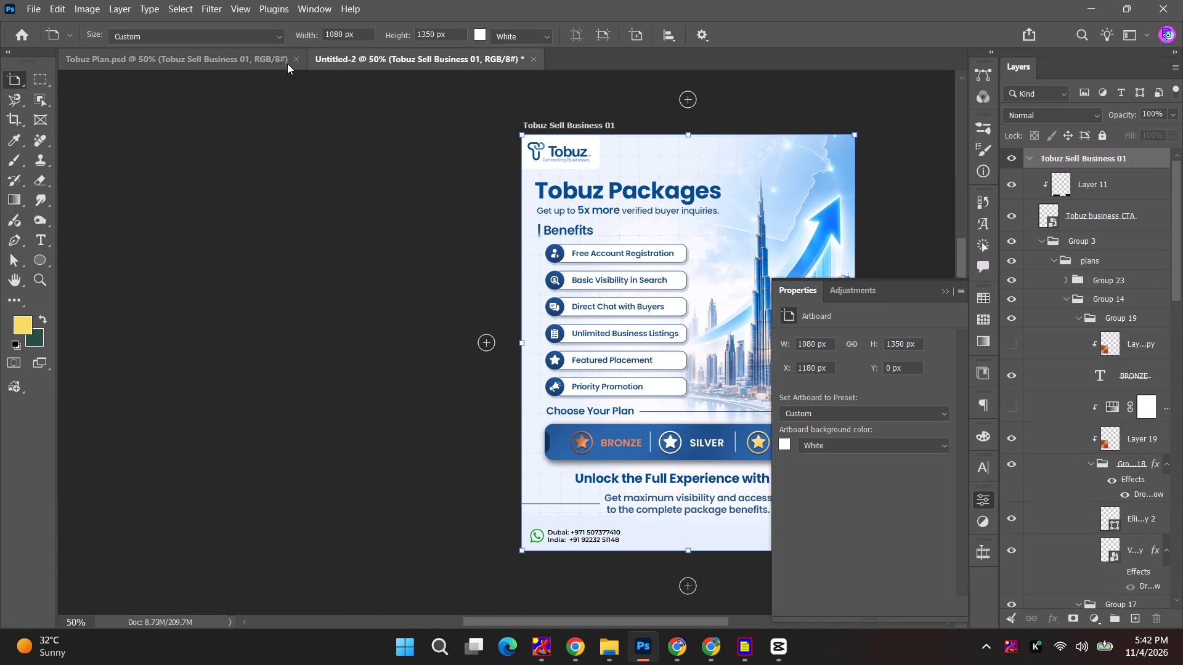
{"action": "left_click", "coordinate": [299, 58]}
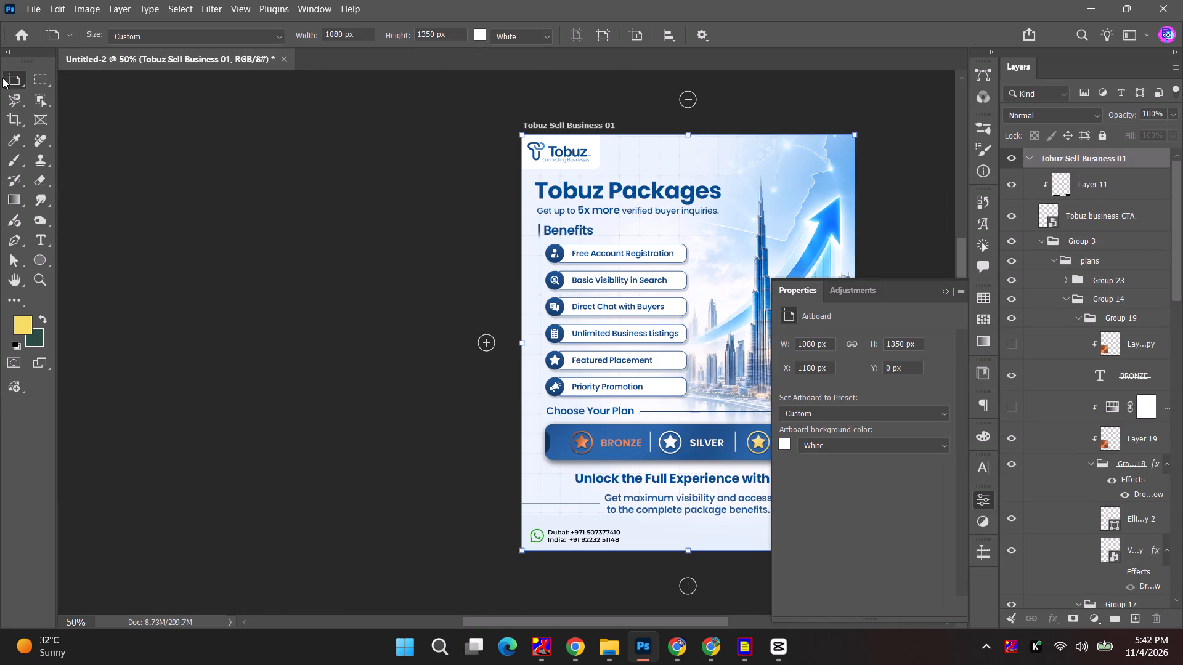
{"action": "right_click", "coordinate": [12, 78]}
{"action": "left_click", "coordinate": [41, 78]}
Copy "Before You Plan 2027, Understand What 2026 Taught You." from sheet row 77 and replace the "Tobuz Packages" title text with it.
{"action": "key", "text": "alt+Tab"}
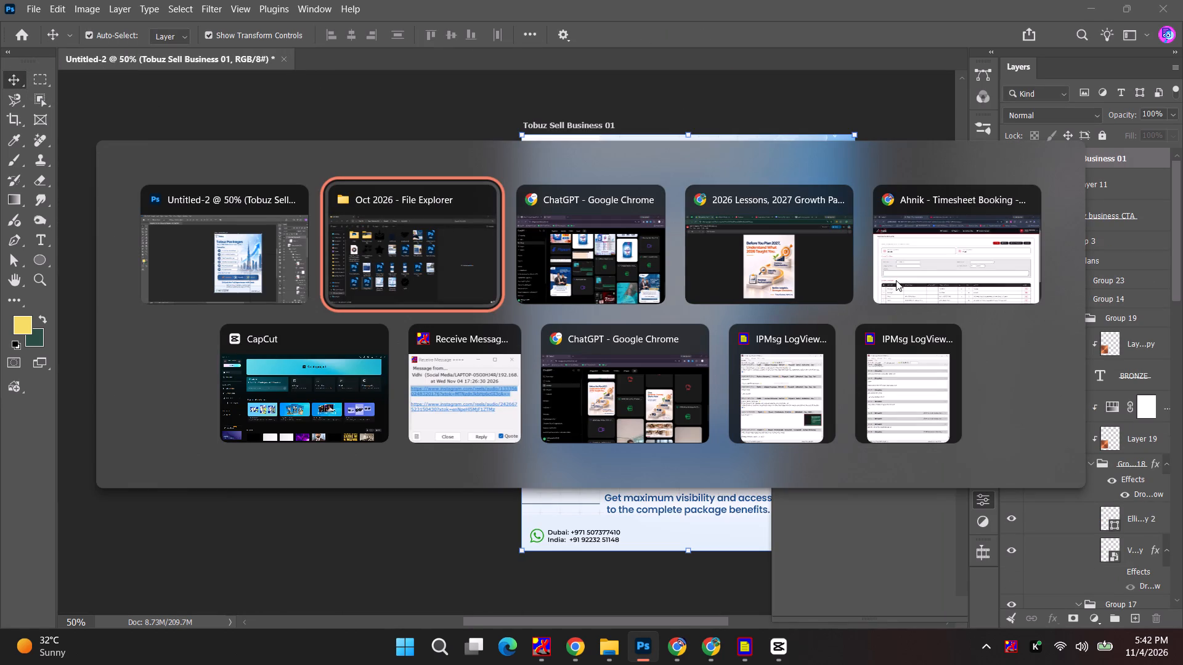
{"action": "left_click", "coordinate": [707, 255], "text": "alt"}
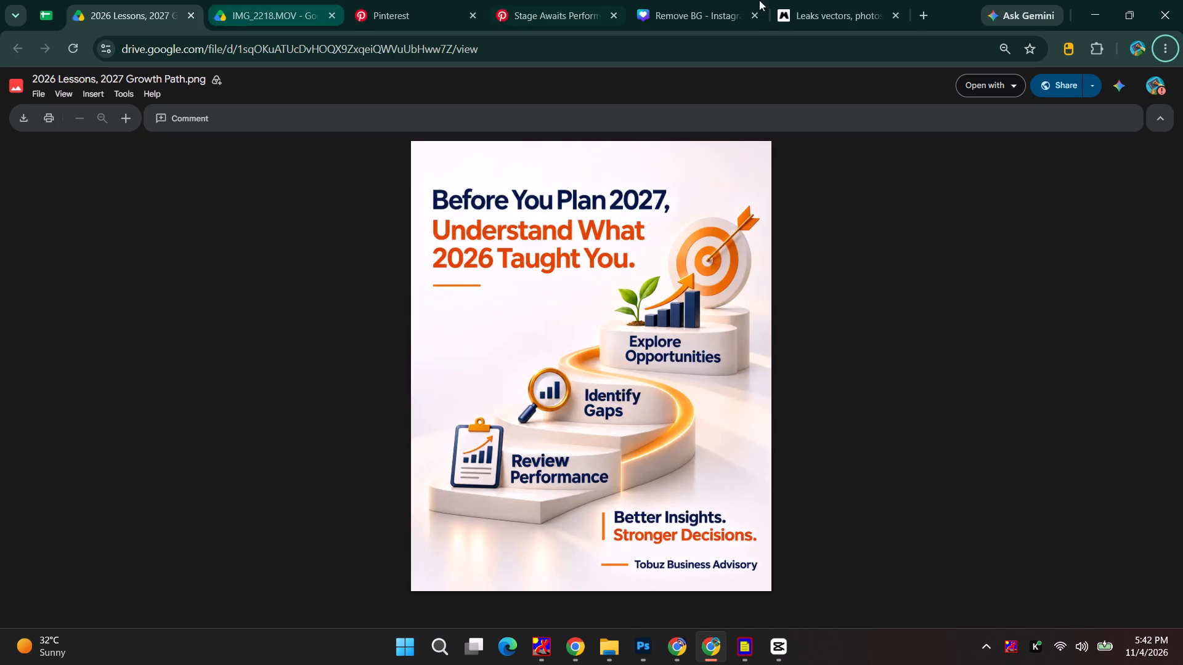
{"action": "left_click", "coordinate": [47, 0]}
{"action": "left_click", "coordinate": [662, 291]}
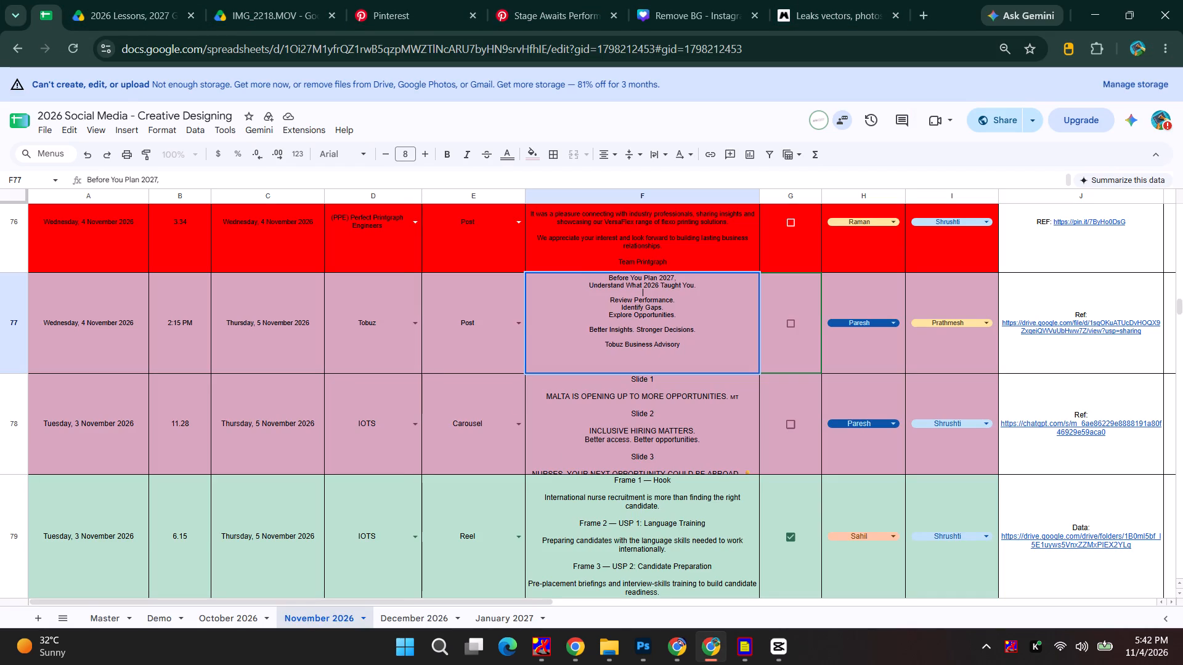
{"action": "left_click_drag", "start_coordinate": [702, 286], "coordinate": [583, 274]}
{"action": "key", "text": "ctrl+c"}
{"action": "key", "text": "alt+Tab"}
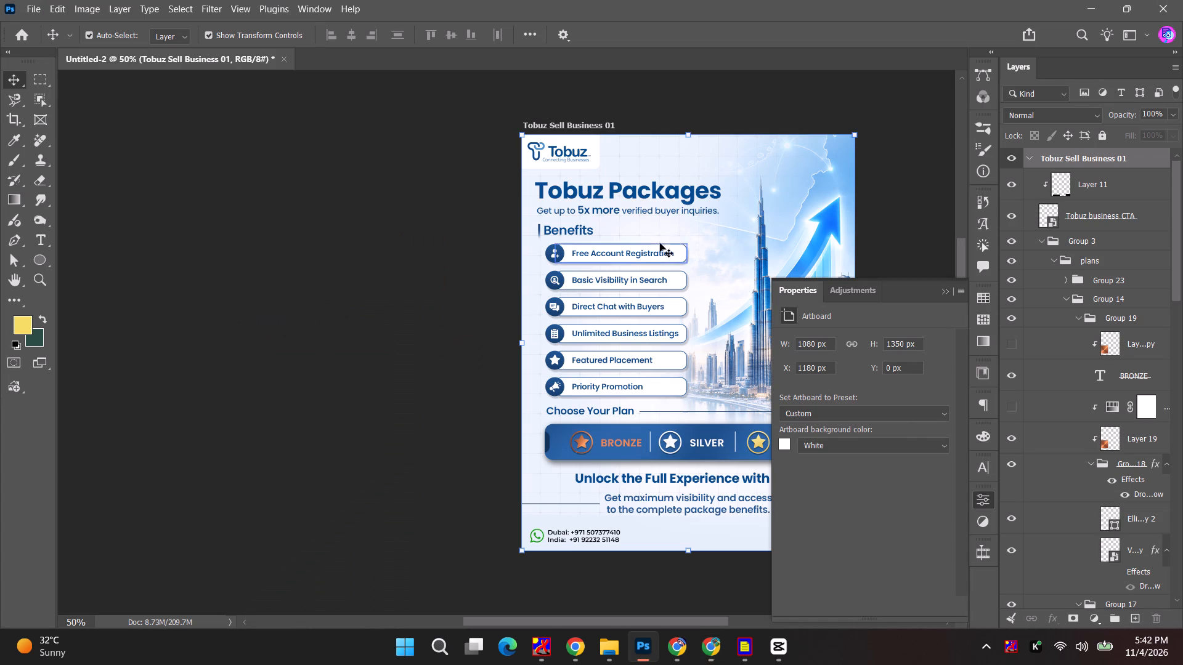
{"action": "double_click", "coordinate": [618, 195]}
{"action": "left_click", "coordinate": [599, 199]}
{"action": "key", "text": "ctrl+a"}
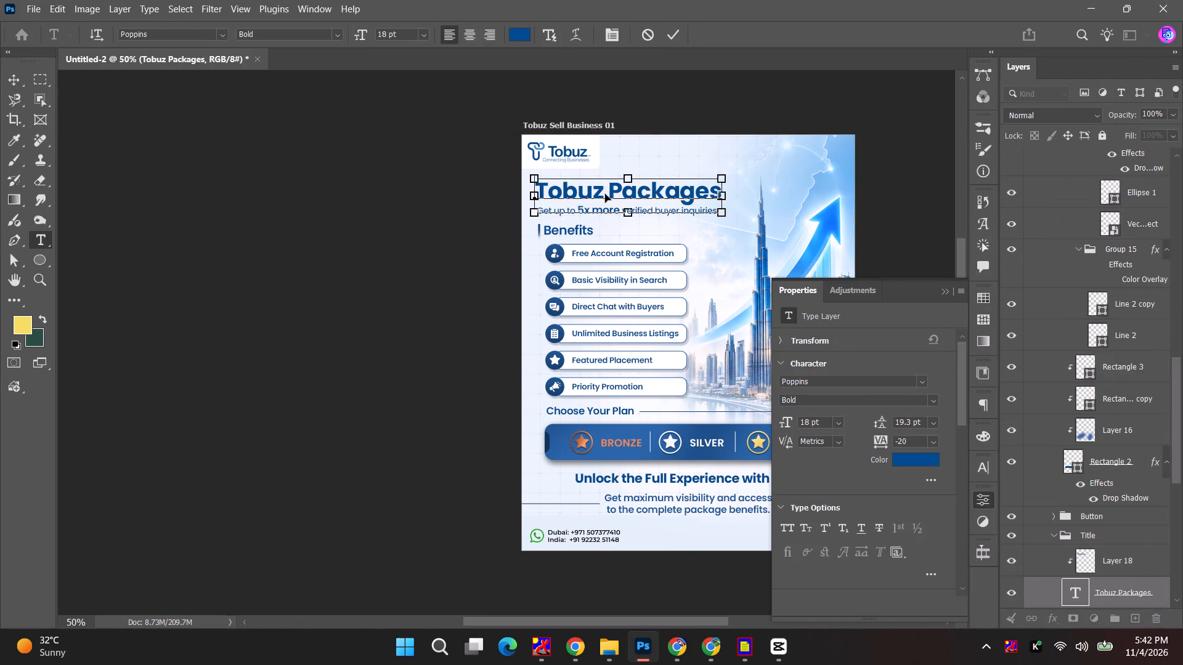
{"action": "key", "text": "ctrl+v"}
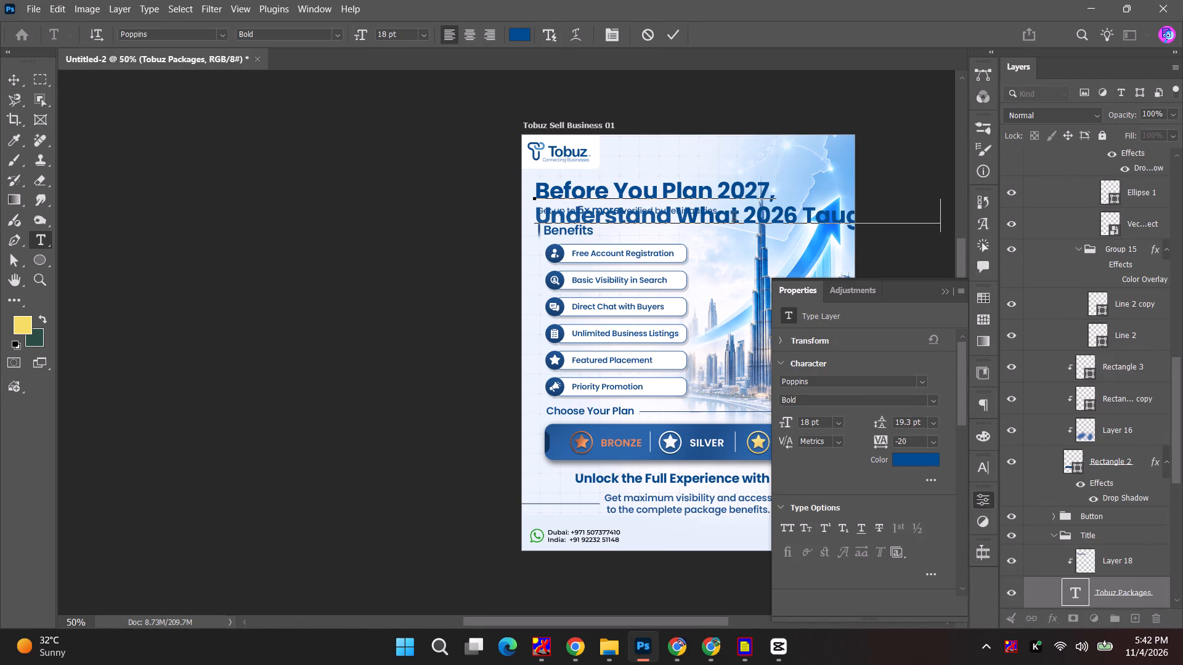
{"action": "key", "text": "alt+Tab"}
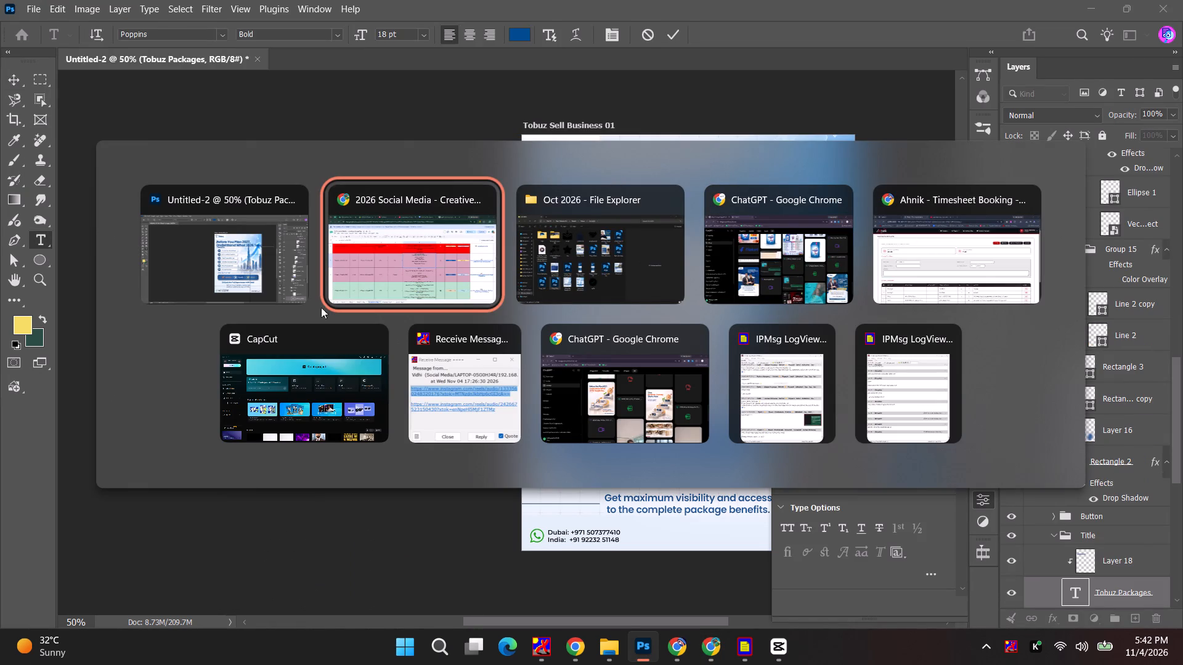
{"action": "left_click", "coordinate": [255, 280], "text": "alt"}
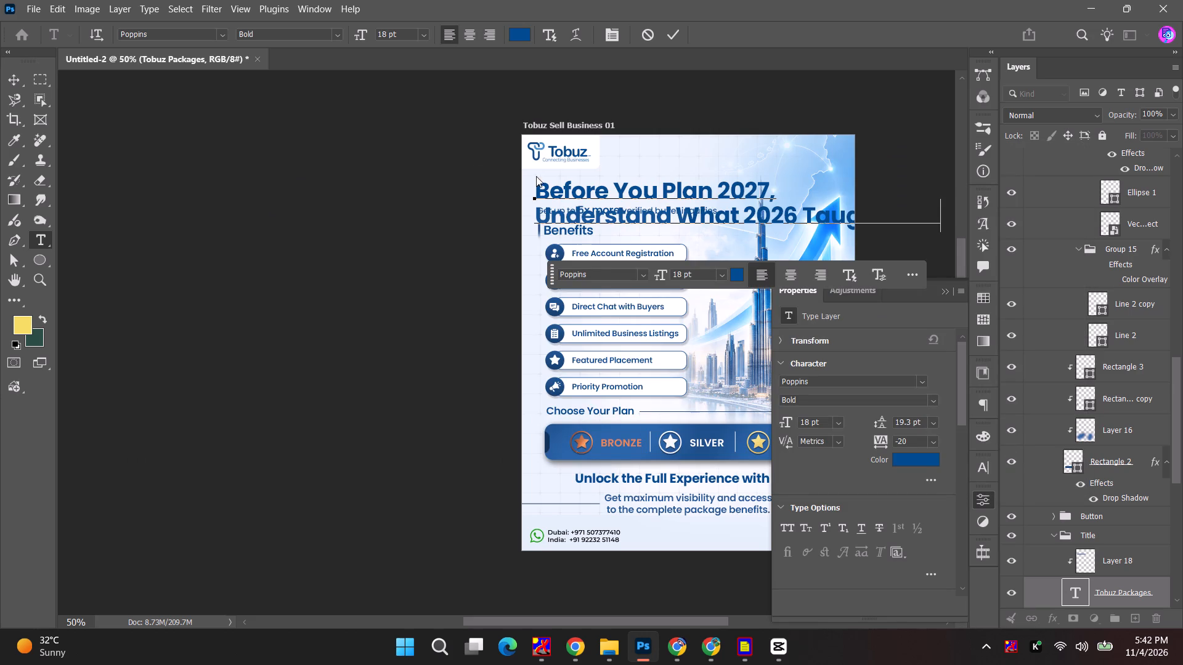
{"action": "left_click", "coordinate": [480, 148]}
{"action": "left_click", "coordinate": [564, 127]}
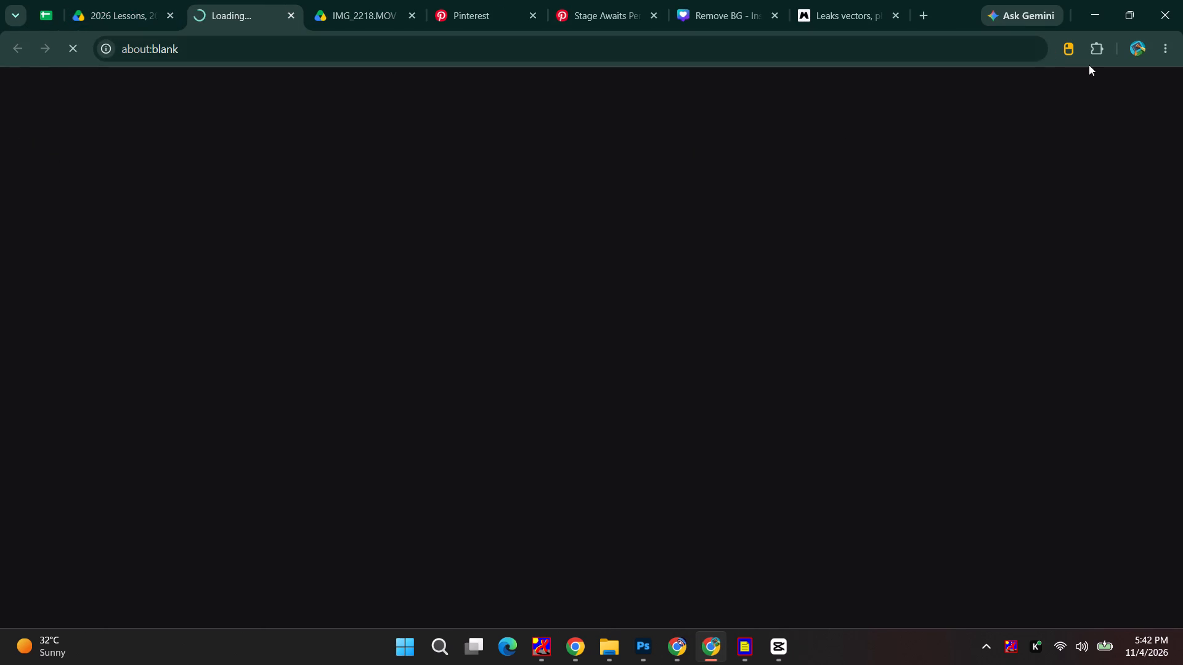
Place the downloaded "2026 Lessons, 2027 Growth Path" image into the blank Artboard 1 in Photoshop, filling the artboard.
{"action": "left_click_drag", "start_coordinate": [1015, 83], "coordinate": [924, 203]}
{"action": "key", "text": "alt+Tab"}
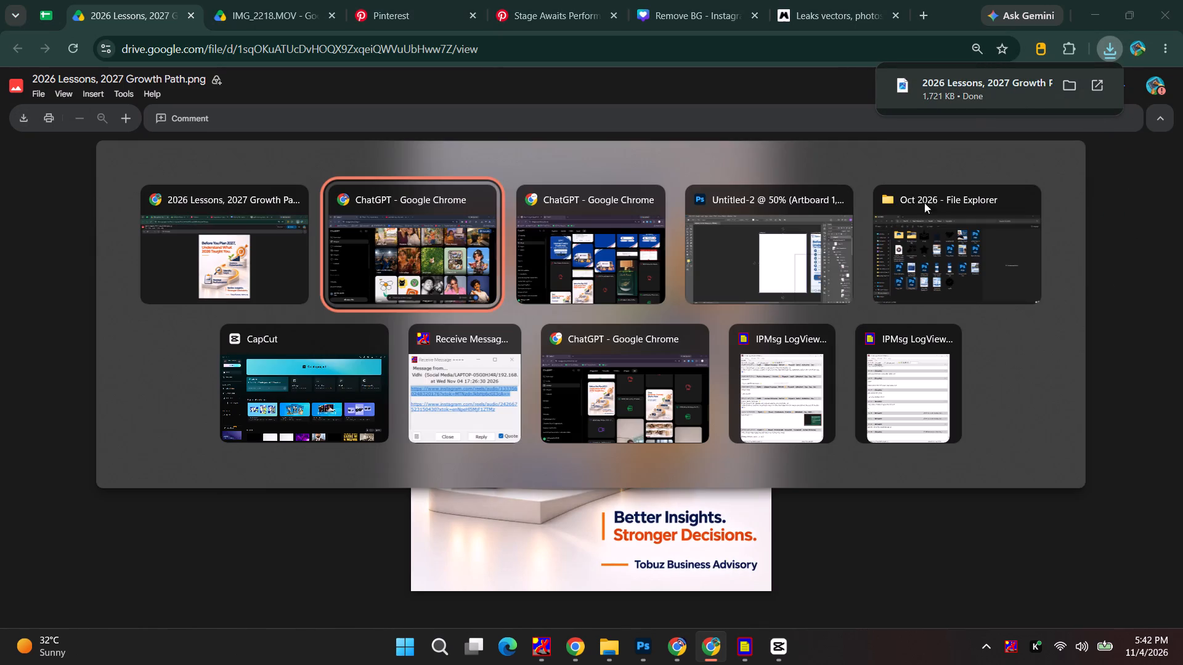
{"action": "left_click_drag", "start_coordinate": [924, 203], "coordinate": [539, 320]}
{"action": "key", "text": "alt+Tab"}
{"action": "key", "text": "alt+Tab"}
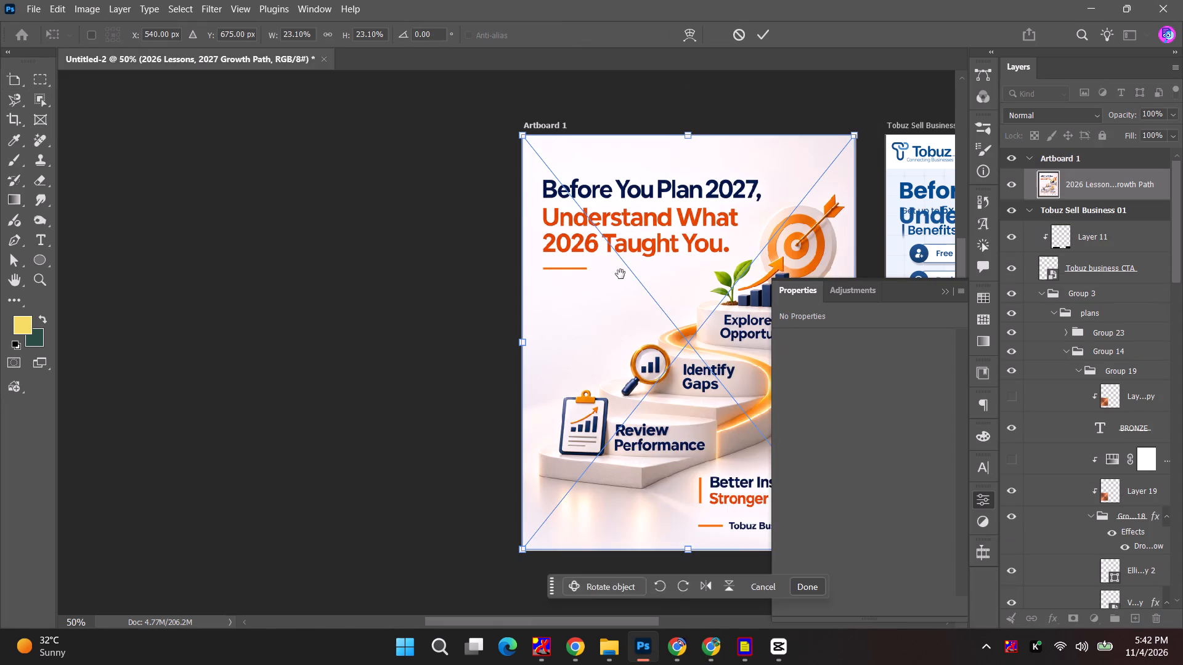
{"action": "key", "text": "space"}
{"action": "key", "text": "space"}
{"action": "left_click_drag", "start_coordinate": [605, 275], "coordinate": [324, 270]}
{"action": "left_click", "coordinate": [763, 30]}
{"action": "right_click", "coordinate": [9, 81]}
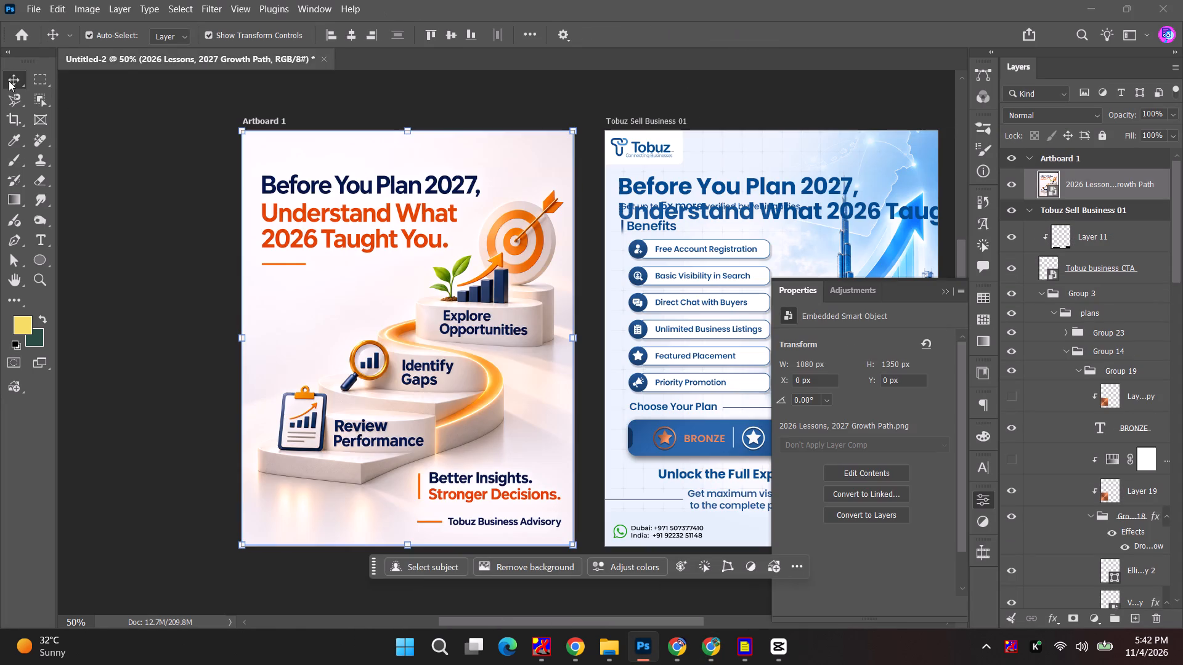
{"action": "left_click", "coordinate": [60, 81]}
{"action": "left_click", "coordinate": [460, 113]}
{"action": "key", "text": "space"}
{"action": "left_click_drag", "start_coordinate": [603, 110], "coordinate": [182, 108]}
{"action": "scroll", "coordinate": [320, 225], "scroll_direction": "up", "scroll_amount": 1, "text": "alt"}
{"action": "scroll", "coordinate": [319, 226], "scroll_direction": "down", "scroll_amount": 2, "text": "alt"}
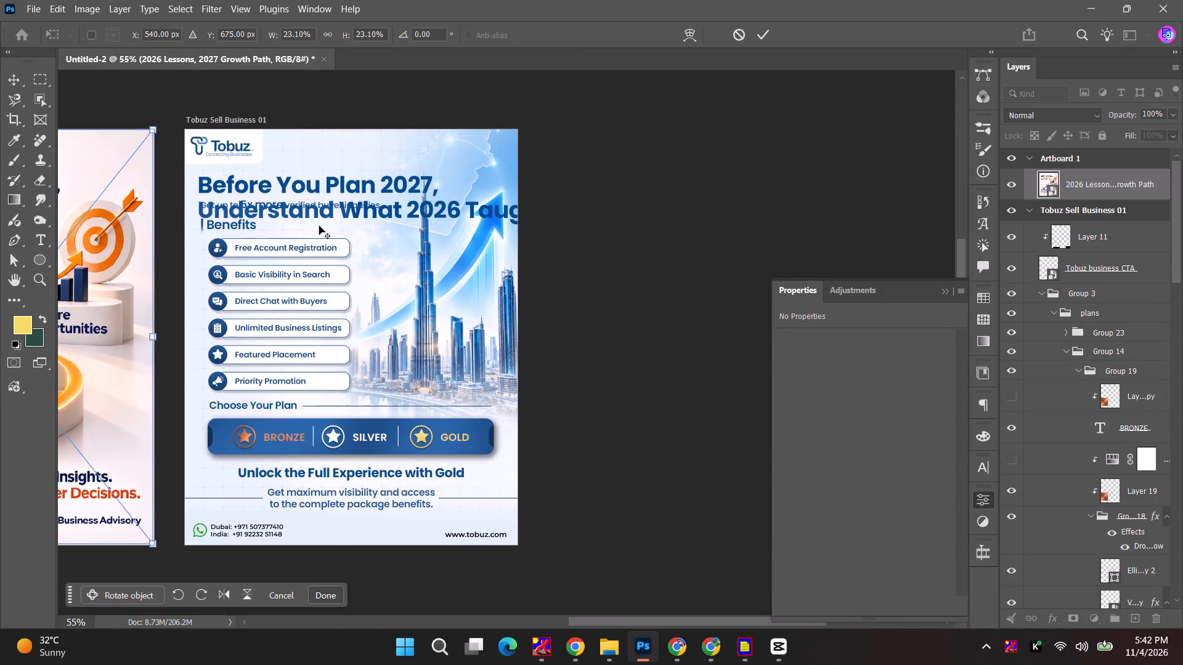
Break the headline on the Tobuz Sell Business 01 artboard after "What" so "2026 Taught You." forms a third line.
{"action": "scroll", "coordinate": [319, 226], "scroll_direction": "down", "scroll_amount": 6, "text": "alt"}
{"action": "key", "text": "space"}
{"action": "left_click_drag", "start_coordinate": [155, 217], "coordinate": [178, 233]}
{"action": "scroll", "coordinate": [387, 233], "scroll_direction": "up", "scroll_amount": 5, "text": "alt"}
{"action": "double_click", "coordinate": [393, 232]}
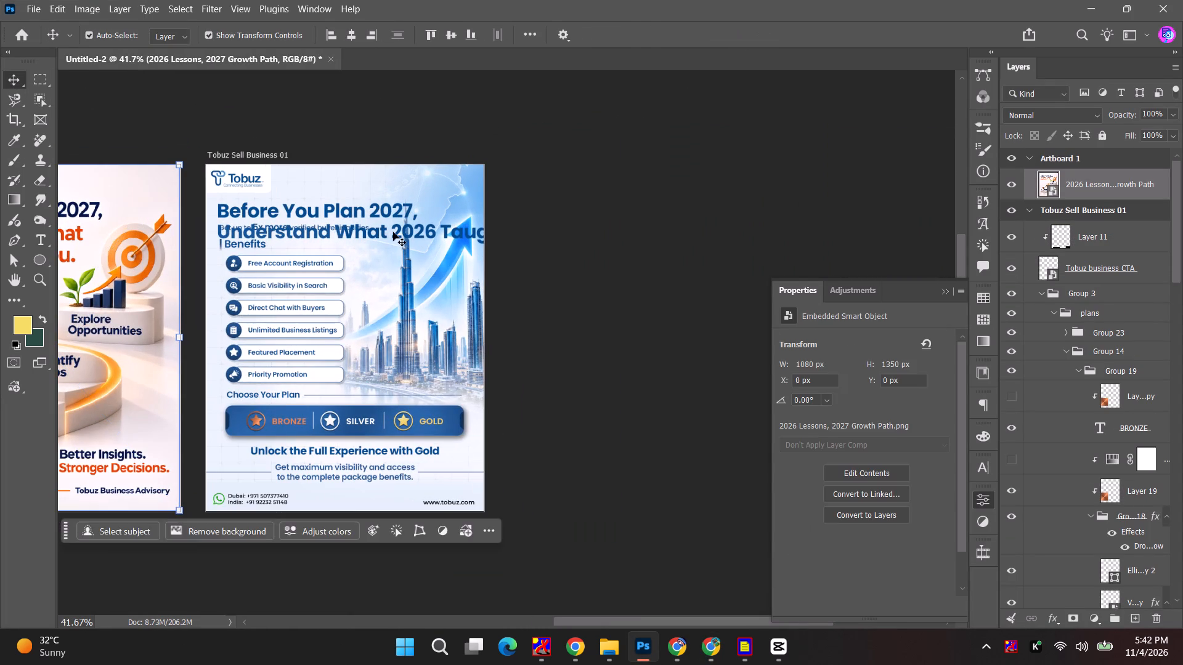
{"action": "left_click", "coordinate": [395, 232]}
{"action": "key", "text": "BackSpace"}
{"action": "key", "text": "Return"}
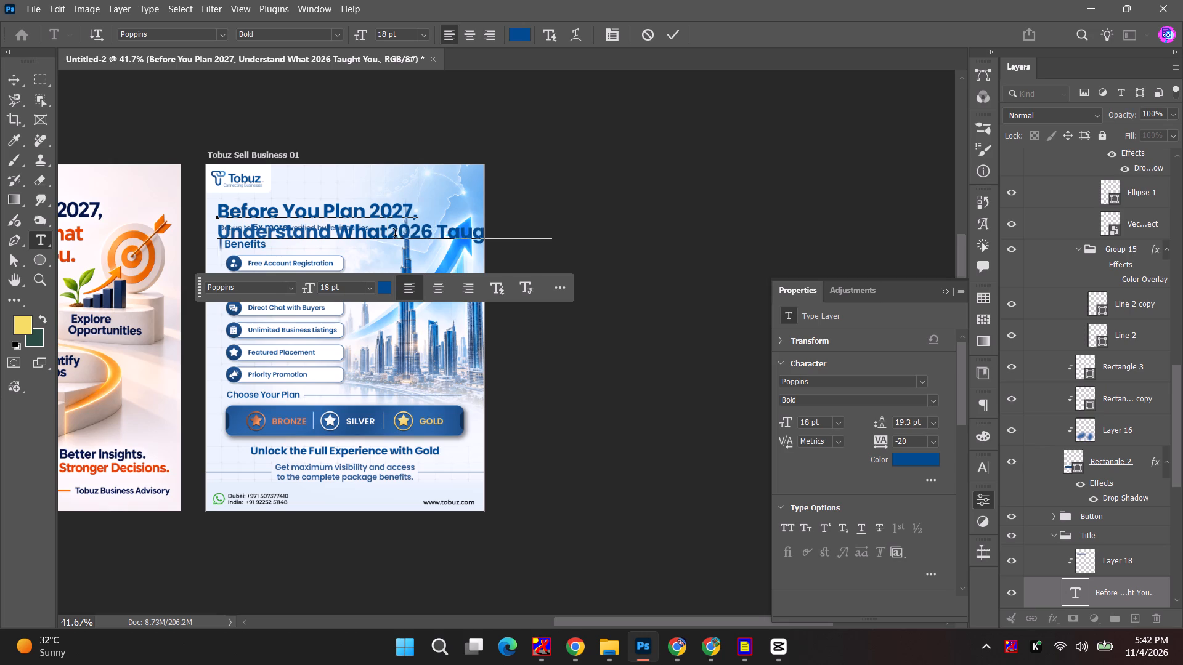
{"action": "left_click", "coordinate": [669, 28]}
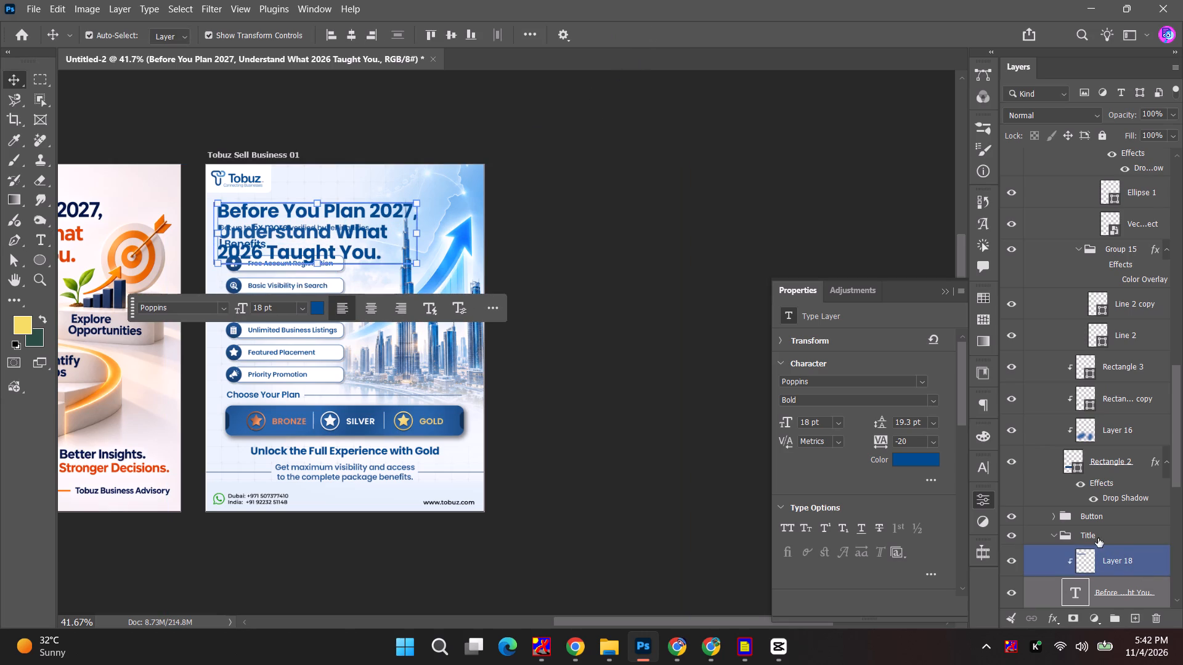
Delete the old "Benefits" heading, its Line 1 and the "Get up to 5x more verified buyer inquiries." text from the Title group.
{"action": "left_click", "coordinate": [1097, 538]}
{"action": "left_click", "coordinate": [1014, 541]}
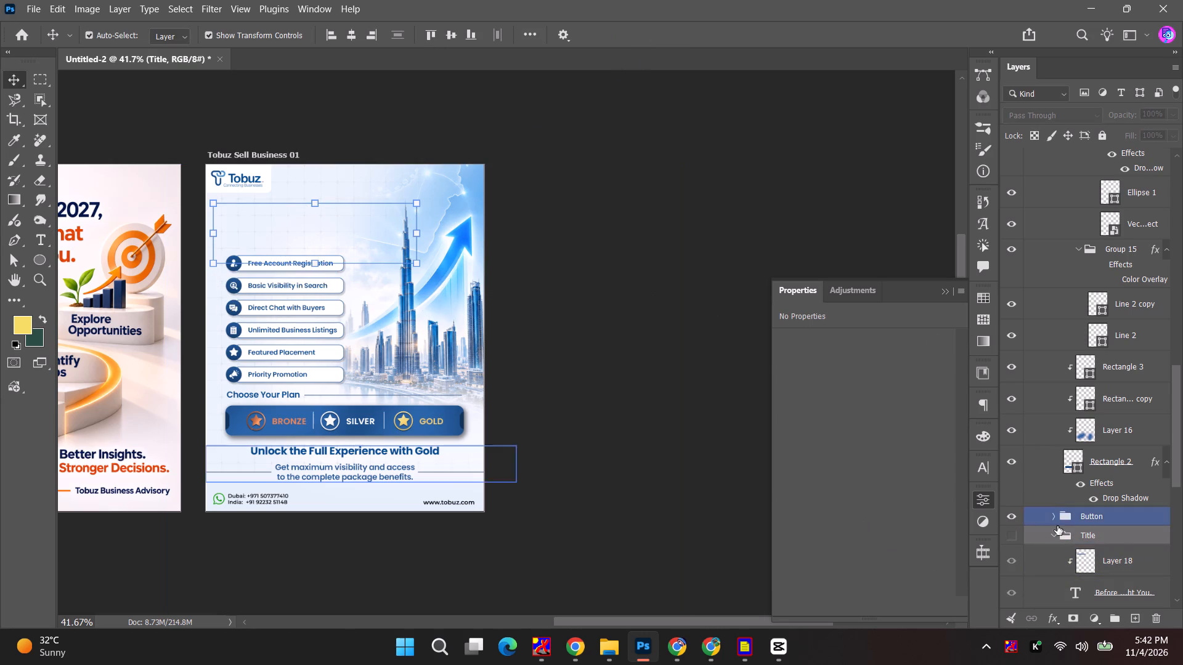
{"action": "scroll", "coordinate": [1073, 531], "scroll_direction": "down", "scroll_amount": 6}
{"action": "left_click", "coordinate": [1120, 538]}
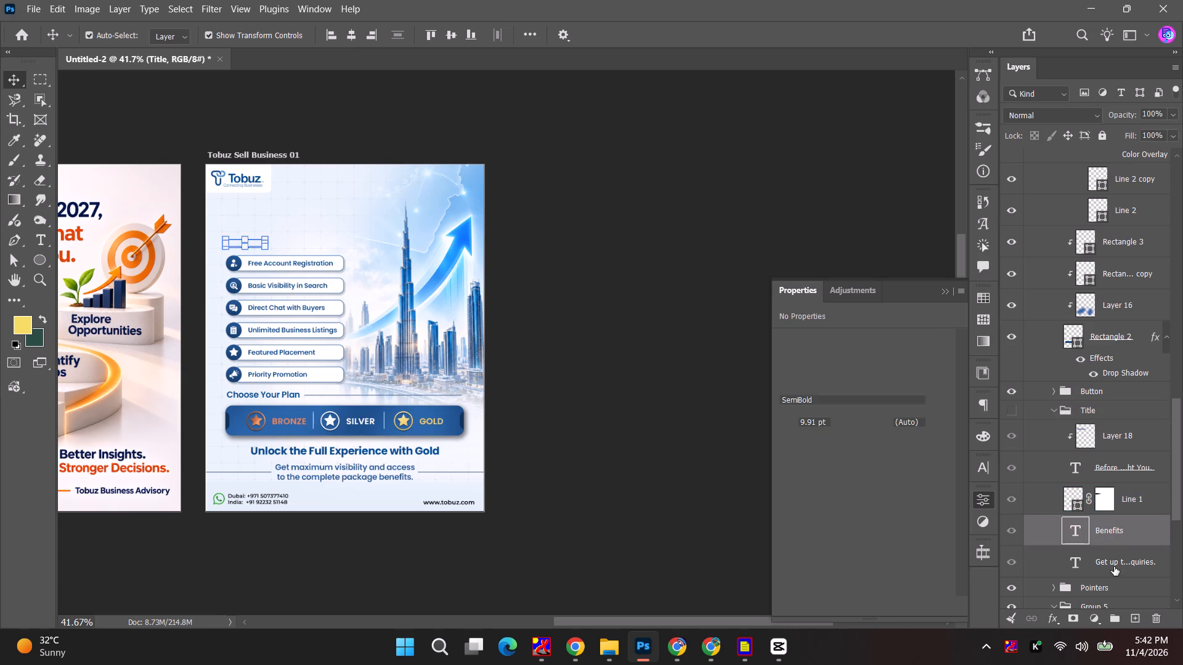
{"action": "left_click", "coordinate": [1113, 568], "text": "shift"}
{"action": "left_click", "coordinate": [1133, 501], "text": "shift"}
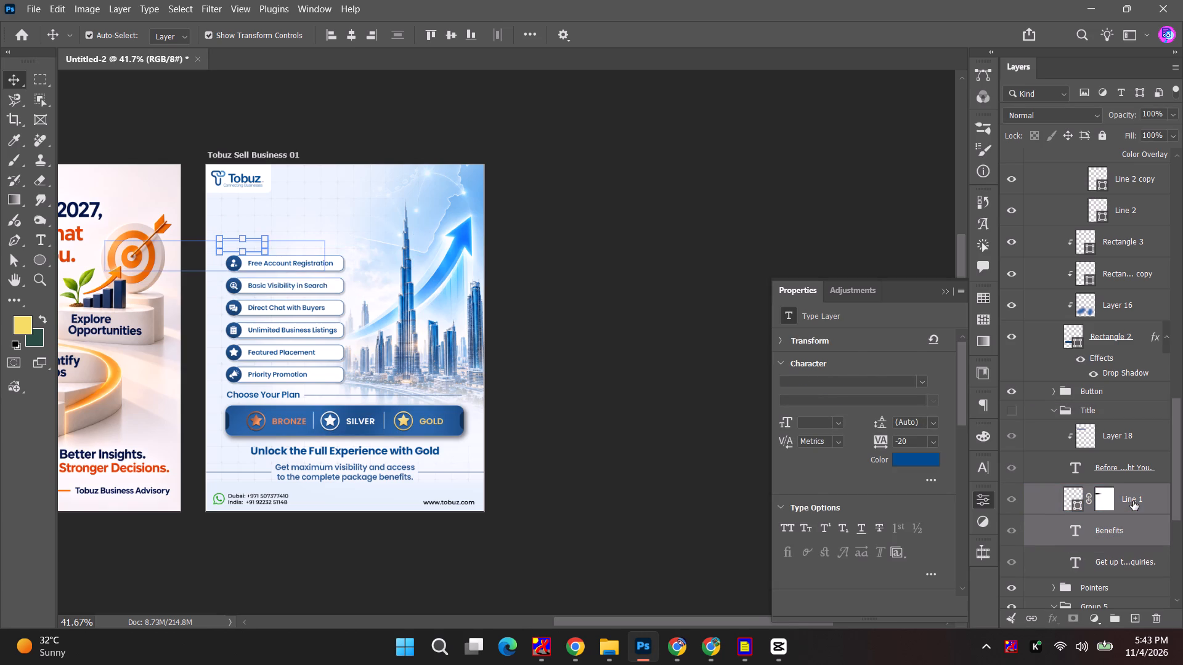
{"action": "key", "text": "BackSpace"}
{"action": "left_click", "coordinate": [1133, 501]}
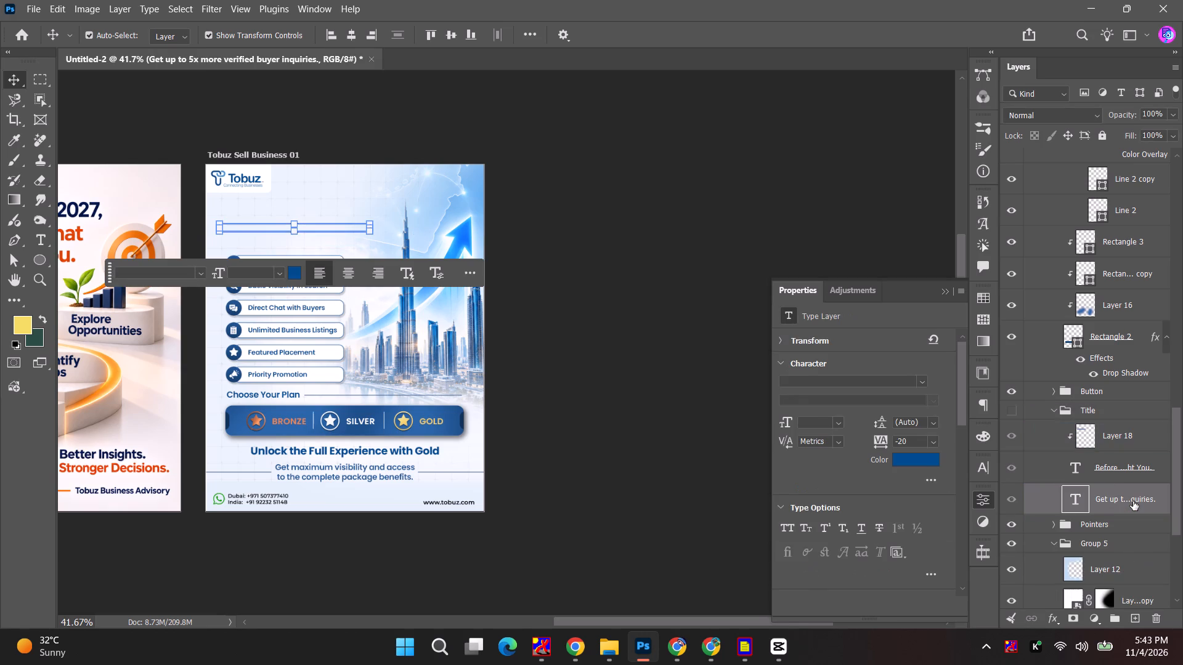
{"action": "key", "text": "BackSpace"}
{"action": "left_click", "coordinate": [1018, 409]}
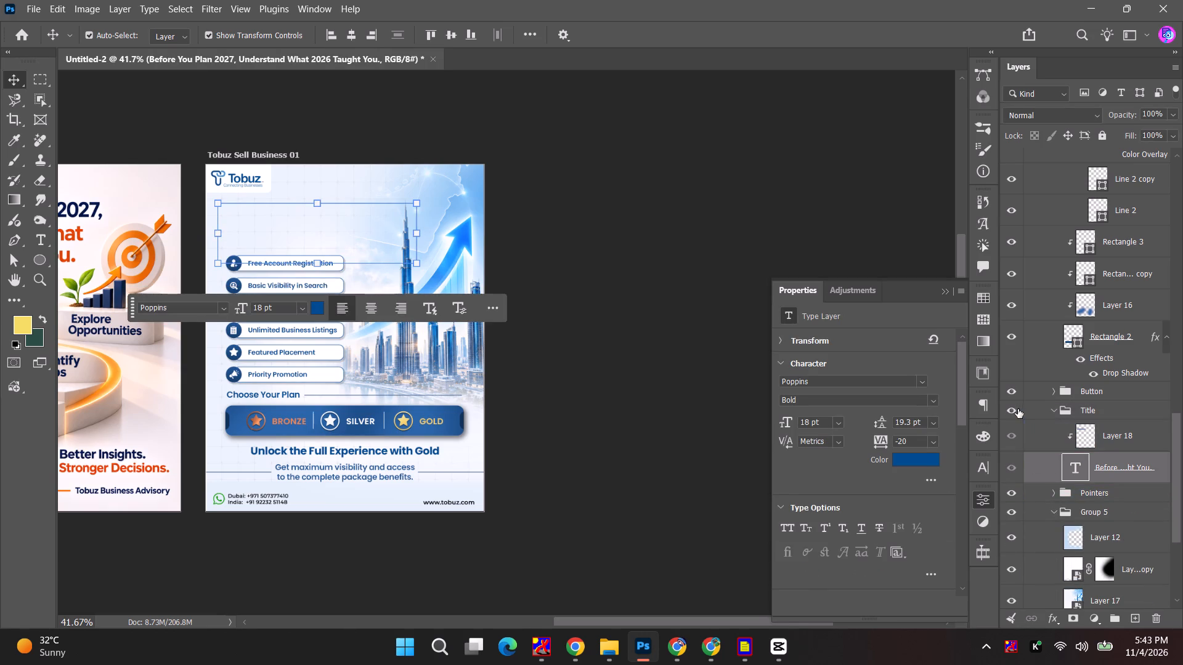
Delete Layer 18, the colour layer clipped to the headline text.
{"action": "left_click", "coordinate": [671, 265]}
{"action": "double_click", "coordinate": [326, 239]}
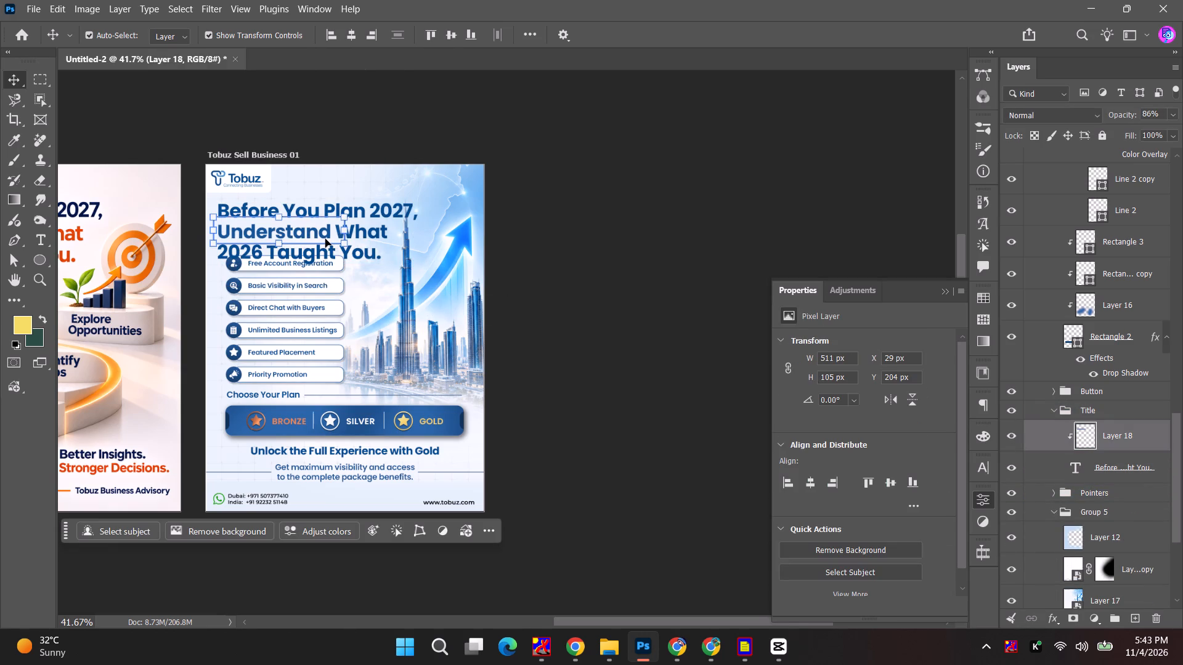
{"action": "key", "text": "BackSpace"}
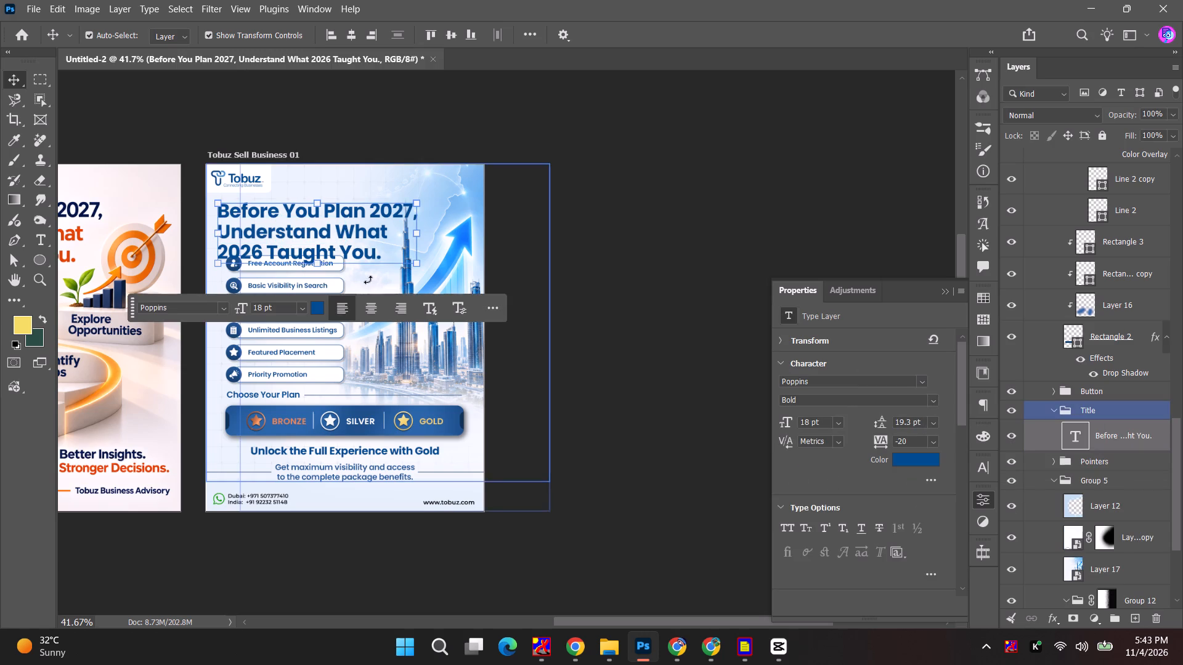
Scale the three-line headline down to about 84% and nudge it slightly upward under the Tobuz logo.
{"action": "left_click_drag", "start_coordinate": [422, 264], "coordinate": [392, 246], "text": "shift"}
{"action": "scroll", "coordinate": [262, 236], "scroll_direction": "up", "scroll_amount": 5, "text": "alt"}
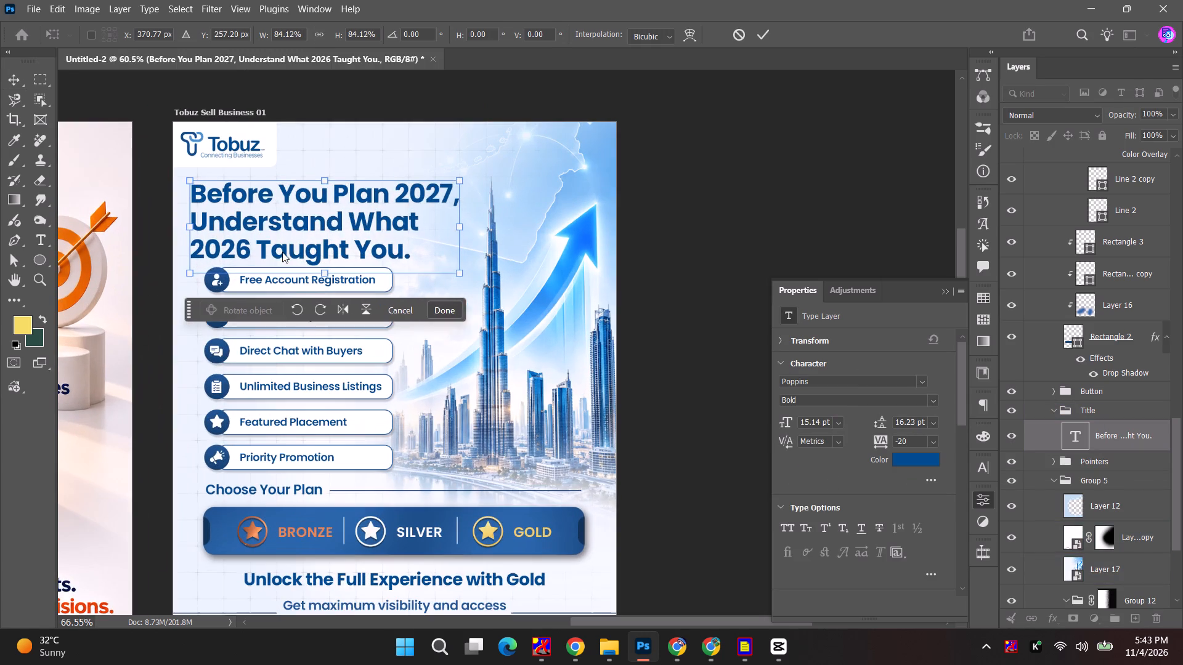
{"action": "left_click_drag", "start_coordinate": [289, 242], "coordinate": [291, 236]}
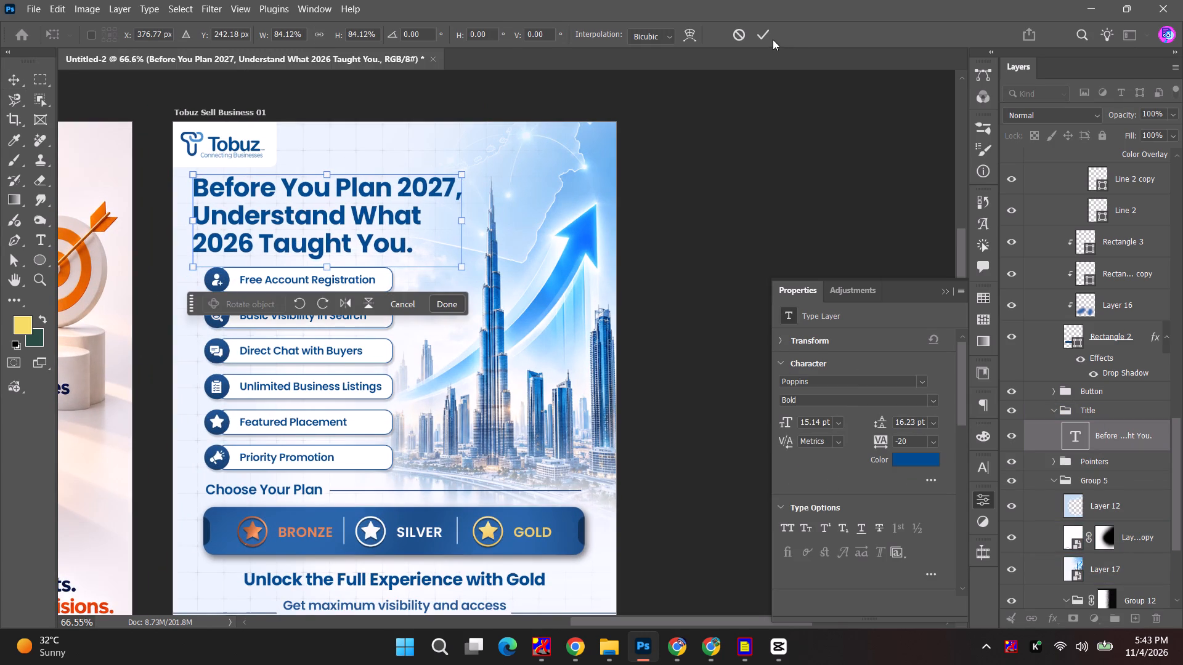
{"action": "left_click", "coordinate": [773, 39]}
{"action": "left_click", "coordinate": [736, 246]}
Check the Drive reference and examine which artboard elements belong to Group 3 and its Button subgroup.
{"action": "scroll", "coordinate": [710, 290], "scroll_direction": "down", "scroll_amount": 5, "text": "alt"}
{"action": "key", "text": "space"}
{"action": "left_click_drag", "start_coordinate": [684, 304], "coordinate": [716, 236]}
{"action": "key", "text": "alt+Tab"}
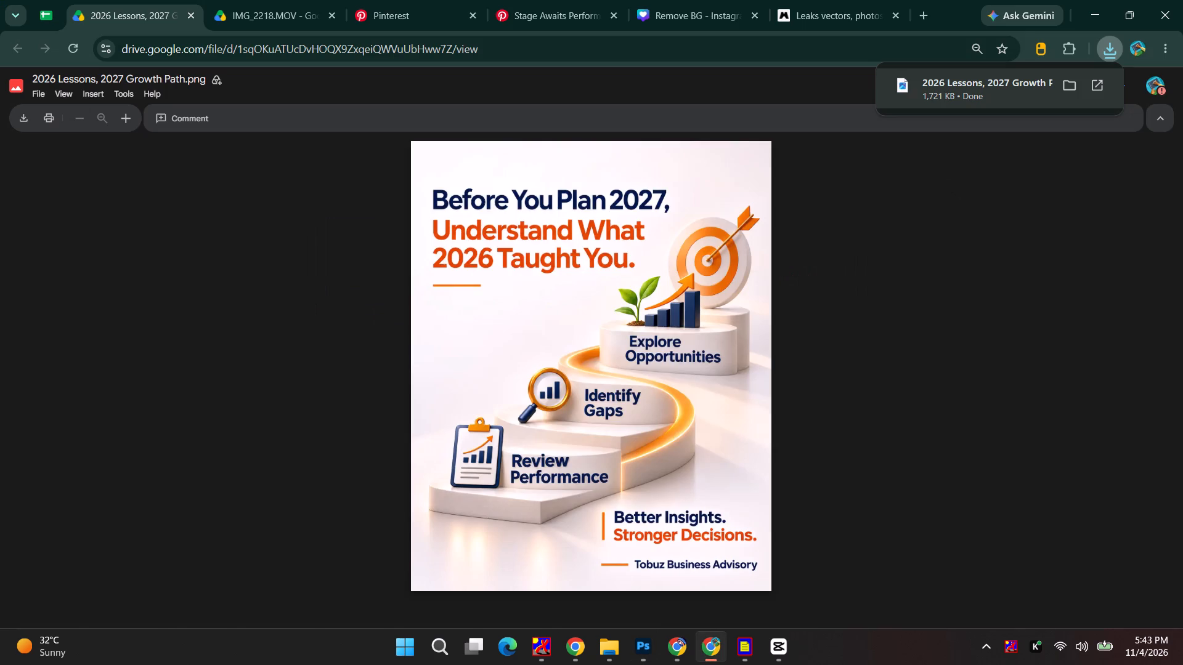
{"action": "key", "text": "alt+Tab"}
{"action": "scroll", "coordinate": [419, 246], "scroll_direction": "up", "scroll_amount": 3, "text": "alt"}
{"action": "left_click", "coordinate": [404, 235]}
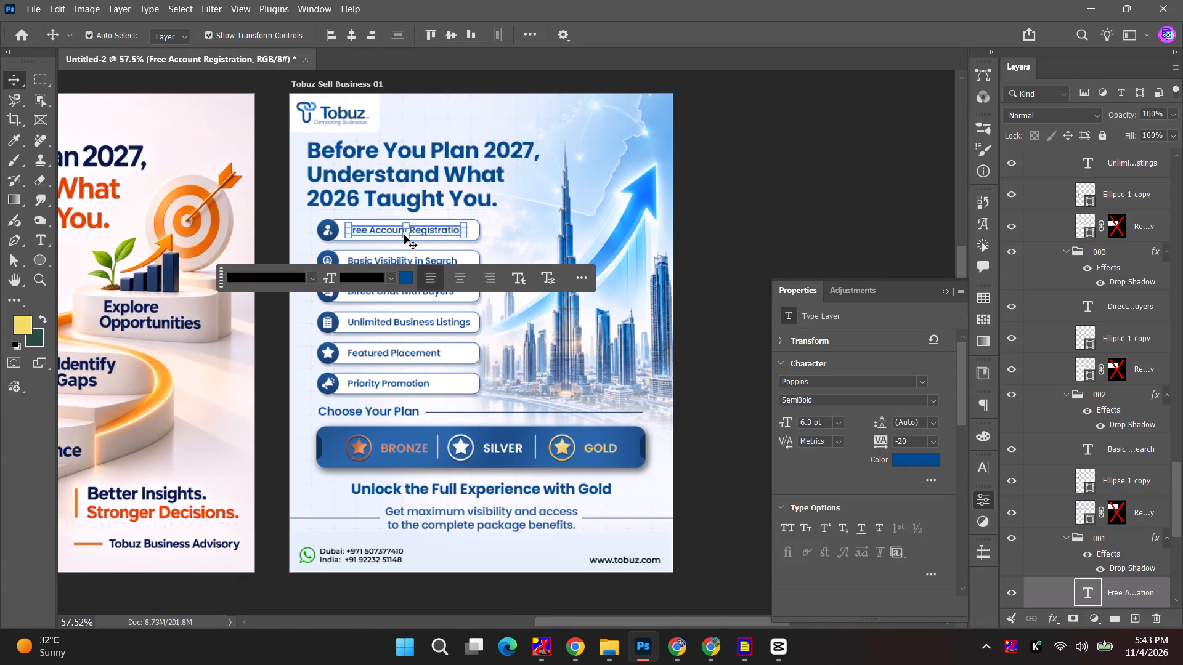
{"action": "scroll", "coordinate": [1112, 518], "scroll_direction": "up", "scroll_amount": 20}
{"action": "scroll", "coordinate": [1112, 518], "scroll_direction": "up", "scroll_amount": 18}
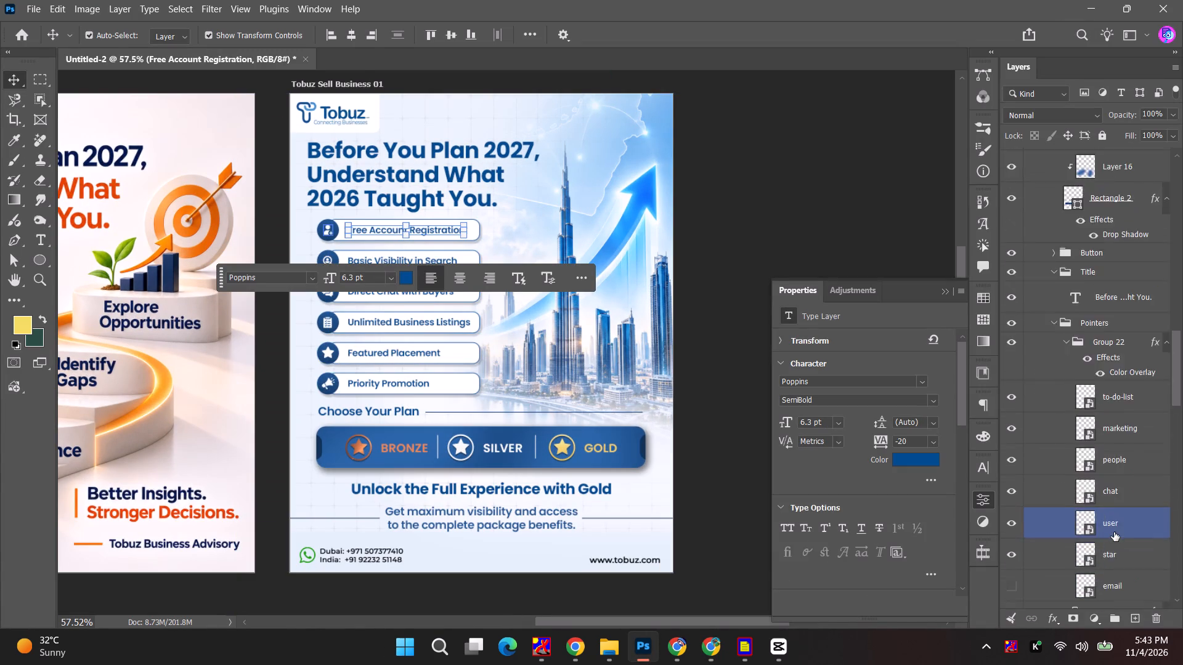
{"action": "scroll", "coordinate": [1114, 532], "scroll_direction": "up", "scroll_amount": 8}
{"action": "scroll", "coordinate": [1112, 531], "scroll_direction": "up", "scroll_amount": 20}
{"action": "scroll", "coordinate": [1112, 531], "scroll_direction": "up", "scroll_amount": 19}
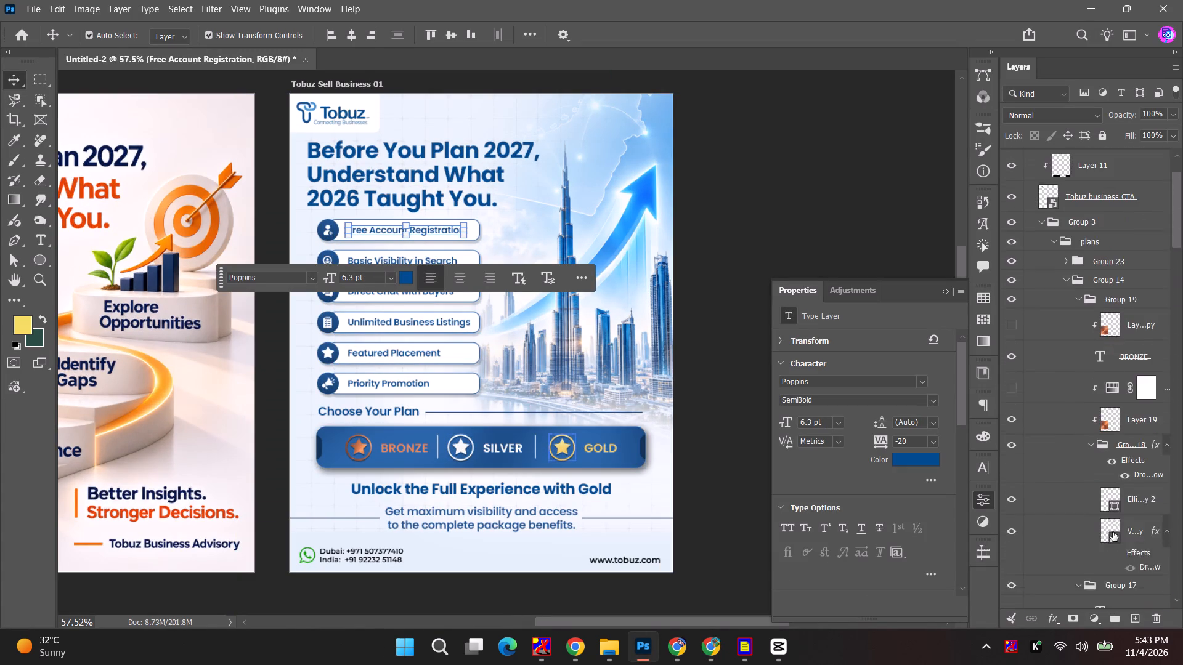
{"action": "scroll", "coordinate": [1113, 532], "scroll_direction": "up", "scroll_amount": 6}
{"action": "left_click", "coordinate": [1054, 308]}
{"action": "left_click", "coordinate": [1007, 295]}
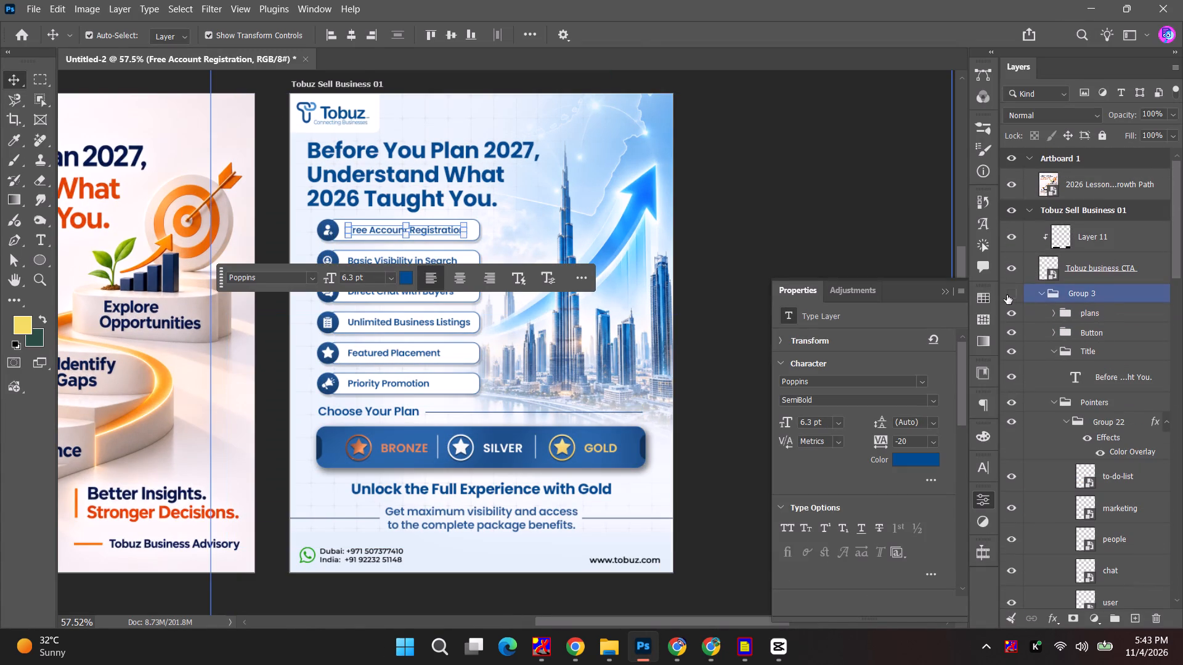
{"action": "left_click", "coordinate": [1010, 294]}
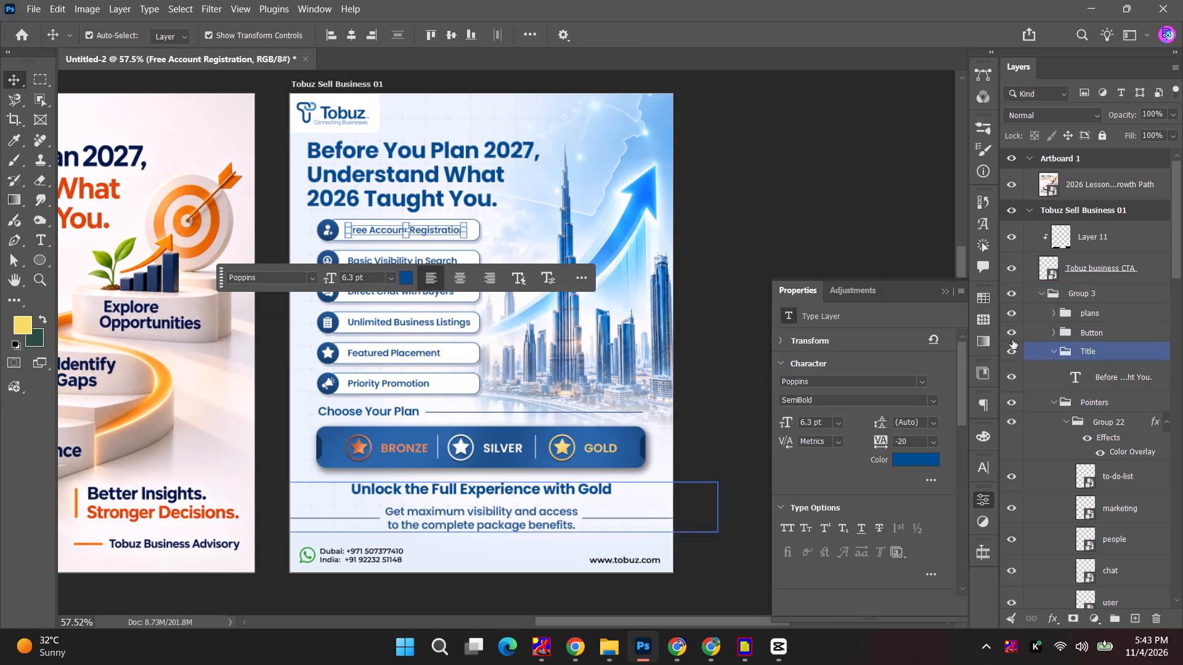
{"action": "left_click", "coordinate": [1013, 334]}
{"action": "left_click", "coordinate": [1013, 332]}
{"action": "scroll", "coordinate": [485, 445], "scroll_direction": "down", "scroll_amount": 4, "text": "alt"}
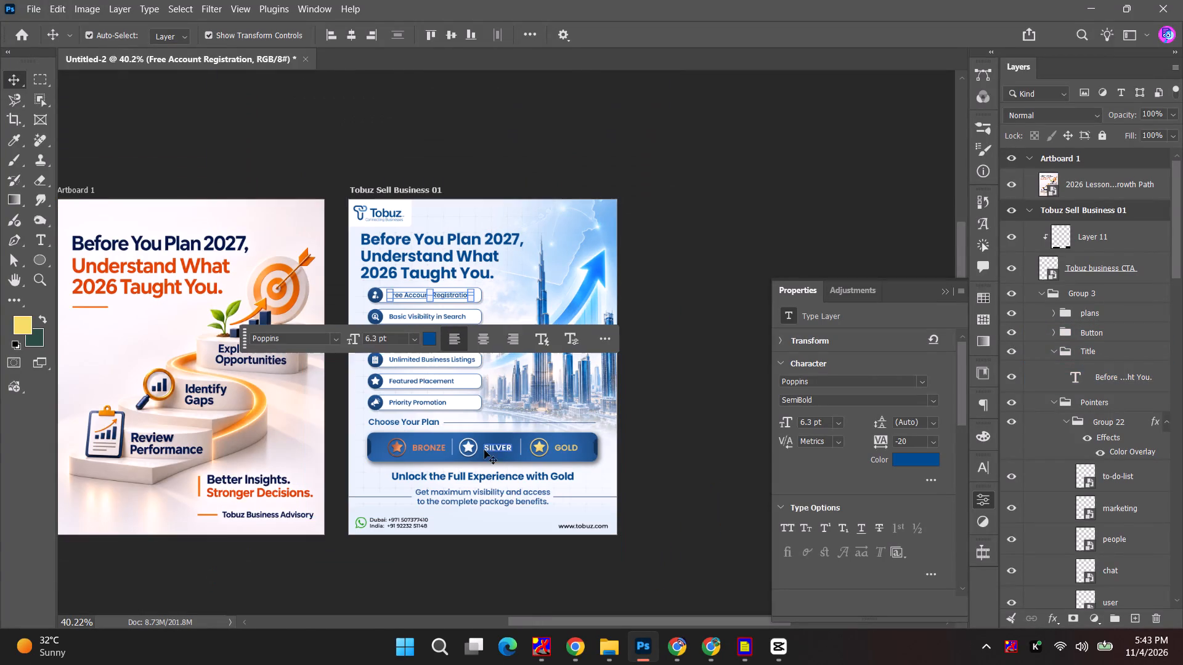
{"action": "key", "text": "space"}
{"action": "left_click_drag", "start_coordinate": [454, 463], "coordinate": [426, 429]}
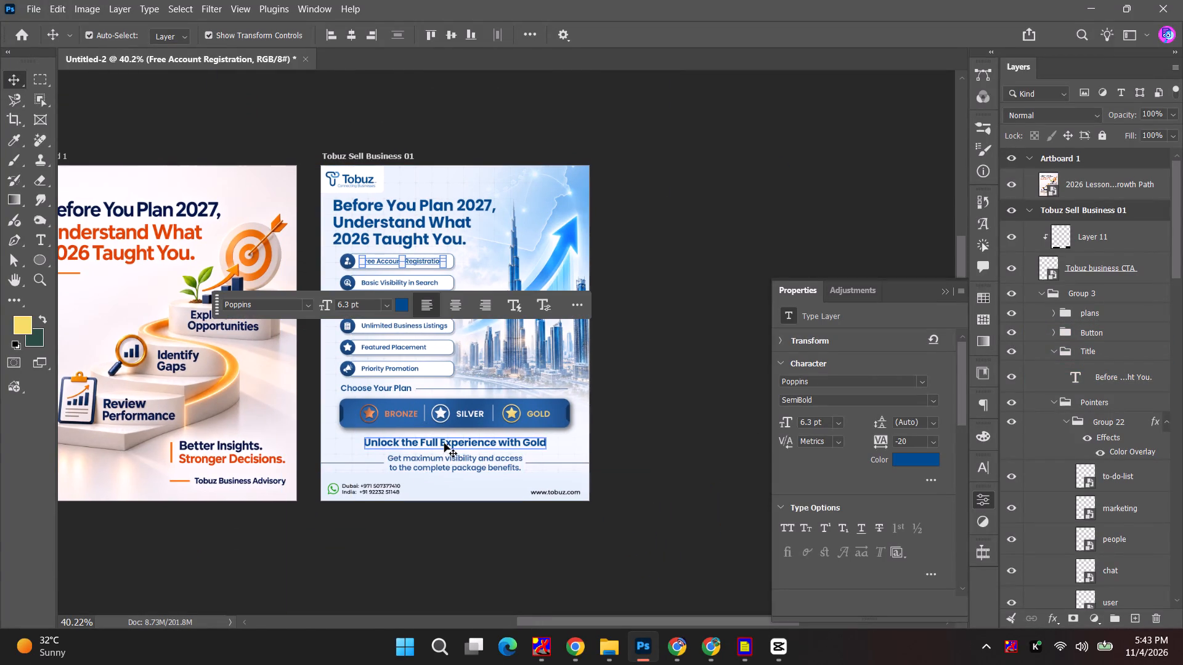
{"action": "left_click", "coordinate": [444, 443]}
{"action": "left_click", "coordinate": [1121, 327]}
{"action": "left_click", "coordinate": [1013, 334]}
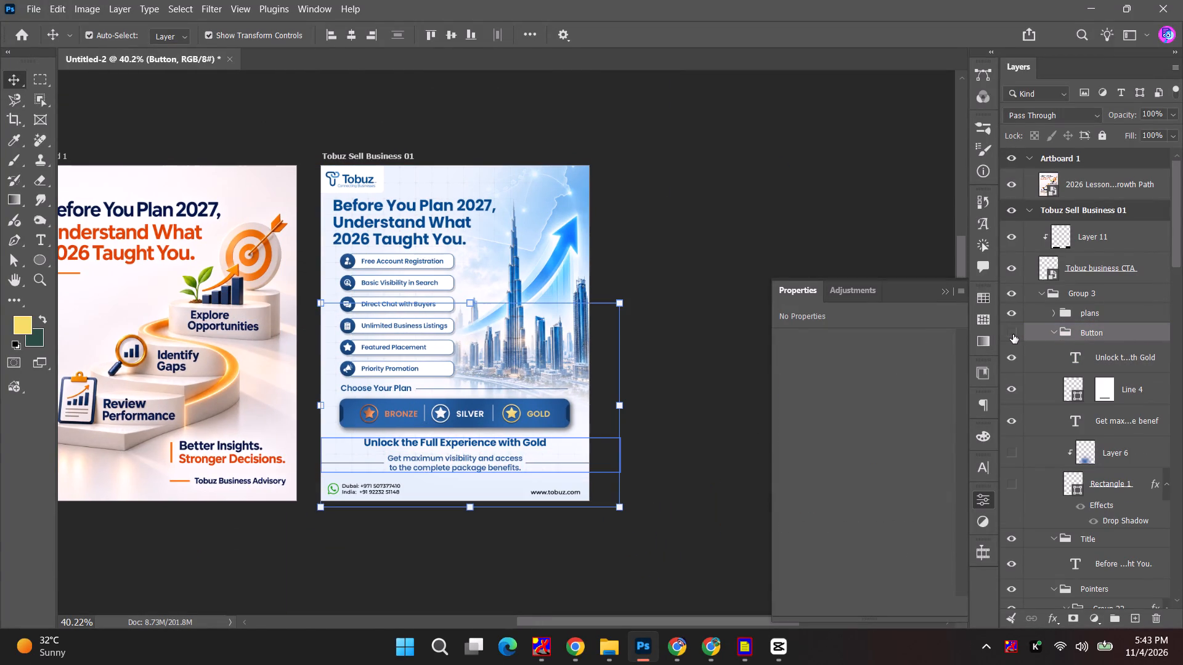
{"action": "left_click", "coordinate": [1013, 334]}
Collapse the Button, Title and Pointers groups and delete the Pointers group with its six feature pills.
{"action": "left_click", "coordinate": [1056, 332]}
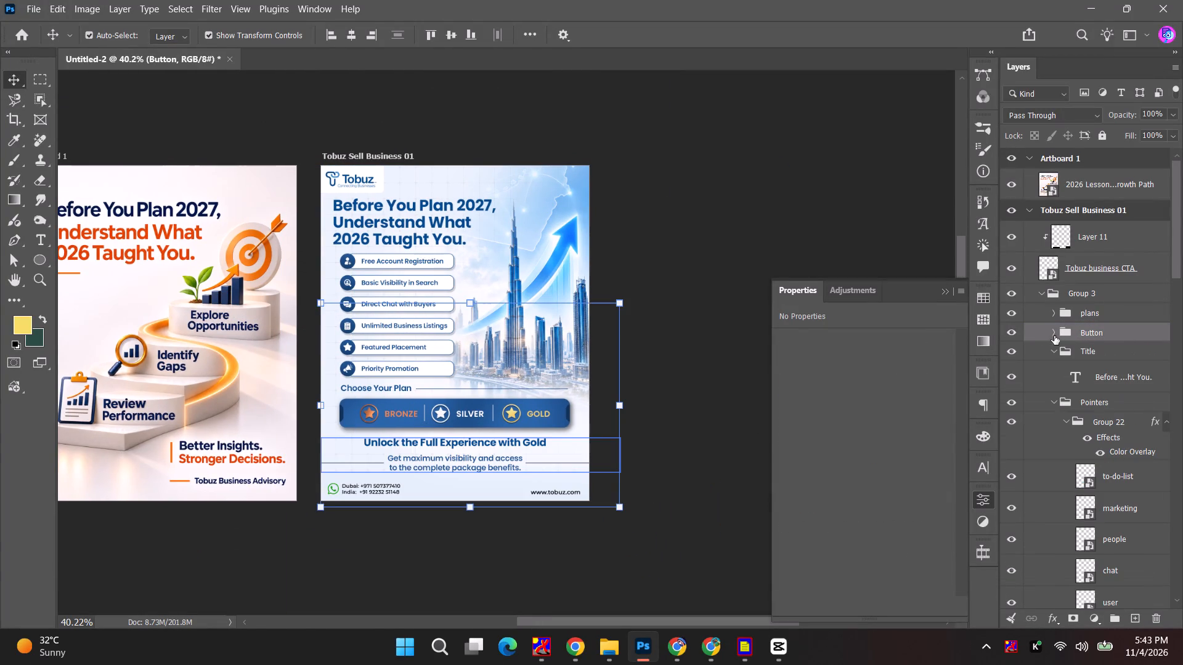
{"action": "left_click", "coordinate": [1053, 350]}
{"action": "left_click", "coordinate": [1054, 369]}
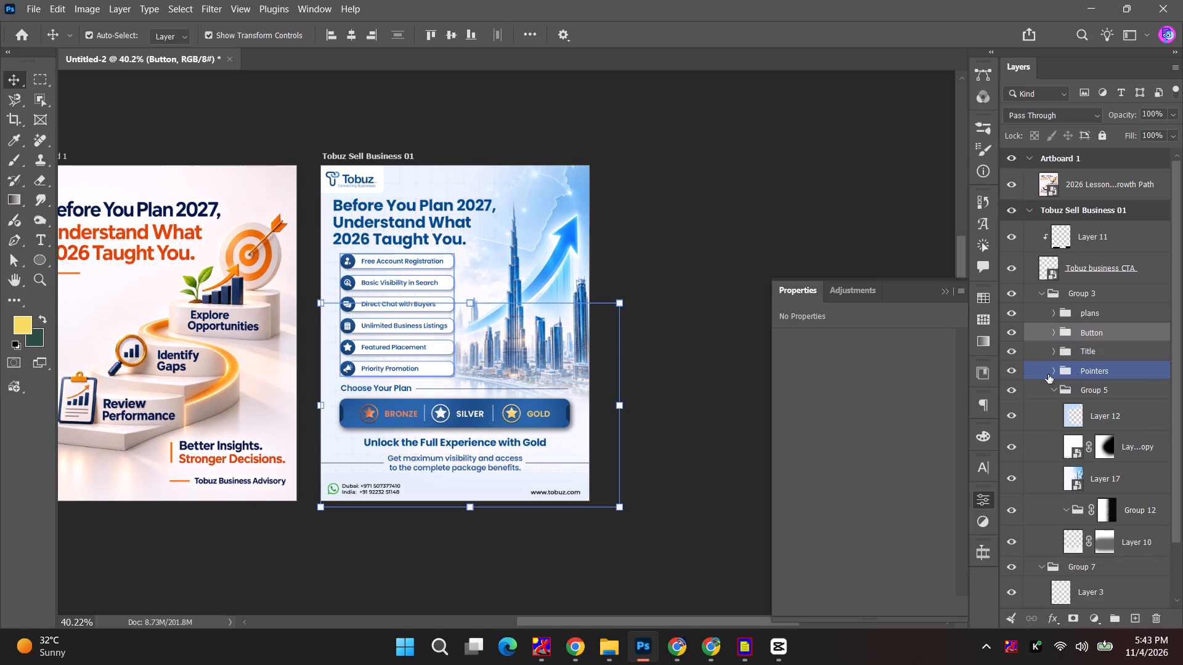
{"action": "left_click", "coordinate": [1104, 374]}
{"action": "key", "text": "BackSpace"}
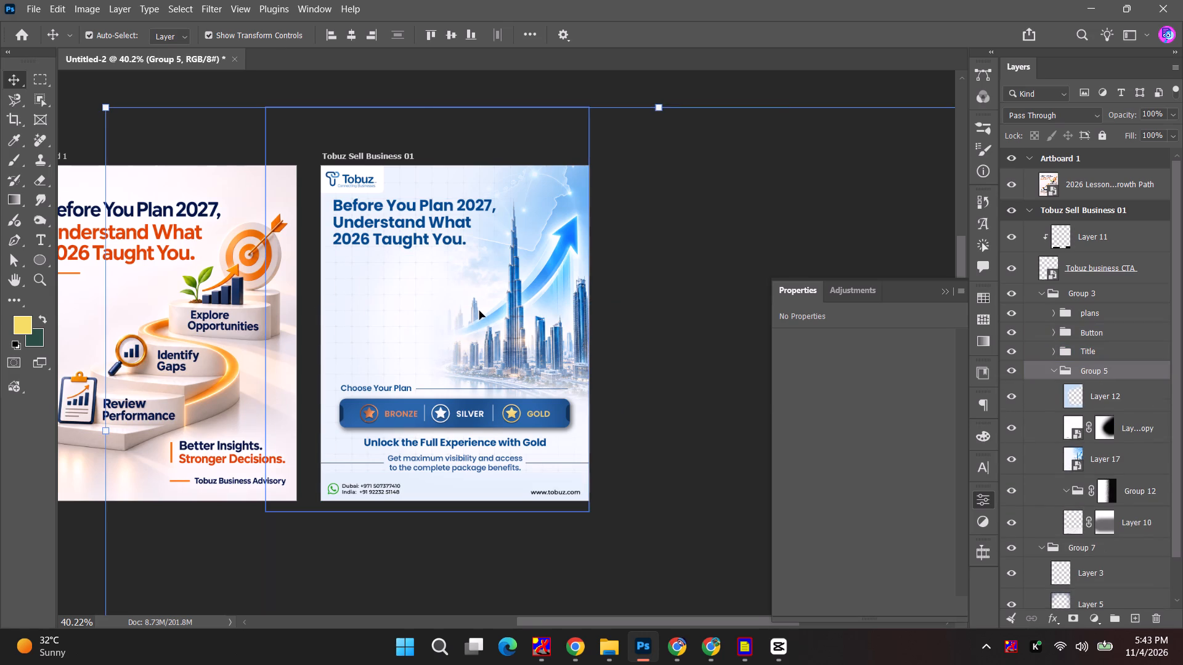
Delete the Dubai skyline and rising arrow image from the Tobuz Sell Business 01 artboard.
{"action": "left_click", "coordinate": [479, 311]}
{"action": "key", "text": "BackSpace"}
{"action": "left_click", "coordinate": [636, 337]}
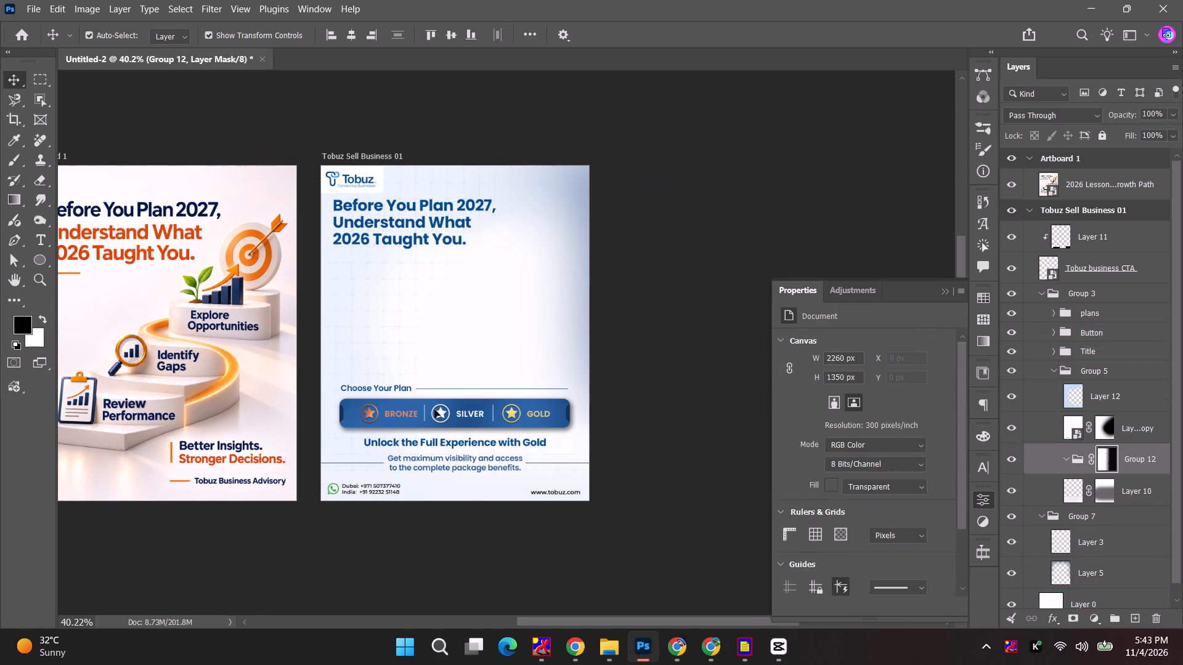
Delete the plans group containing the "Choose Your Plan" heading and the Bronze, Silver and Gold bar.
{"action": "left_click", "coordinate": [431, 414]}
{"action": "scroll", "coordinate": [1054, 485], "scroll_direction": "up", "scroll_amount": 7}
{"action": "scroll", "coordinate": [1054, 485], "scroll_direction": "up", "scroll_amount": 15}
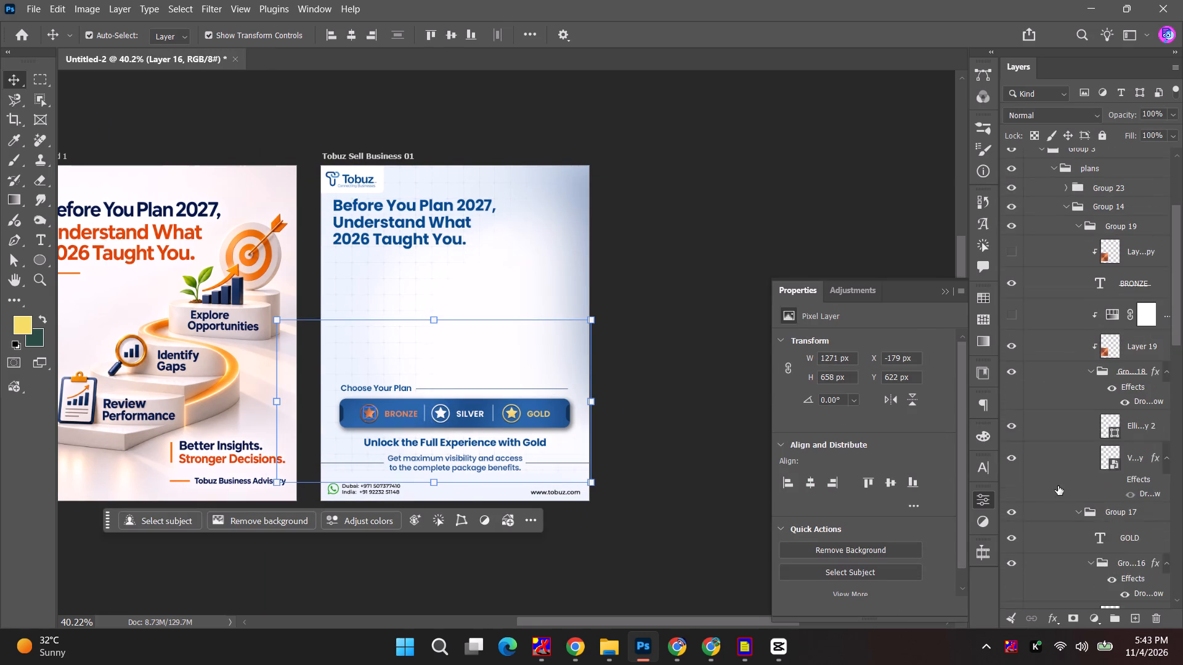
{"action": "scroll", "coordinate": [1060, 448], "scroll_direction": "up", "scroll_amount": 3}
{"action": "left_click", "coordinate": [1068, 268]}
{"action": "left_click", "coordinate": [1104, 272]}
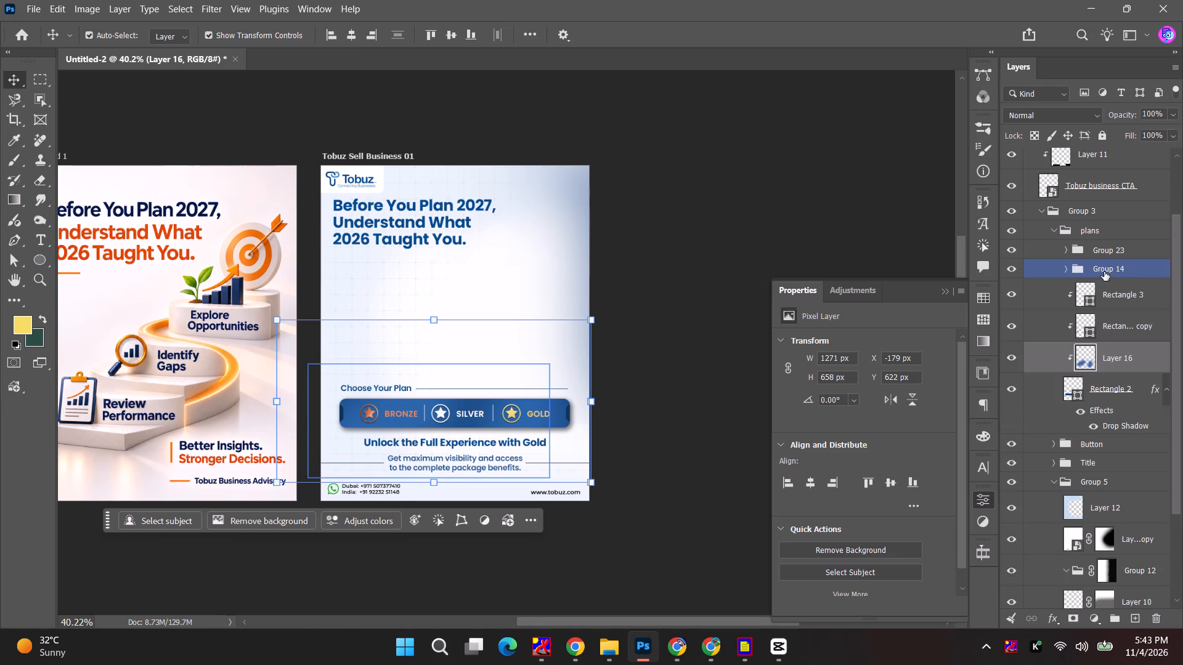
{"action": "left_click", "coordinate": [1014, 271]}
{"action": "left_click", "coordinate": [1014, 271]}
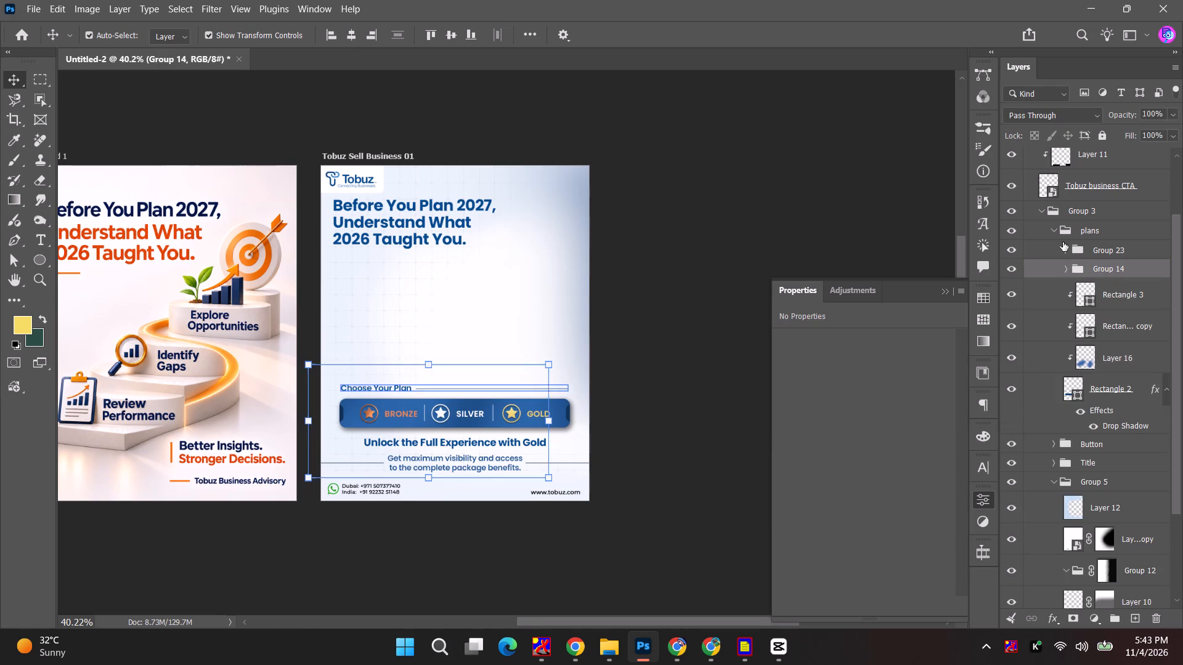
{"action": "left_click", "coordinate": [1079, 229]}
{"action": "key", "text": "BackSpace"}
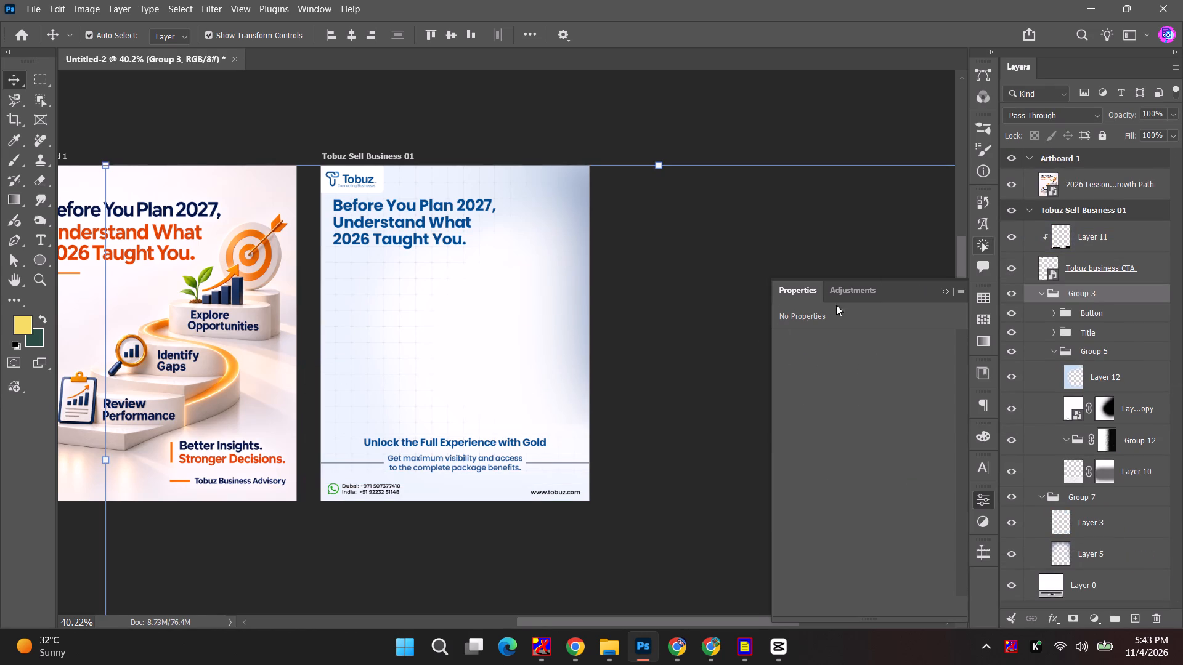
Move the three-line headline slightly down, leaving more space between it and the Tobuz logo.
{"action": "left_click", "coordinate": [620, 332]}
{"action": "left_click_drag", "start_coordinate": [402, 216], "coordinate": [400, 236]}
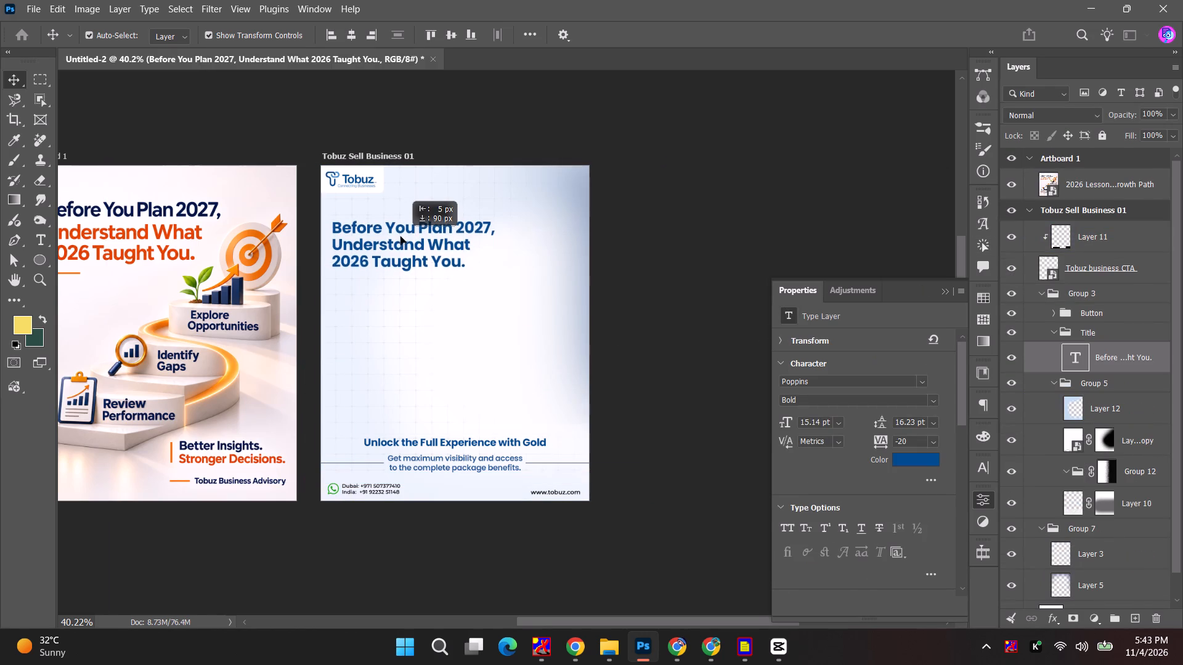
{"action": "left_click_drag", "start_coordinate": [400, 236], "coordinate": [400, 228]}
{"action": "left_click", "coordinate": [635, 234]}
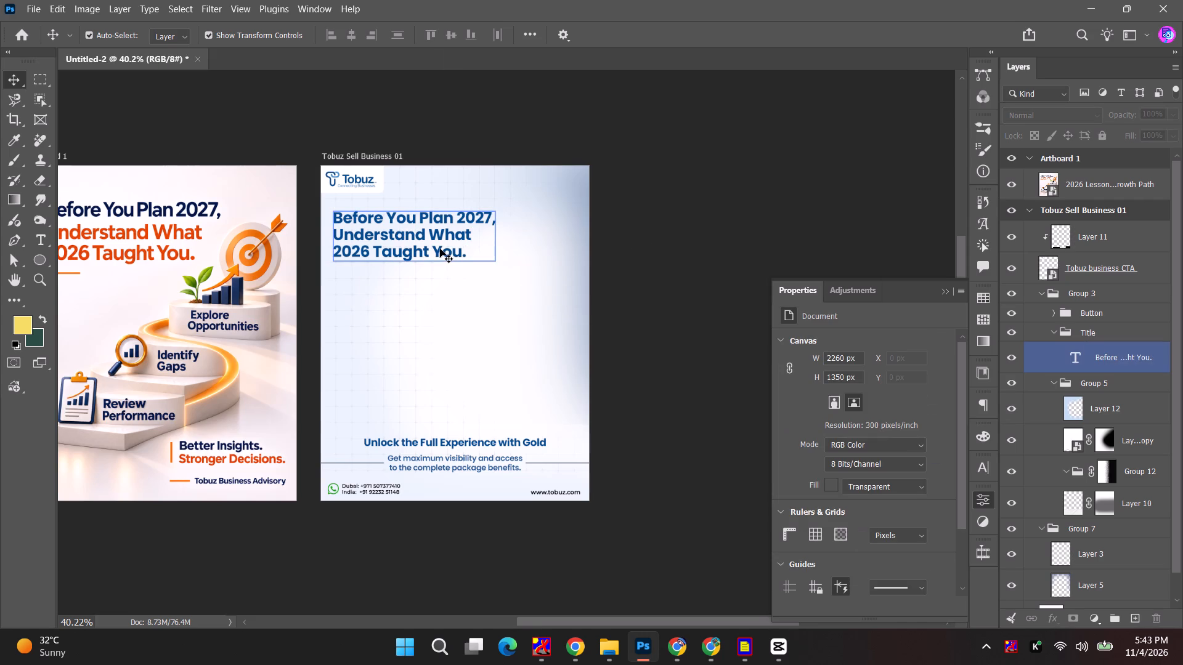
{"action": "left_click", "coordinate": [701, 262]}
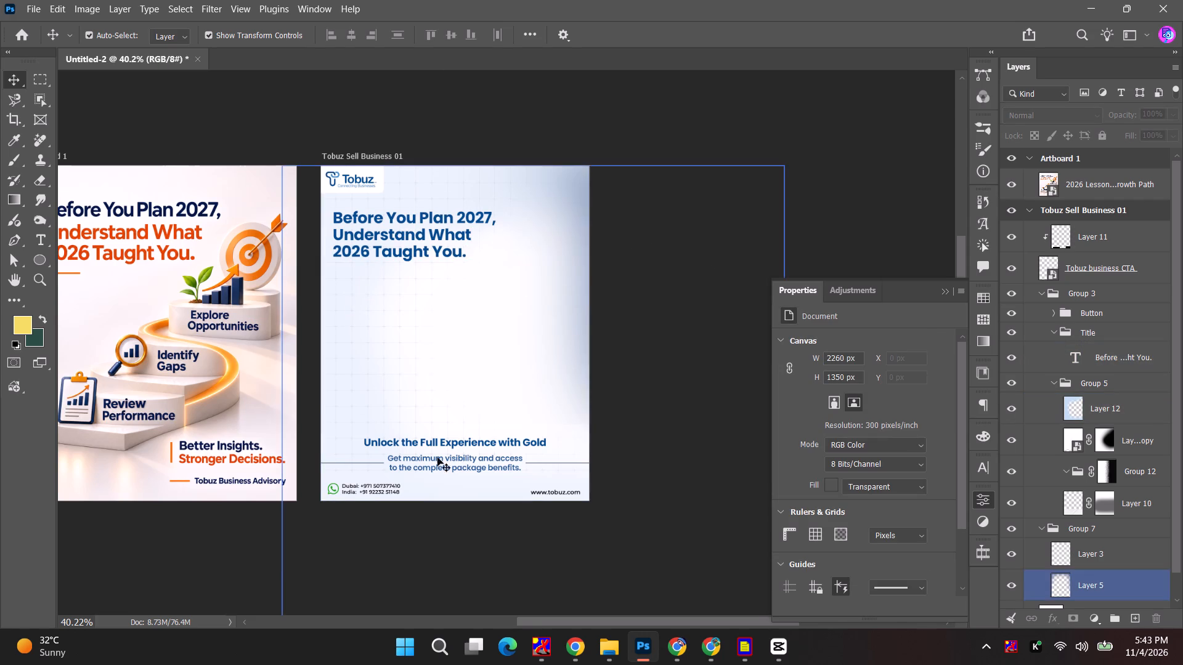
Switch to the 2026 Social Media sheet and copy "Better Insights. Stronger Decisions." from the Tobuz post's copy in cell F77.
{"action": "key", "text": "space"}
{"action": "key", "text": "space"}
{"action": "key", "text": "space"}
{"action": "key", "text": "space"}
{"action": "key", "text": "space"}
{"action": "key", "text": "space"}
{"action": "left_click_drag", "start_coordinate": [434, 402], "coordinate": [528, 375]}
{"action": "scroll", "coordinate": [548, 430], "scroll_direction": "up", "scroll_amount": 5, "text": "alt"}
{"action": "key", "text": "alt+Tab"}
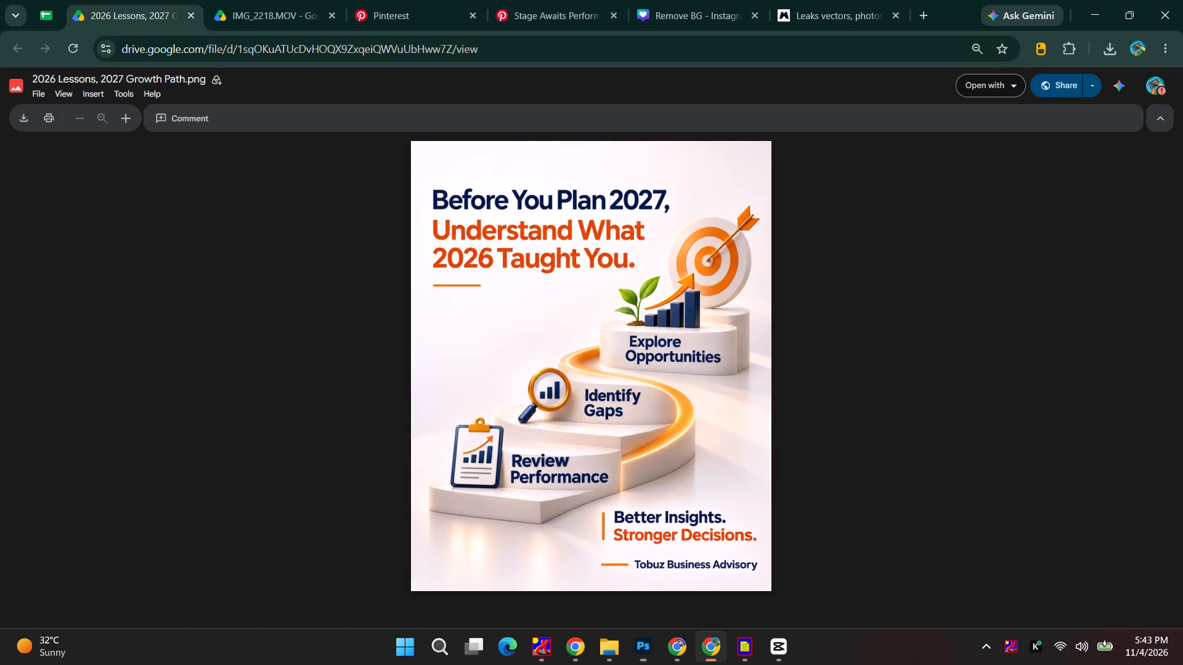
{"action": "key", "text": "alt+Tab"}
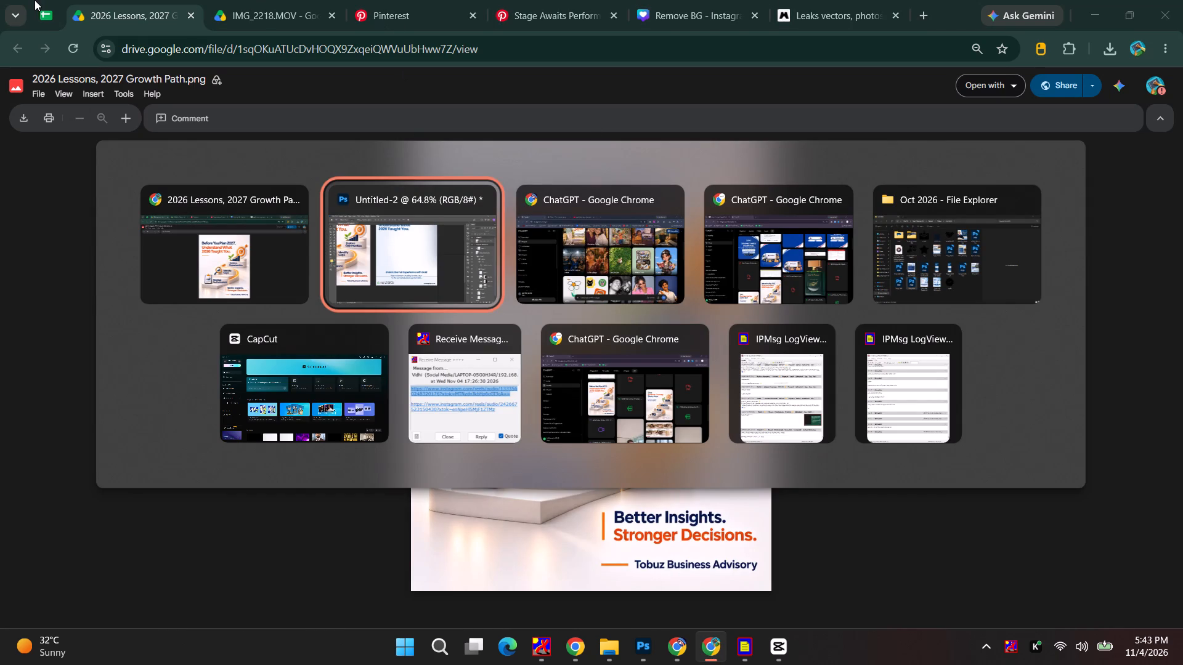
{"action": "left_click", "coordinate": [35, 0], "text": "alt"}
{"action": "left_click", "coordinate": [36, 0], "text": "alt"}
{"action": "left_click", "coordinate": [669, 339]}
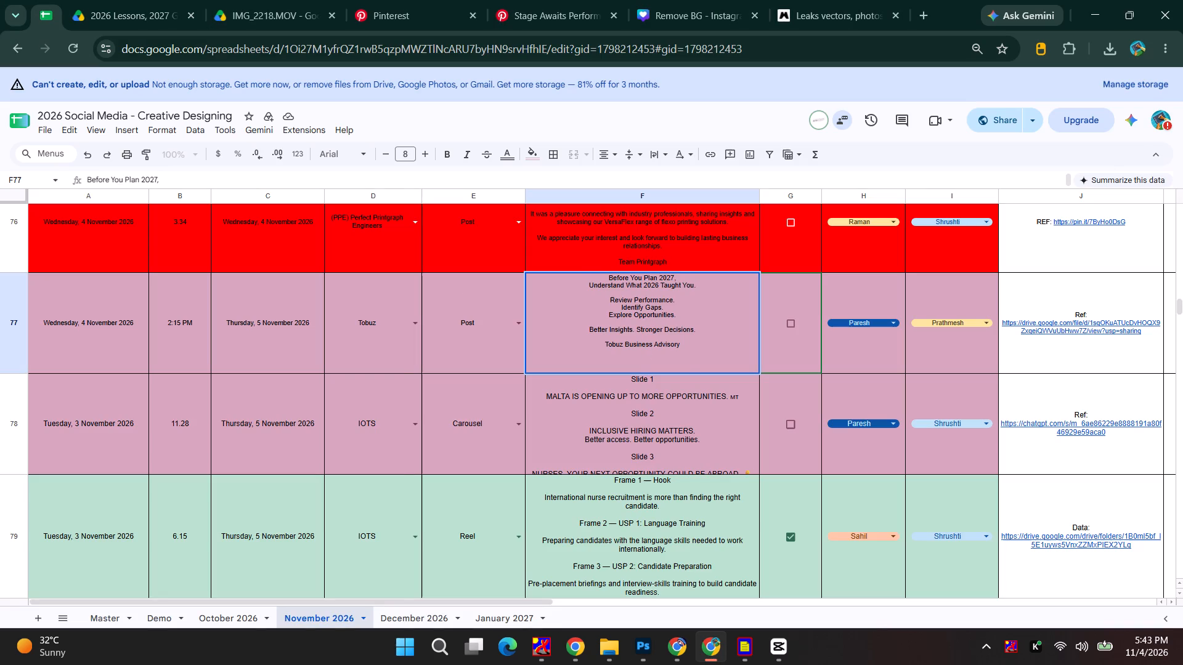
{"action": "left_click_drag", "start_coordinate": [700, 329], "coordinate": [495, 329]}
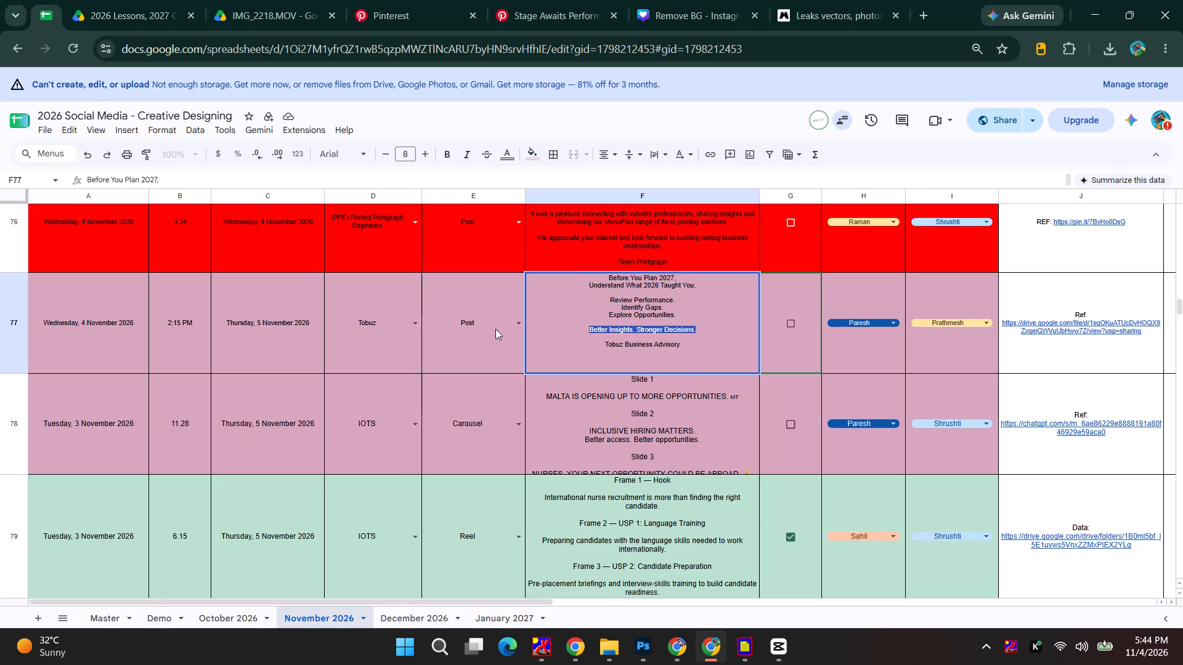
{"action": "key", "text": "ctrl+c"}
{"action": "key", "text": "ctrl+c"}
{"action": "key", "text": "ctrl+c"}
Back in Photoshop, replace "Unlock the Full Experience with Gold" with the copied "Better Insights. Stronger Decisions.", breaking it into two lines after "Insights.".
{"action": "key", "text": "alt+Tab"}
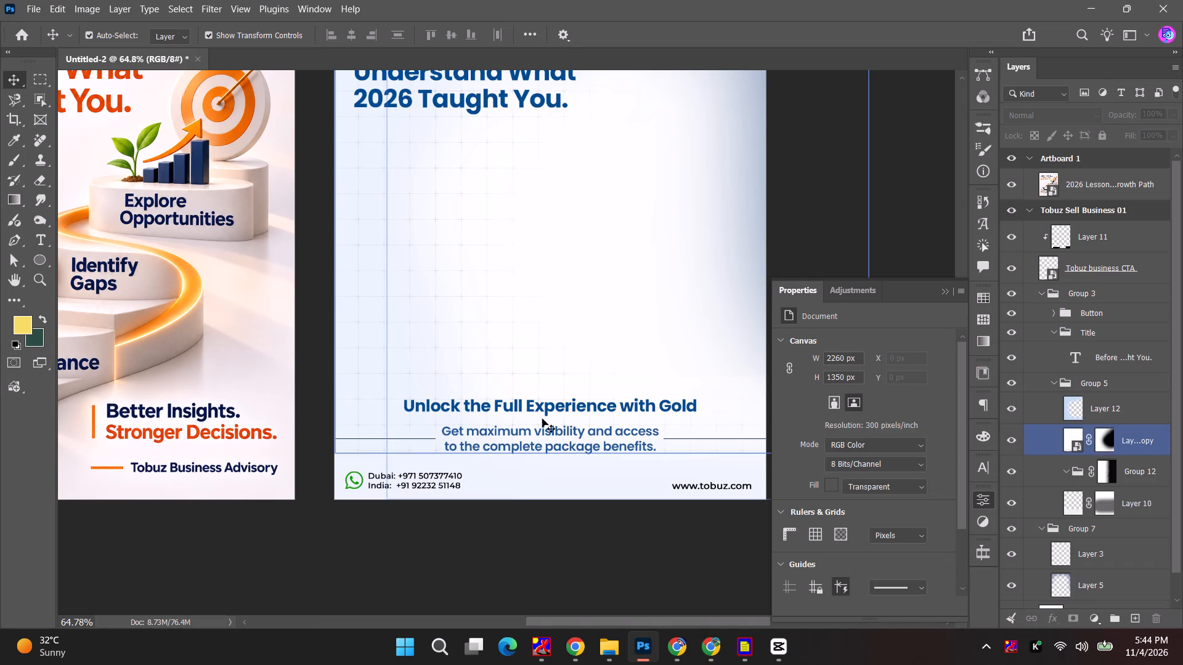
{"action": "left_click", "coordinate": [527, 439]}
{"action": "double_click", "coordinate": [596, 403]}
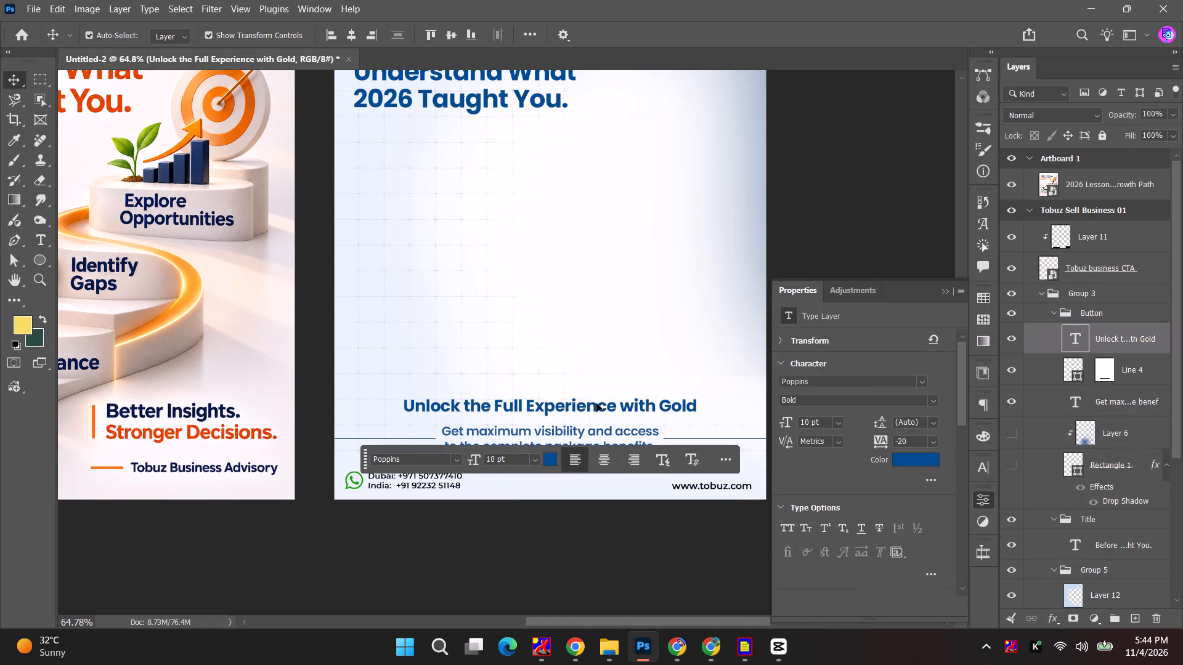
{"action": "key", "text": "ctrl+v"}
{"action": "left_click", "coordinate": [531, 410]}
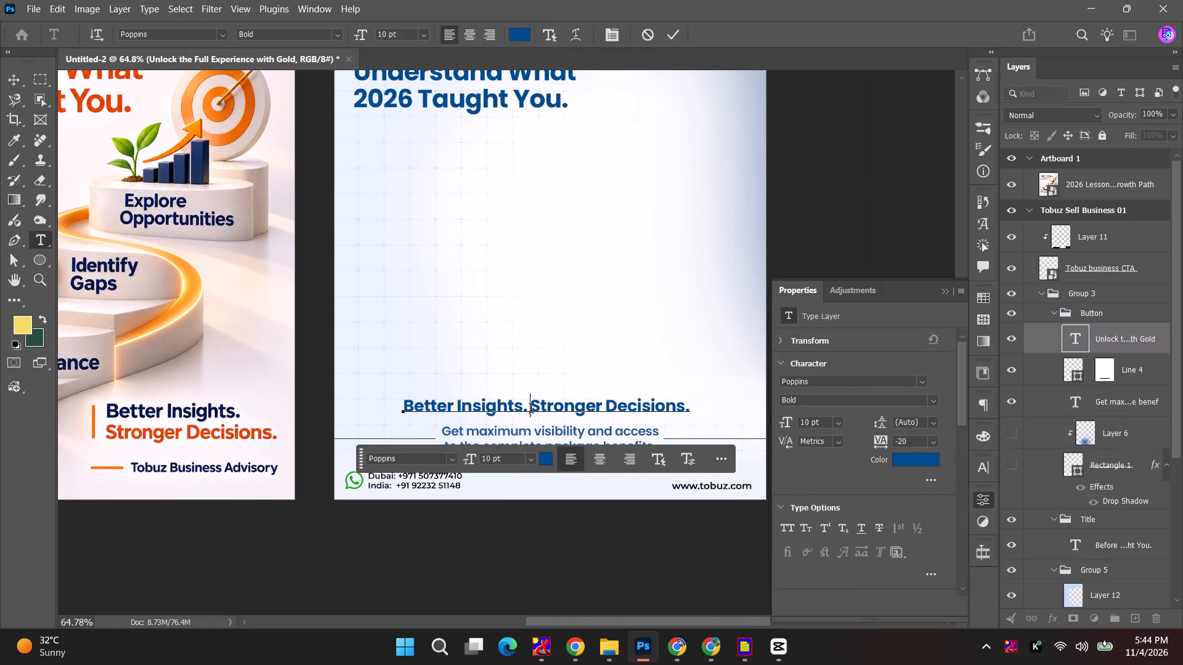
{"action": "key", "text": "BackSpace"}
{"action": "key", "text": "Return"}
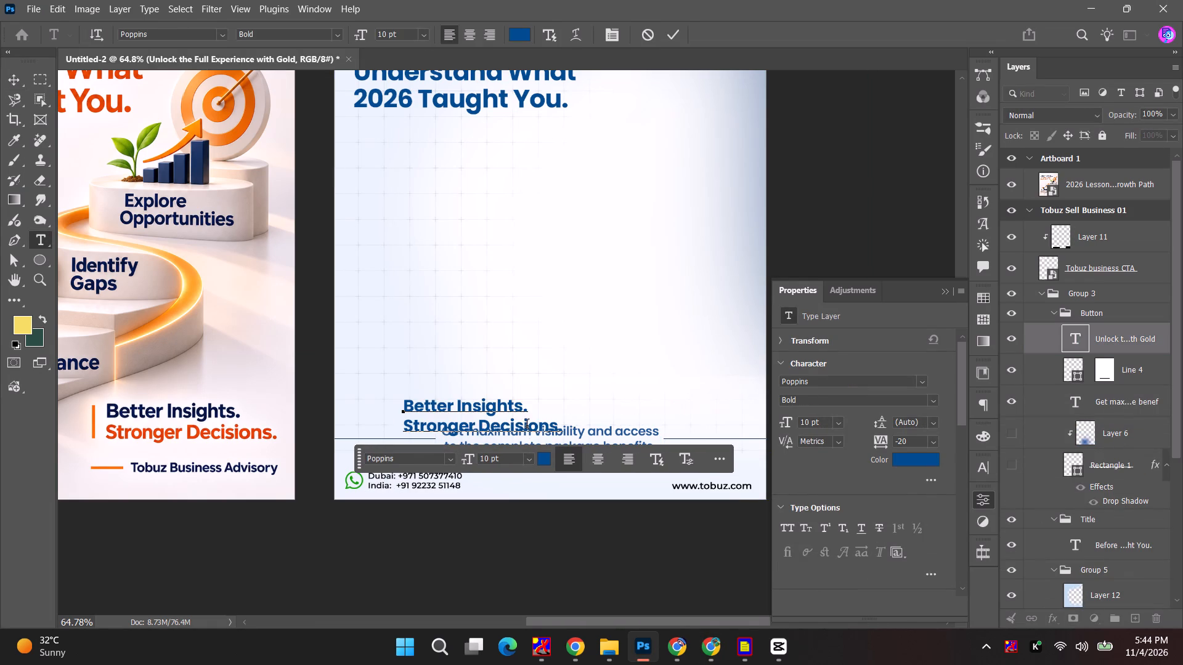
{"action": "left_click", "coordinate": [669, 39]}
{"action": "left_click", "coordinate": [808, 144]}
Delete the "Get maximum visibility and access to the complete package benefits." text below the tagline.
{"action": "left_click", "coordinate": [577, 438]}
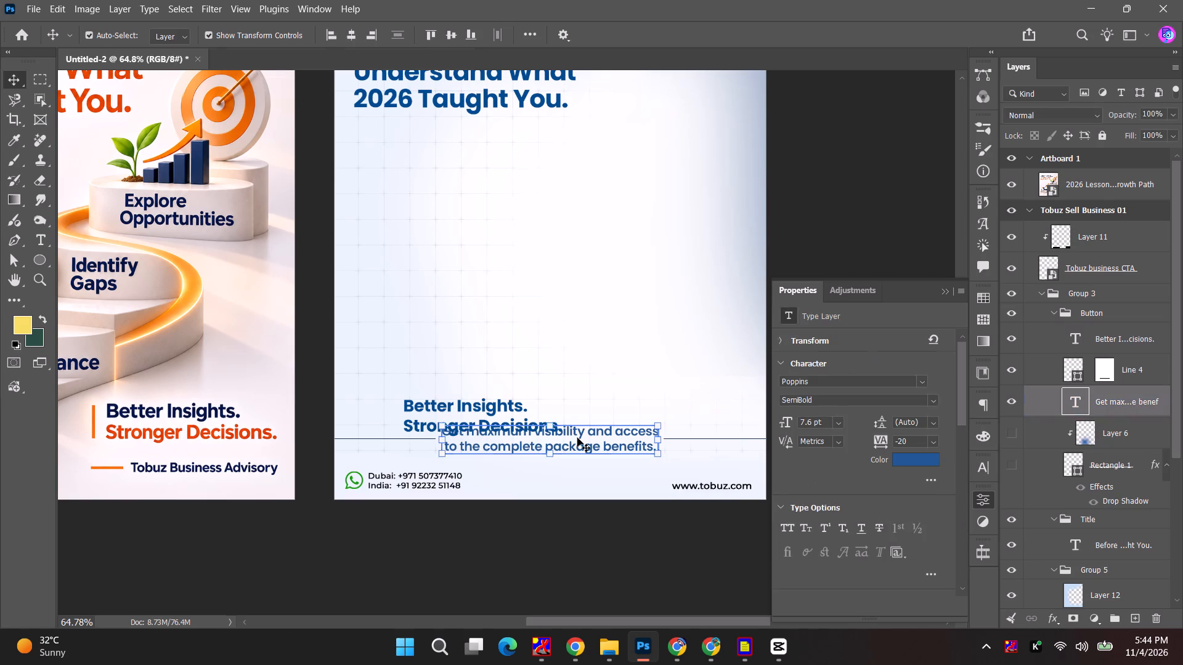
{"action": "key", "text": "BackSpace"}
{"action": "left_click_drag", "start_coordinate": [462, 427], "coordinate": [641, 449]}
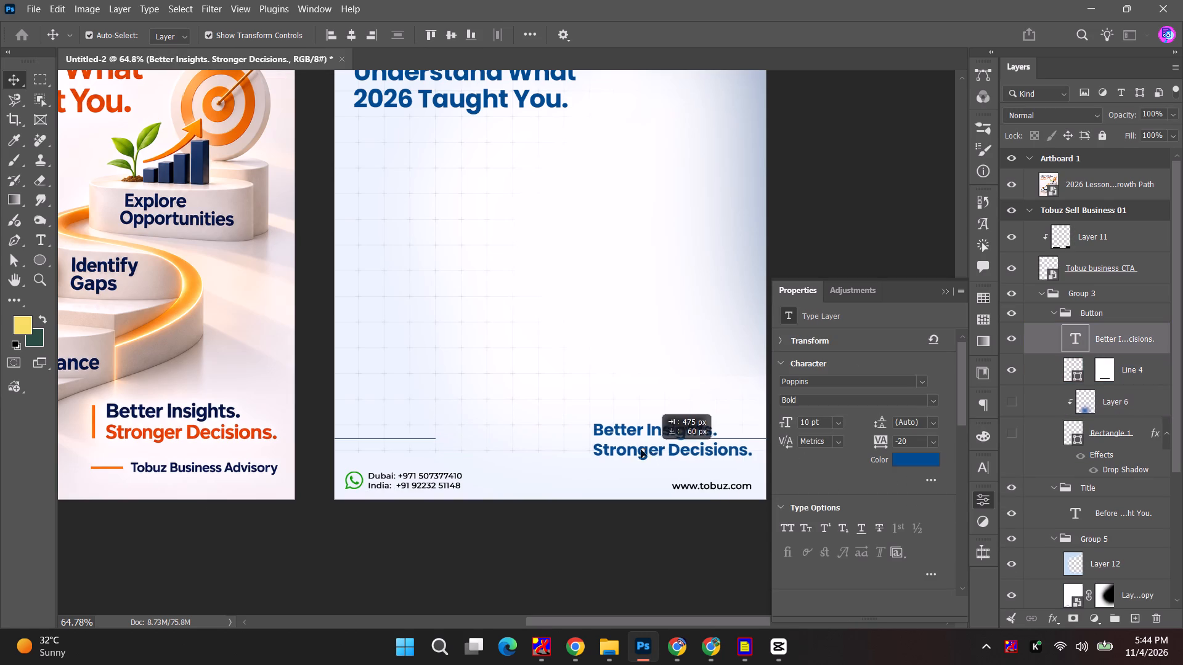
{"action": "left_click_drag", "start_coordinate": [641, 449], "coordinate": [632, 443]}
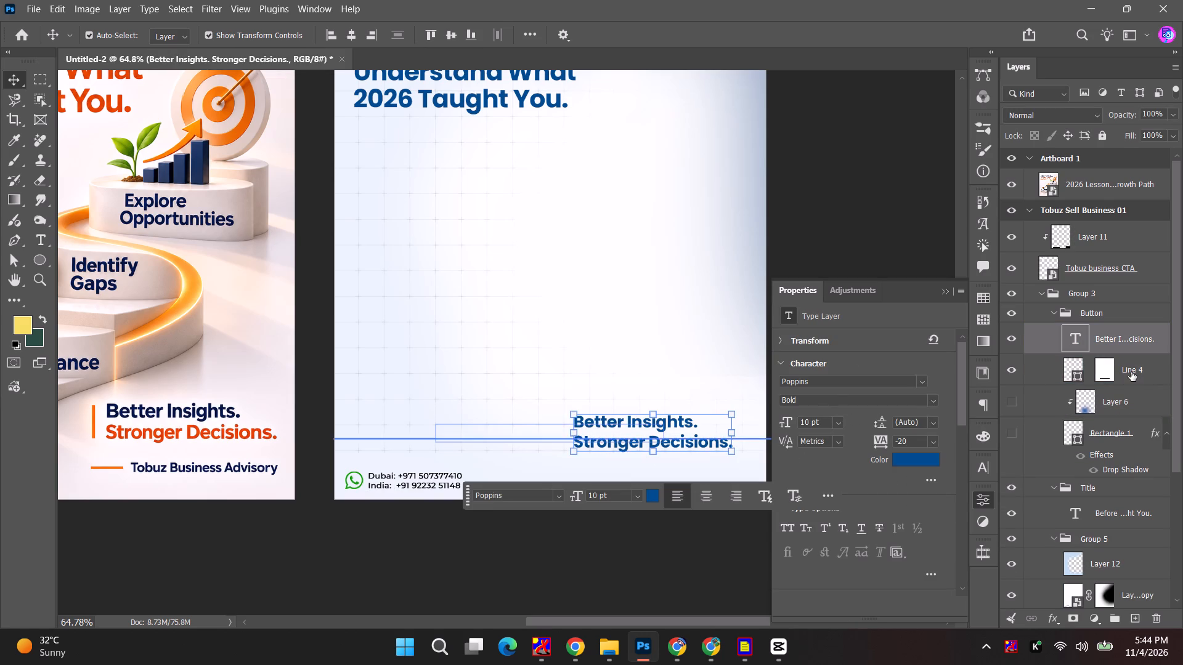
Reshape the Line 4 layer mask so the gap in the horizontal line spans the width of the "Better Insights. Stronger Decisions." tagline.
{"action": "left_click", "coordinate": [1132, 372]}
{"action": "left_click", "coordinate": [1102, 369]}
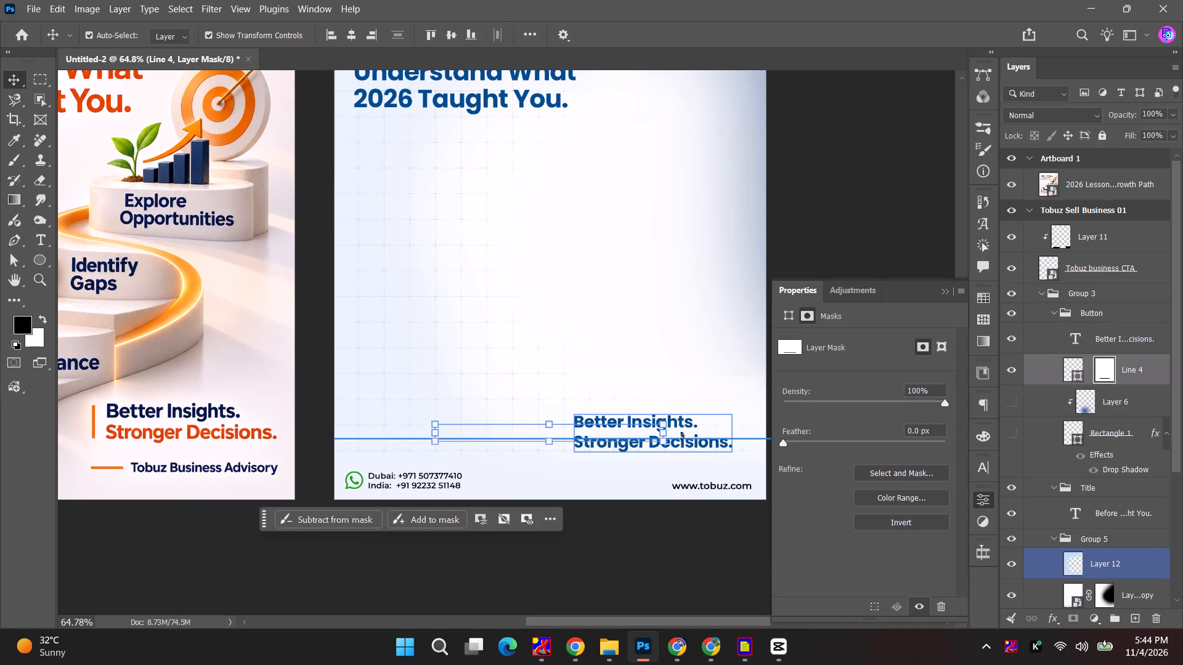
{"action": "left_click", "coordinate": [1103, 374]}
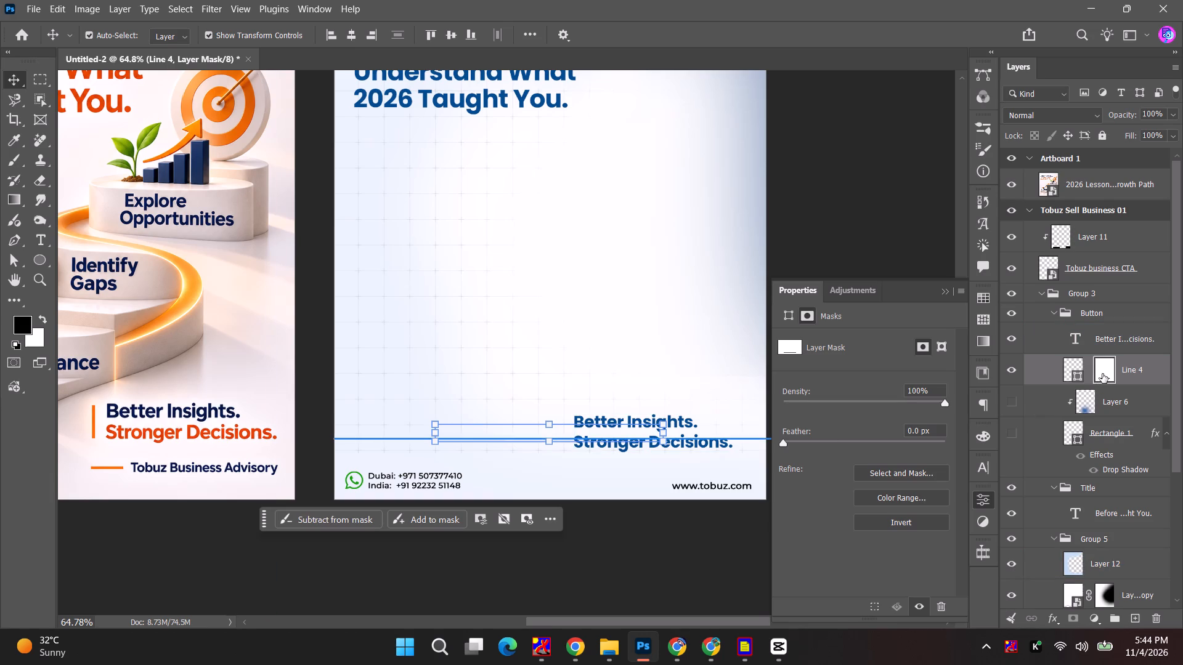
{"action": "left_click_drag", "start_coordinate": [668, 433], "coordinate": [569, 432]}
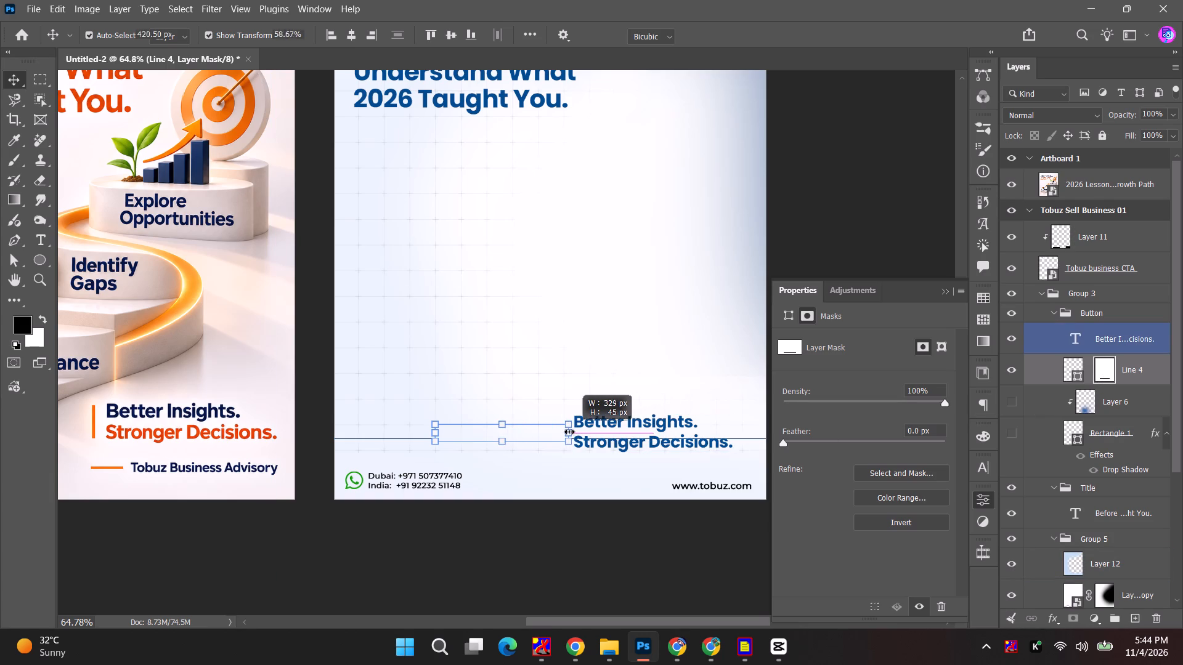
{"action": "left_click_drag", "start_coordinate": [569, 432], "coordinate": [572, 432]}
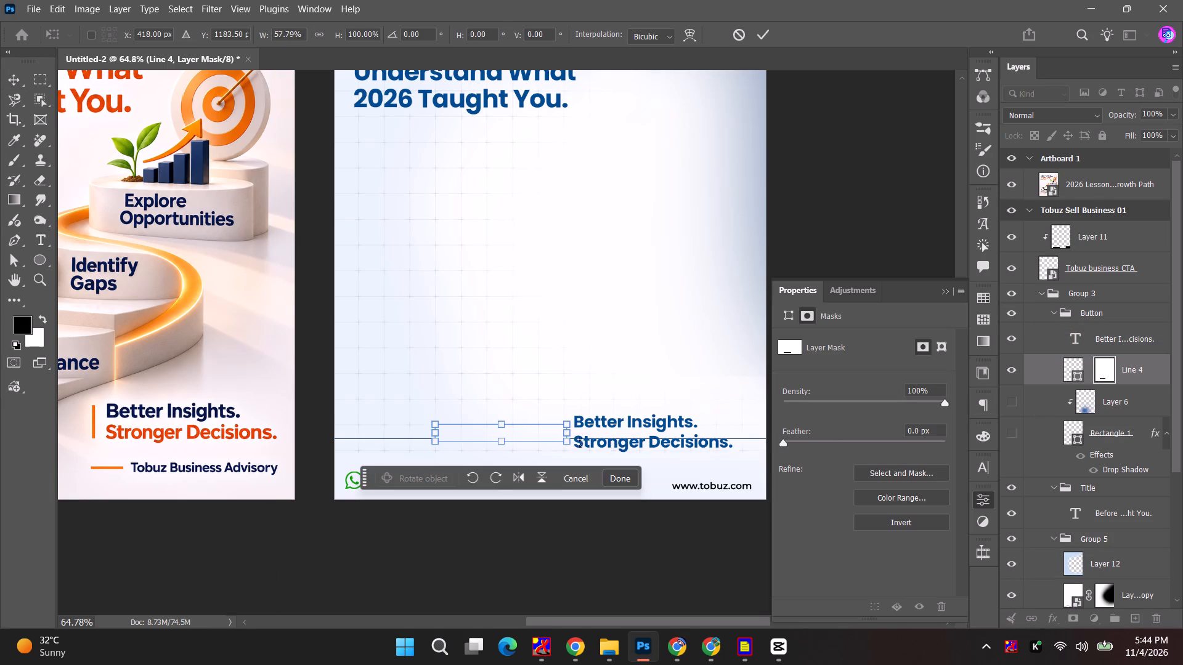
{"action": "left_click_drag", "start_coordinate": [433, 435], "coordinate": [660, 439]}
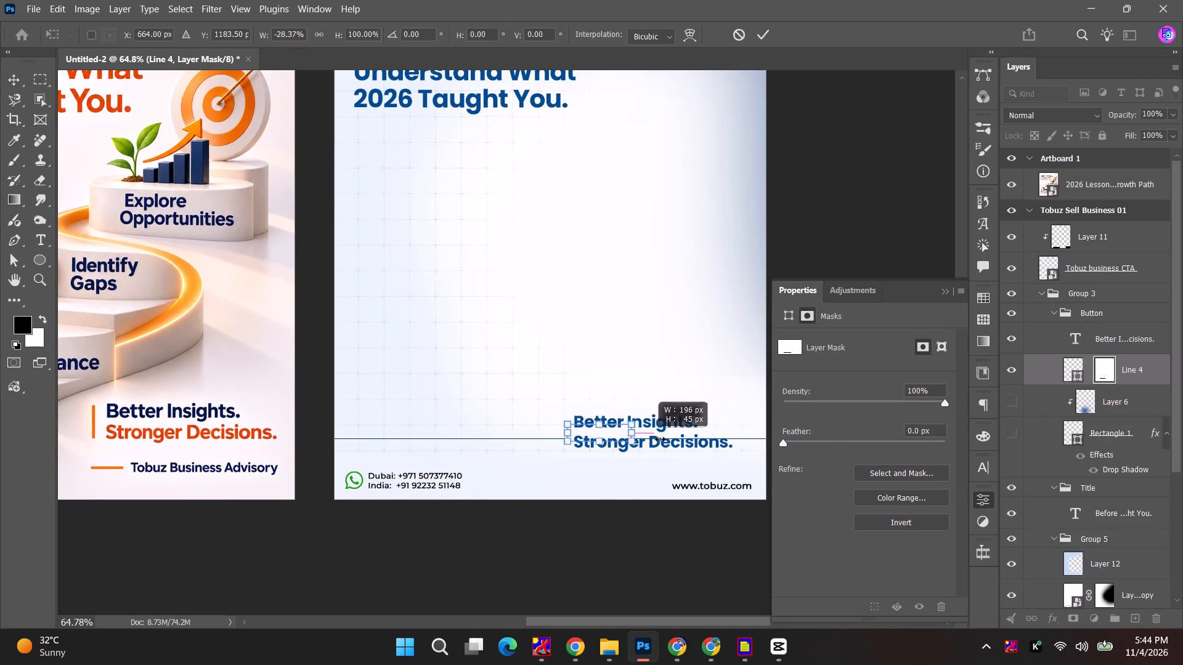
{"action": "left_click_drag", "start_coordinate": [660, 439], "coordinate": [734, 440]}
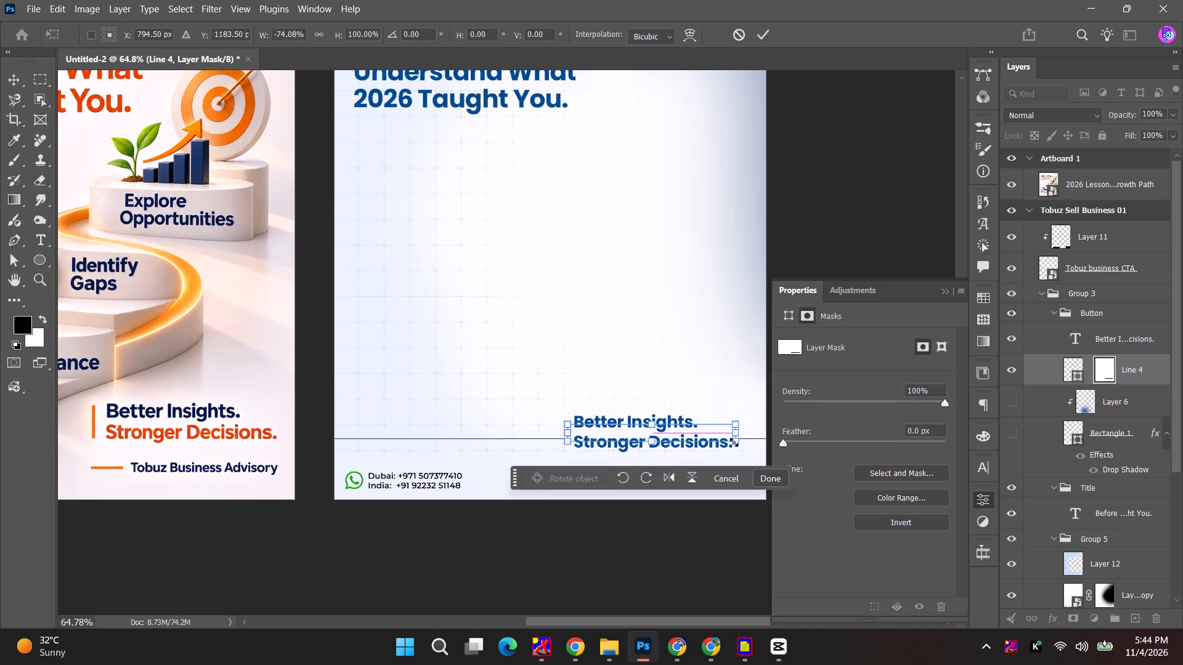
{"action": "left_click", "coordinate": [770, 34]}
{"action": "left_click", "coordinate": [835, 148]}
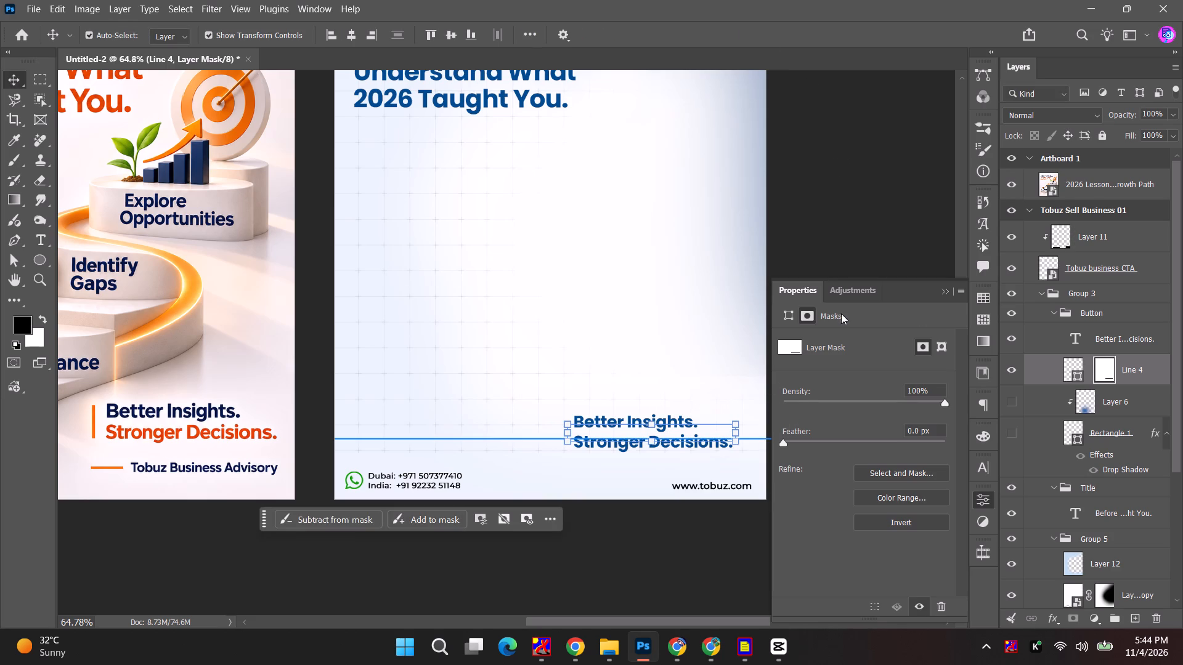
{"action": "left_click", "coordinate": [946, 291]}
{"action": "left_click", "coordinate": [906, 293]}
{"action": "left_click", "coordinate": [832, 392]}
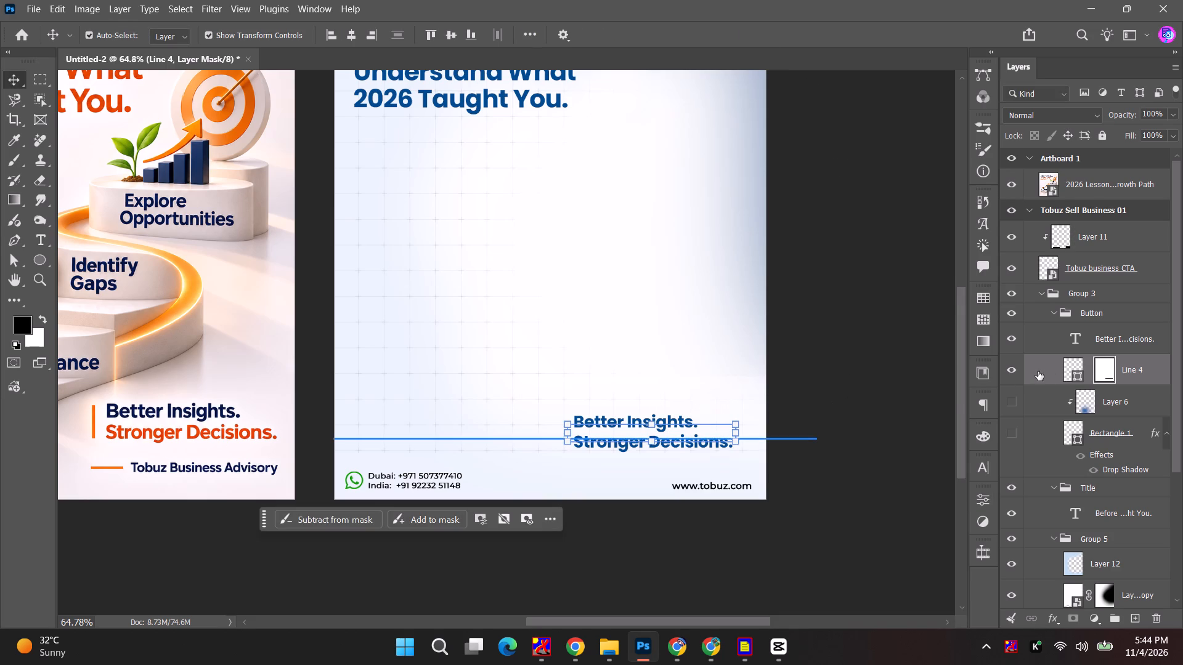
{"action": "left_click", "coordinate": [1084, 371]}
{"action": "left_click", "coordinate": [934, 361]}
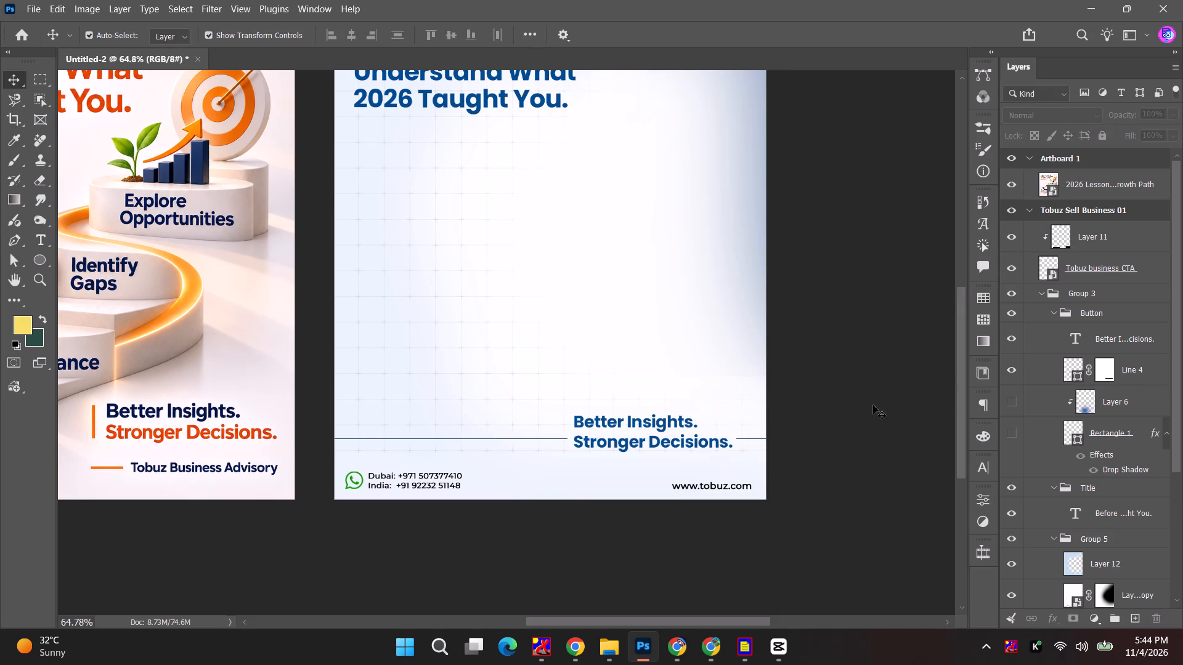
Move the three-line headline slightly up, closer to the Tobuz logo, keeping its text as is.
{"action": "scroll", "coordinate": [559, 382], "scroll_direction": "down", "scroll_amount": 5, "text": "alt"}
{"action": "key", "text": "space"}
{"action": "left_click_drag", "start_coordinate": [510, 281], "coordinate": [502, 323]}
{"action": "left_click", "coordinate": [456, 231]}
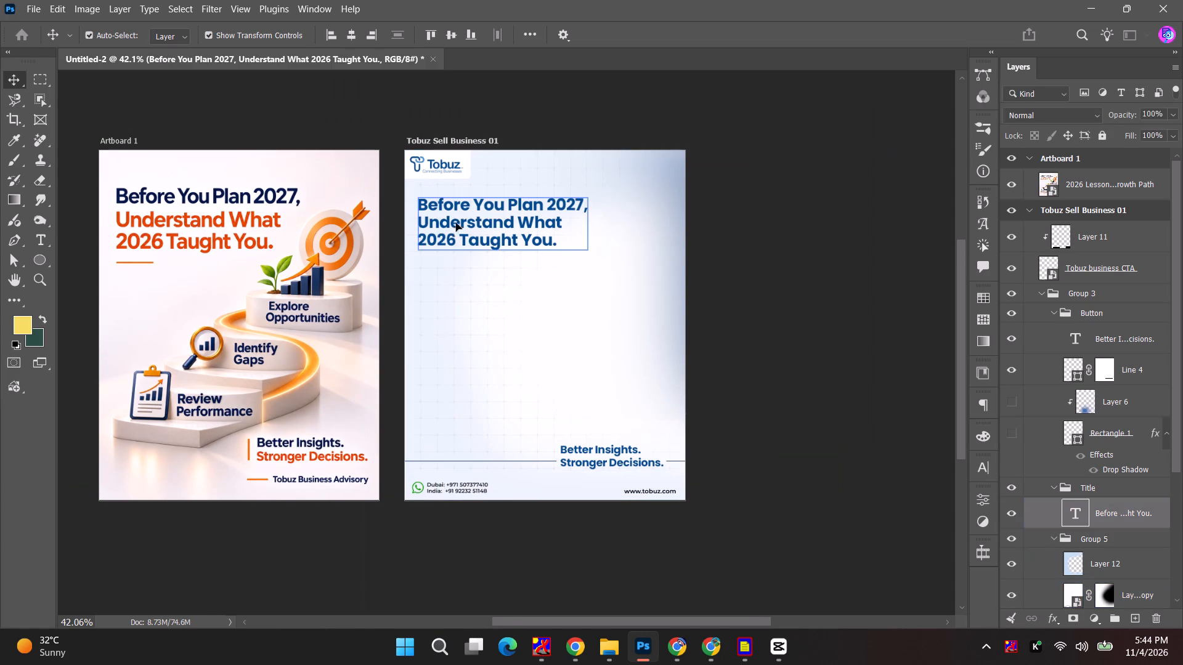
{"action": "left_click", "coordinate": [456, 226]}
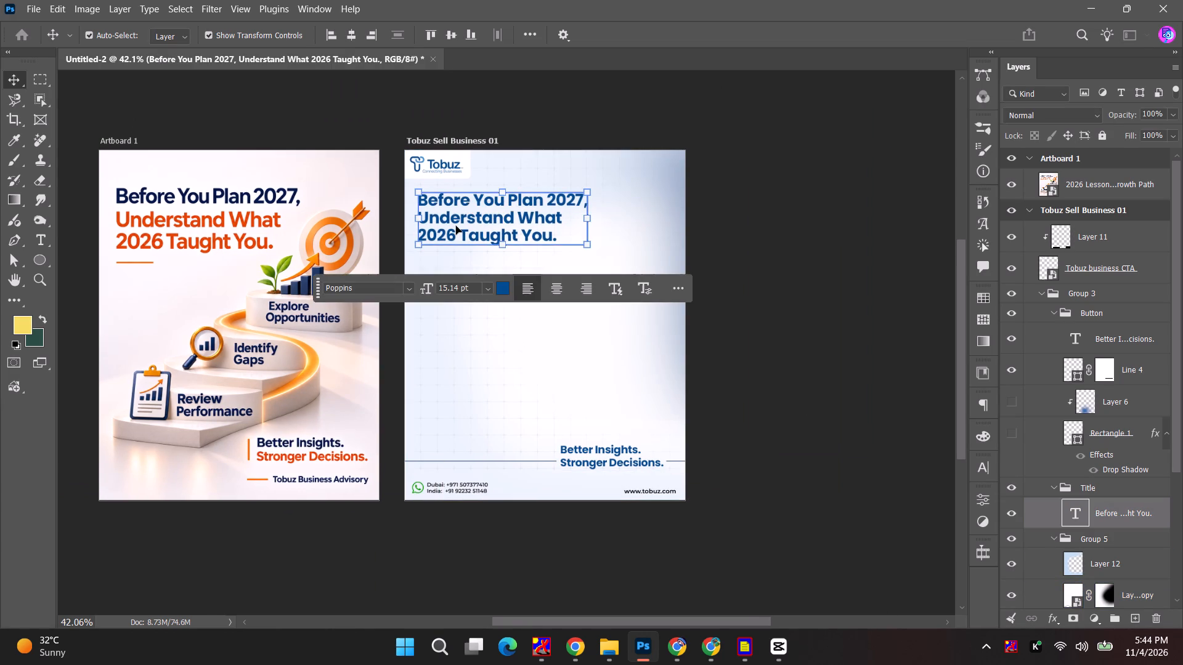
{"action": "double_click", "coordinate": [762, 236]}
{"action": "double_click", "coordinate": [514, 204]}
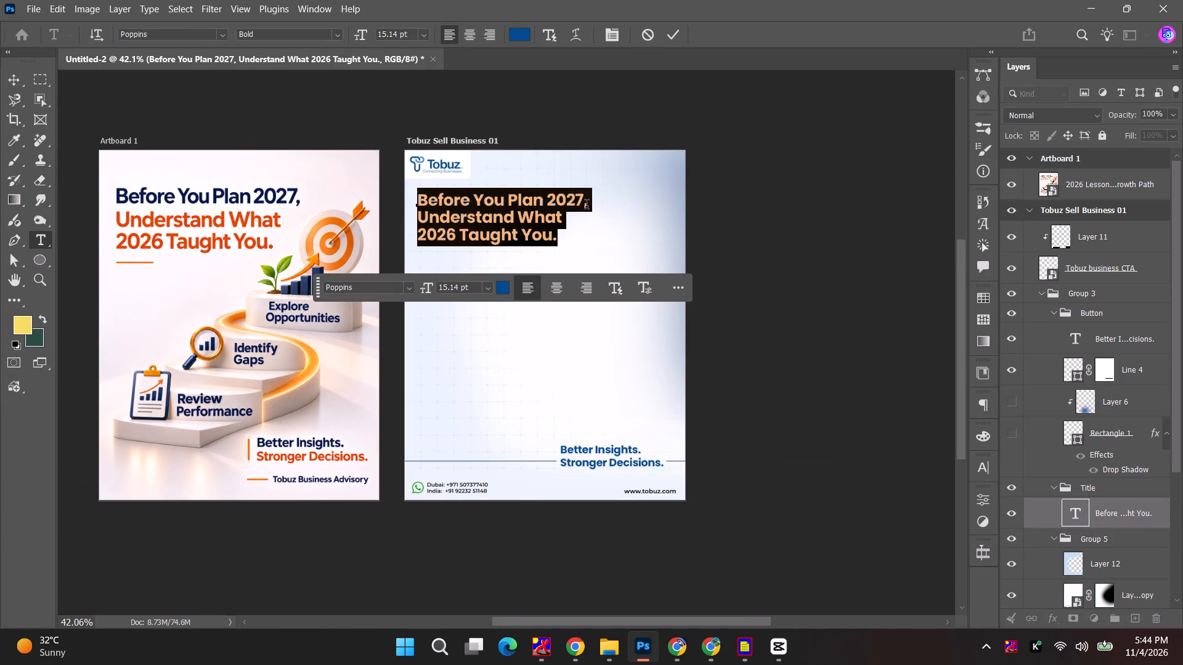
{"action": "left_click", "coordinate": [672, 26]}
{"action": "left_click", "coordinate": [791, 253]}
Switch to the browser and search Pinterest for "3d steps with icons".
{"action": "key", "text": "alt+Tab"}
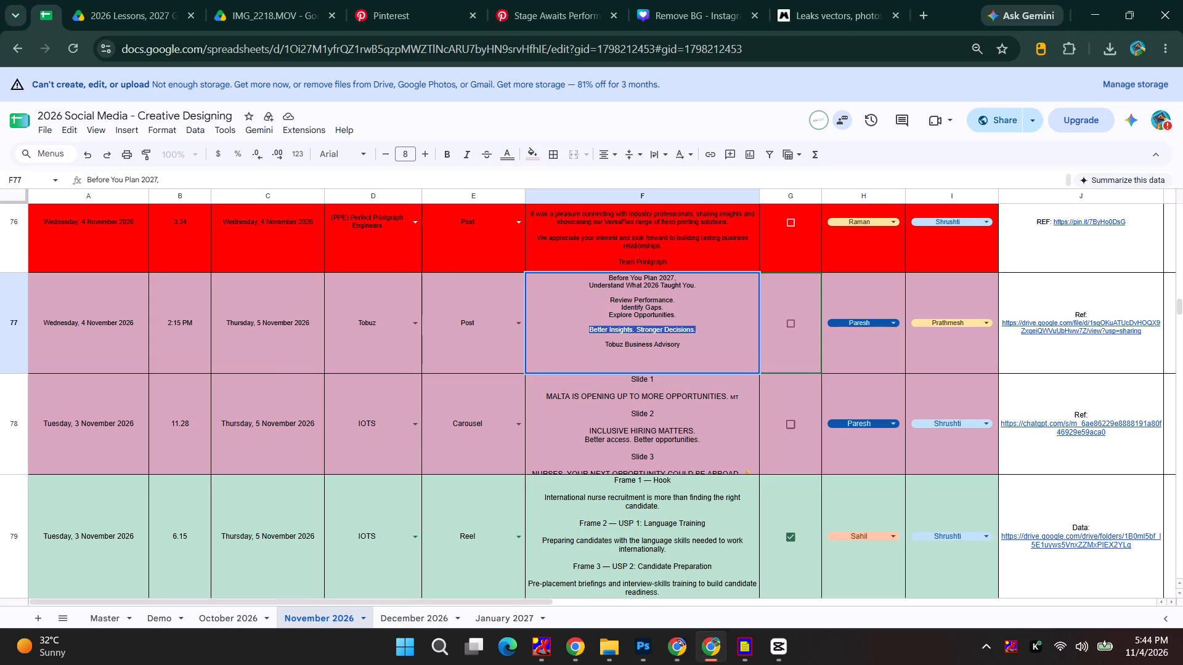
{"action": "key", "text": "alt+Tab"}
{"action": "key", "text": "alt+Tab"}
{"action": "left_click", "coordinate": [405, 0]}
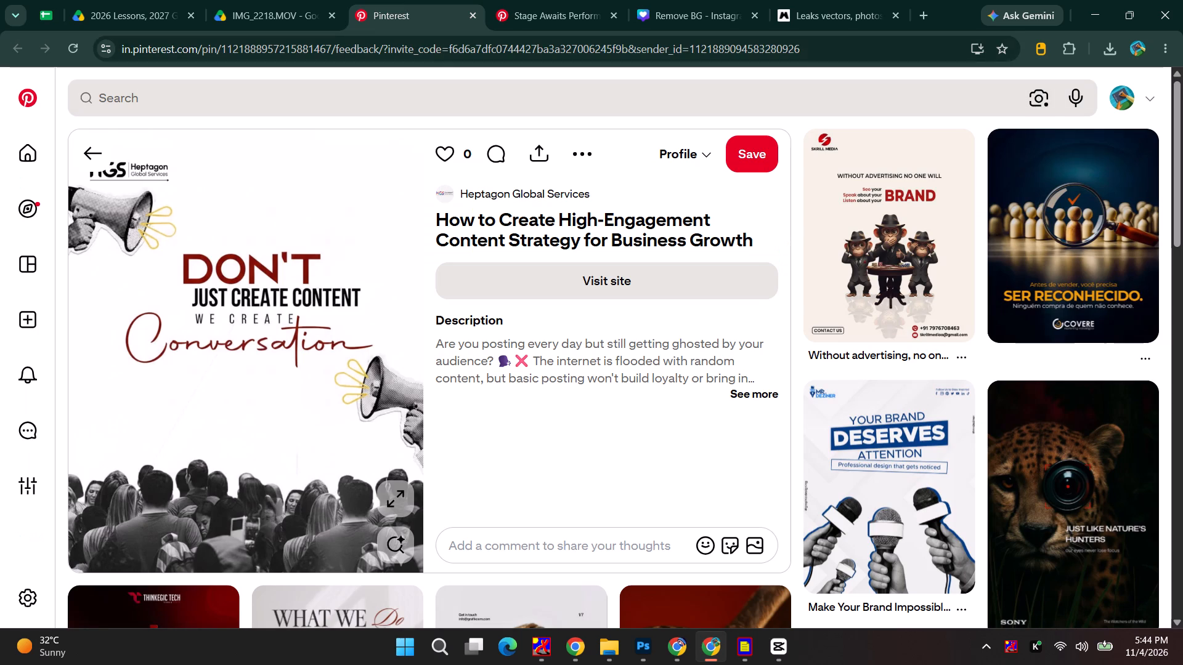
{"action": "left_click", "coordinate": [522, 3]}
{"action": "left_click", "coordinate": [486, 104]}
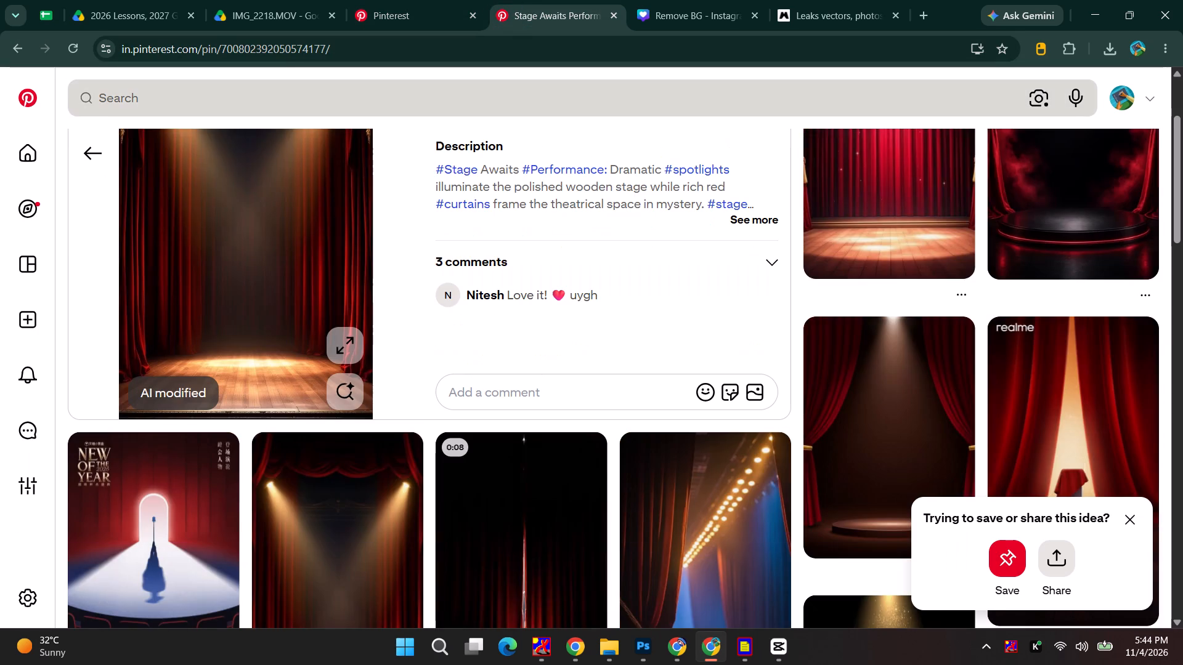
{"action": "type", "text": "3d steps with icons"}
{"action": "key", "text": "Return"}
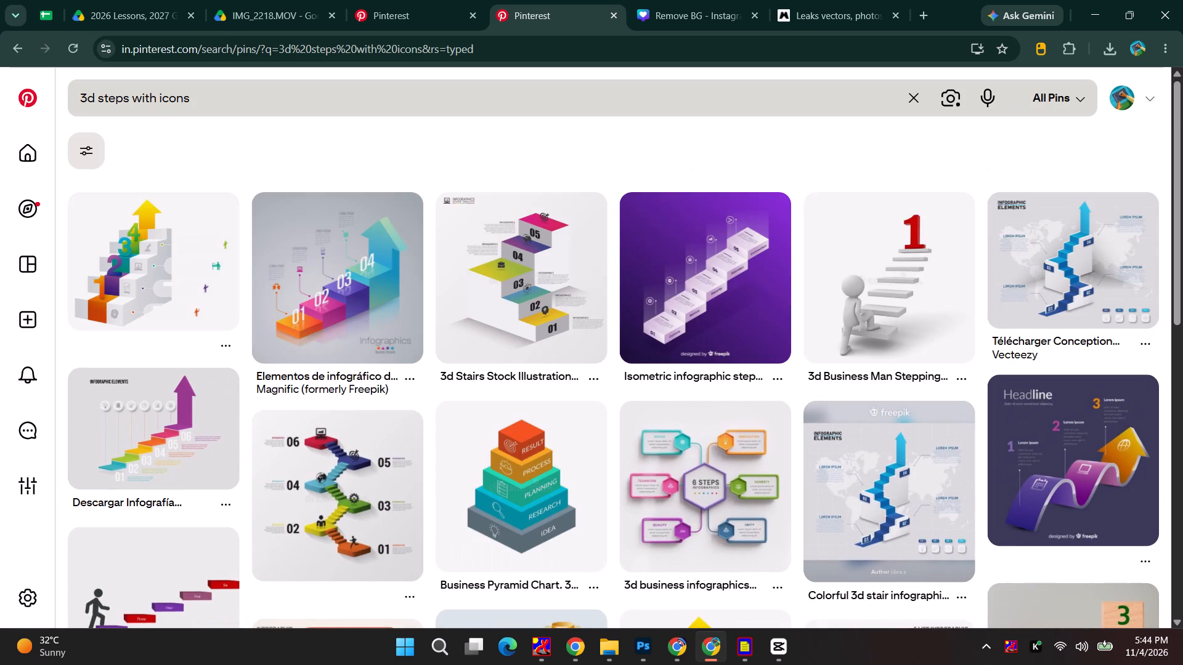
Examine the Pinterest results for a 3D staircase image, comparing them with the reference artboard in Photoshop.
{"action": "scroll", "coordinate": [834, 367], "scroll_direction": "down", "scroll_amount": 2}
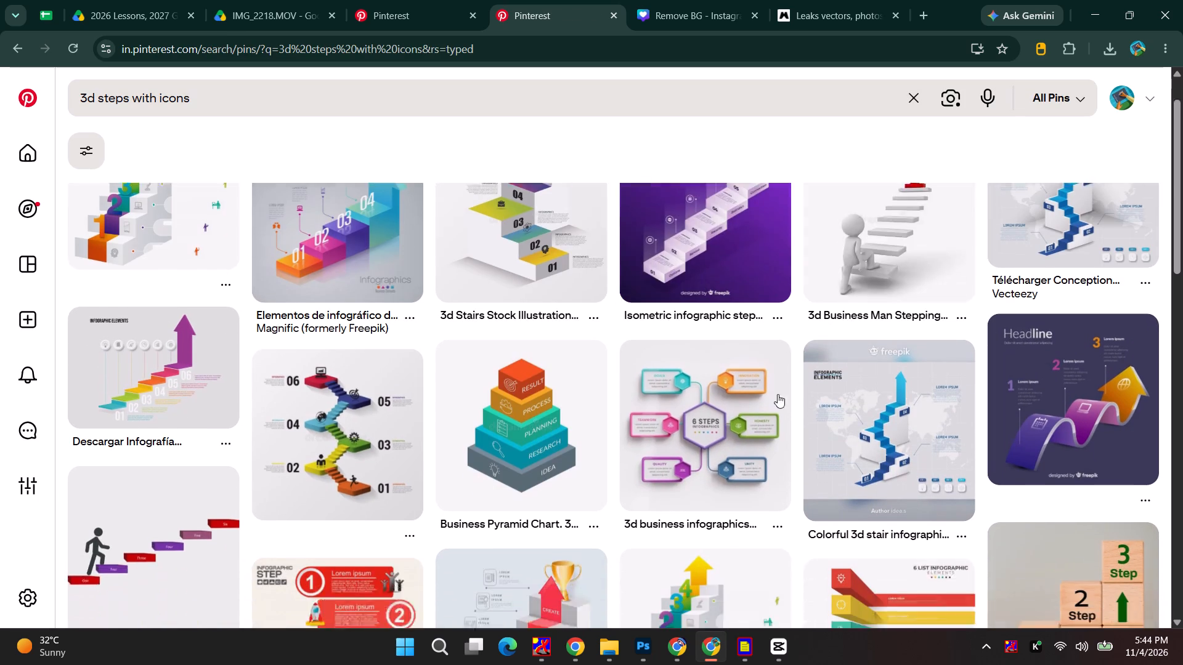
{"action": "scroll", "coordinate": [778, 394], "scroll_direction": "down", "scroll_amount": 1}
{"action": "scroll", "coordinate": [428, 487], "scroll_direction": "down", "scroll_amount": 7}
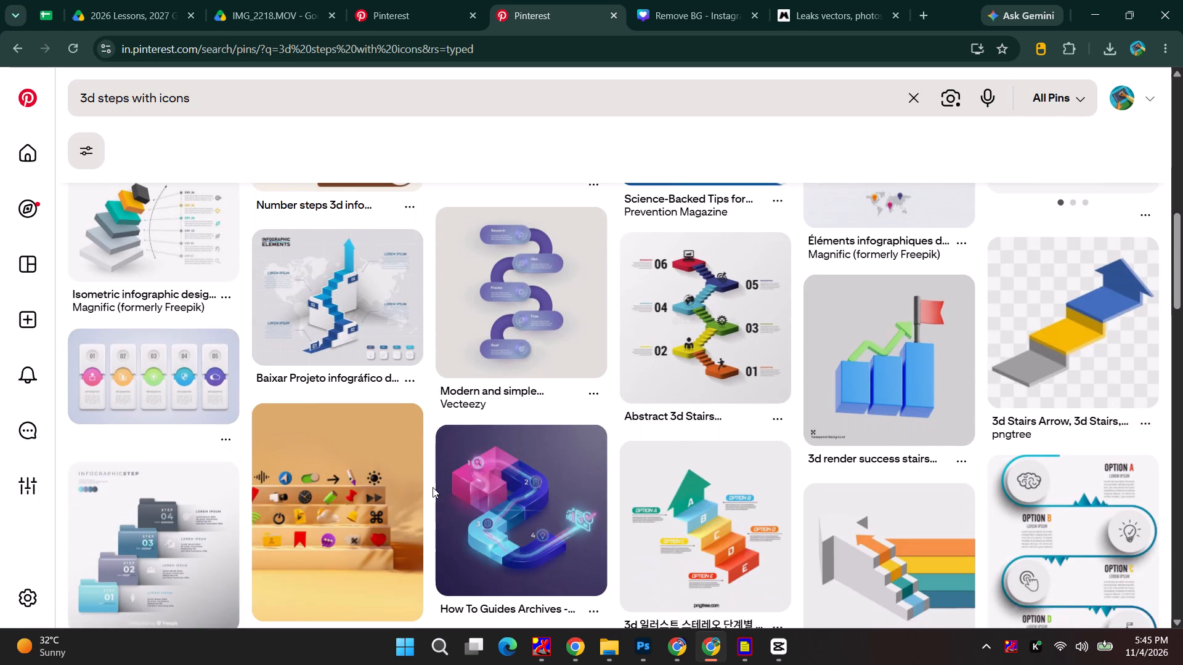
{"action": "scroll", "coordinate": [433, 488], "scroll_direction": "down", "scroll_amount": 4}
{"action": "scroll", "coordinate": [433, 485], "scroll_direction": "up", "scroll_amount": 3}
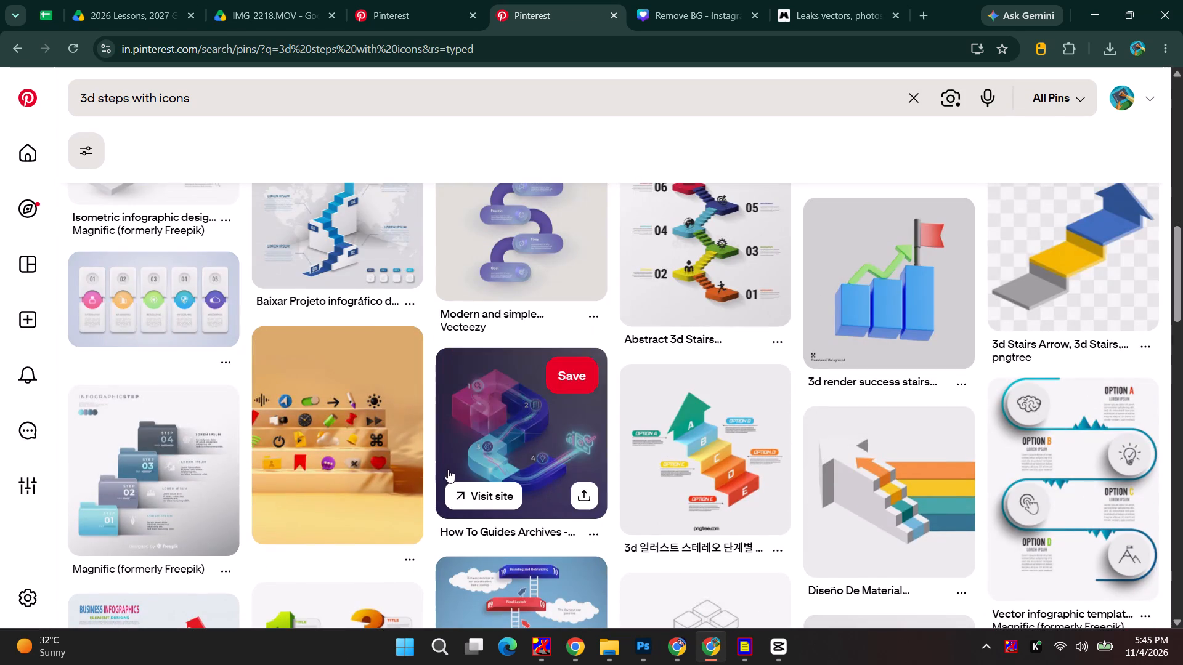
{"action": "scroll", "coordinate": [452, 470], "scroll_direction": "down", "scroll_amount": 6}
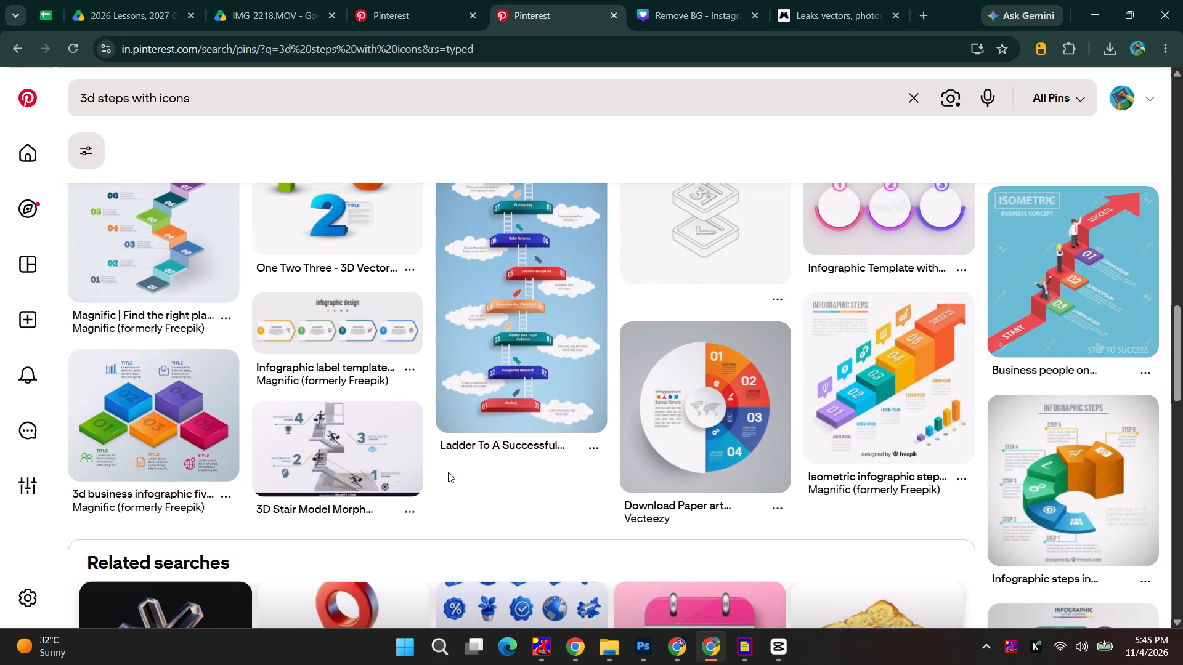
{"action": "key", "text": "alt+Tab"}
{"action": "key", "text": "alt+Tab"}
{"action": "key", "text": "alt+Tab"}
{"action": "key", "text": "alt+Tab"}
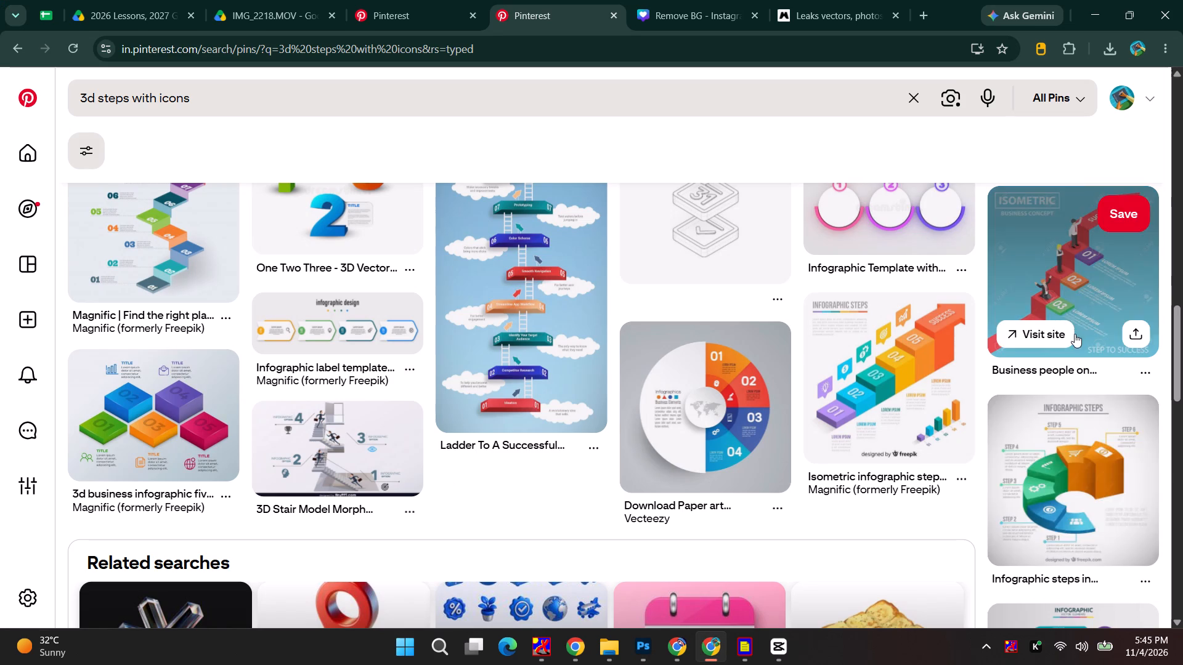
{"action": "key", "text": "alt+Tab"}
{"action": "key", "text": "alt+Tab"}
{"action": "key", "text": "alt+Tab"}
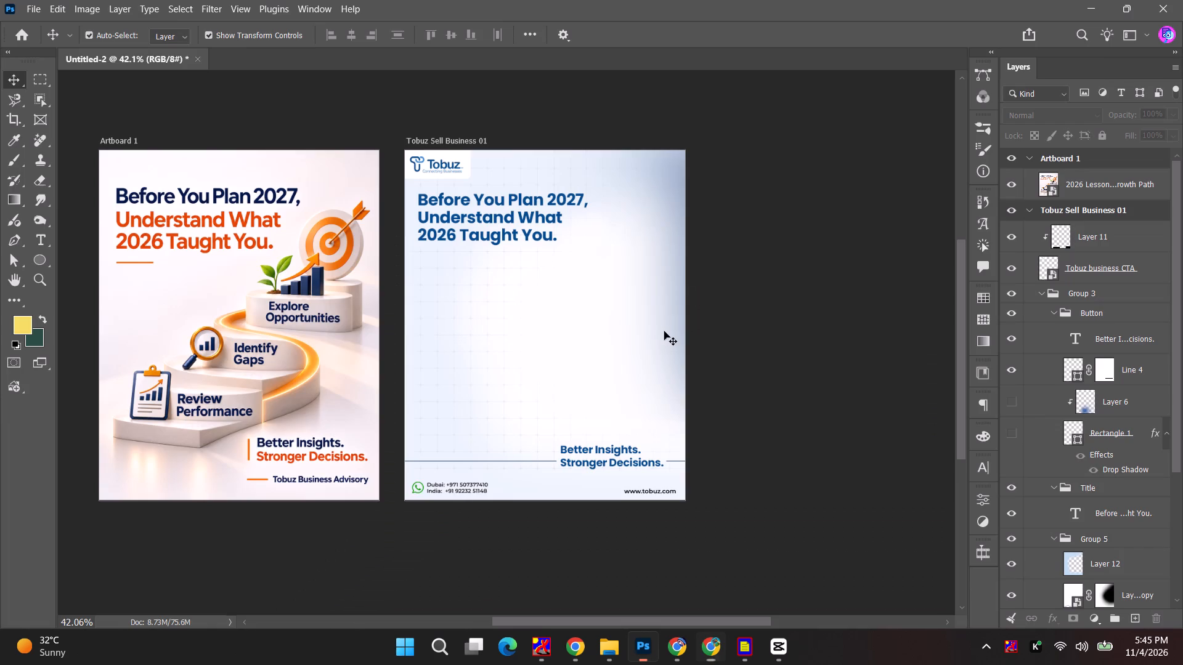
Open Pinterest's "Business people on business graph ladder" pin and examine its related pins for a 3D staircase, comparing them with the Photoshop reference artboard.
{"action": "key", "text": "alt+Tab"}
{"action": "left_click", "coordinate": [1065, 281], "text": "ctrl"}
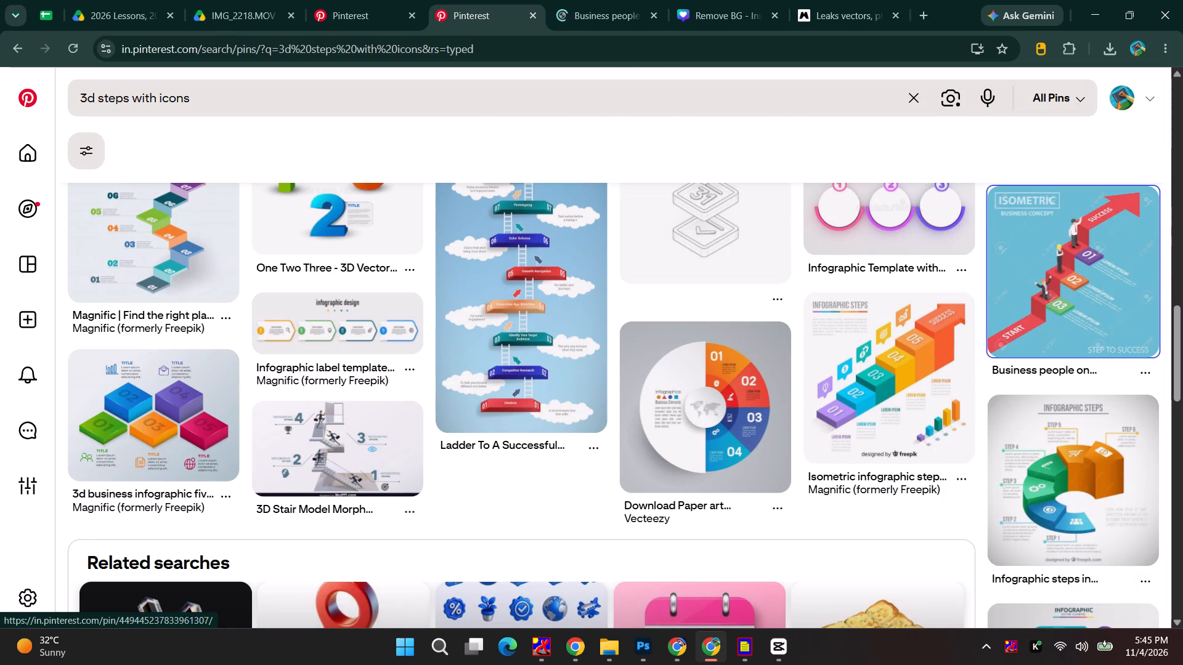
{"action": "left_click", "coordinate": [602, 0]}
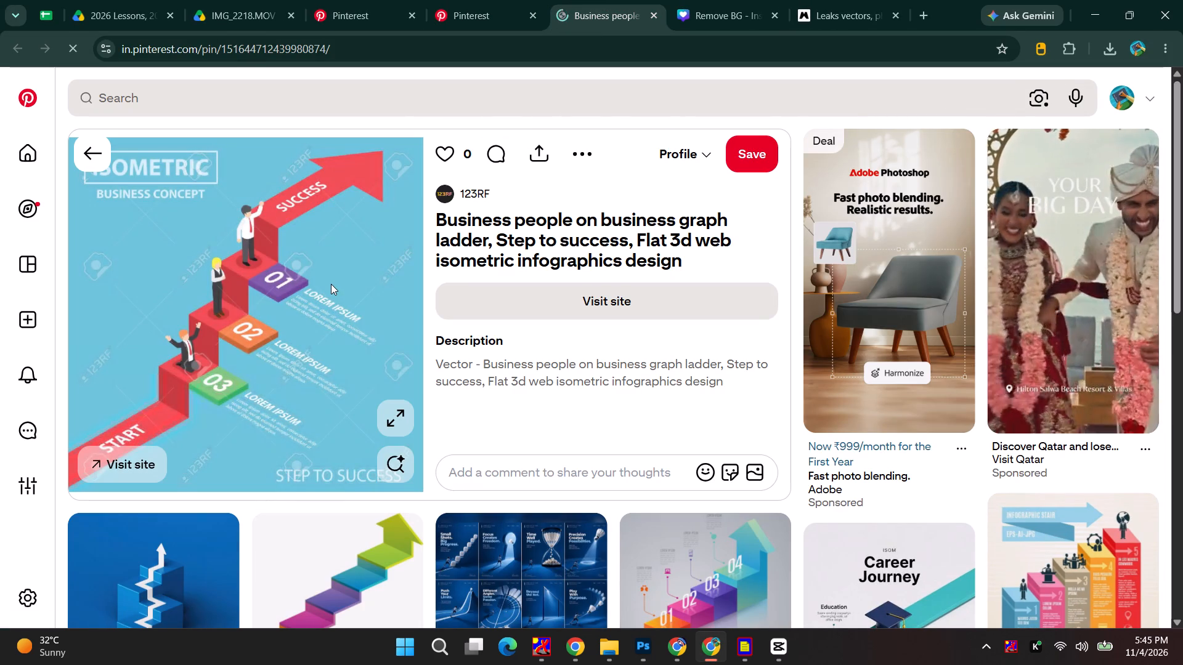
{"action": "scroll", "coordinate": [502, 401], "scroll_direction": "down", "scroll_amount": 3}
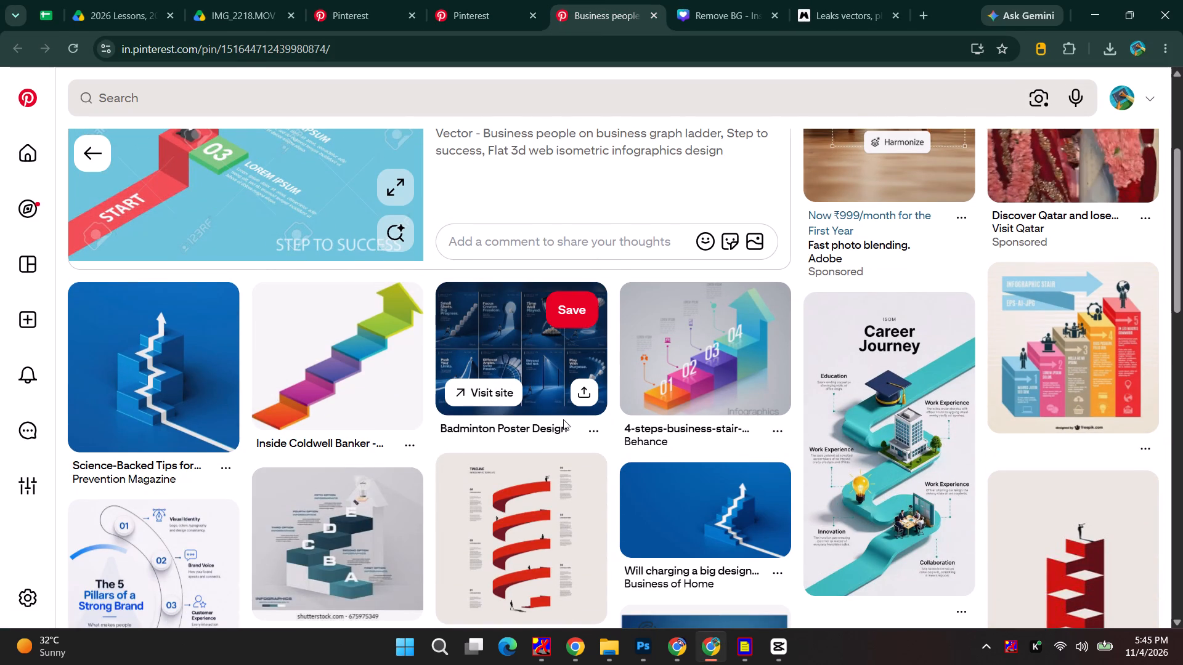
{"action": "scroll", "coordinate": [329, 424], "scroll_direction": "down", "scroll_amount": 4}
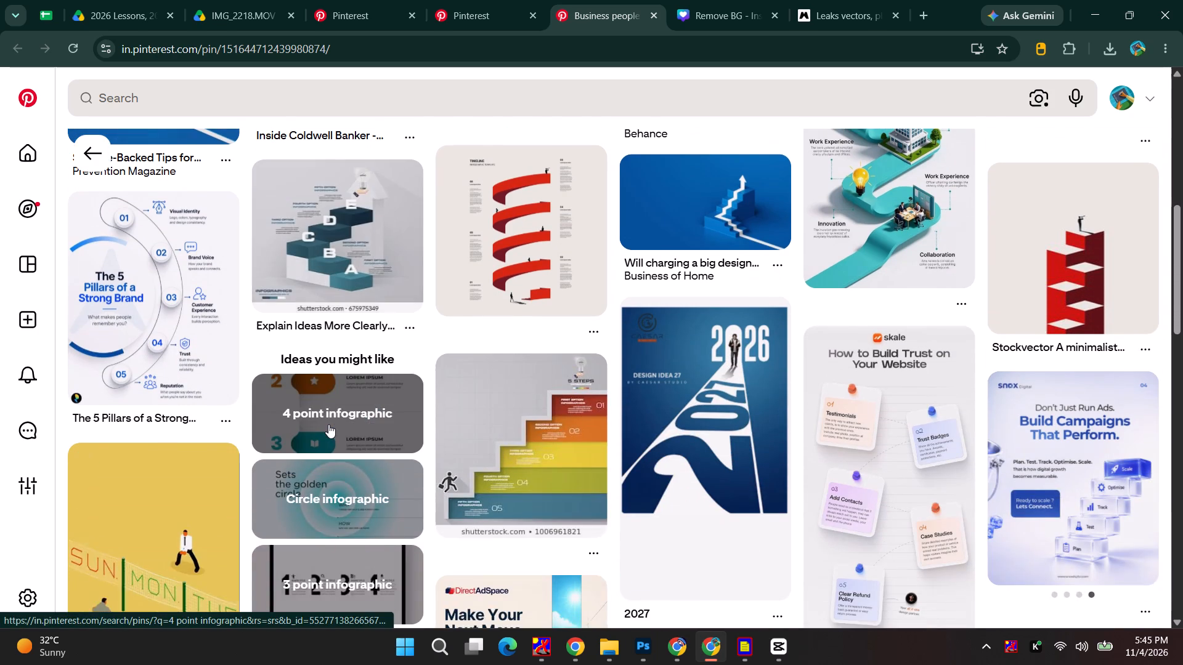
{"action": "scroll", "coordinate": [328, 424], "scroll_direction": "down", "scroll_amount": 2}
{"action": "key", "text": "alt+Tab"}
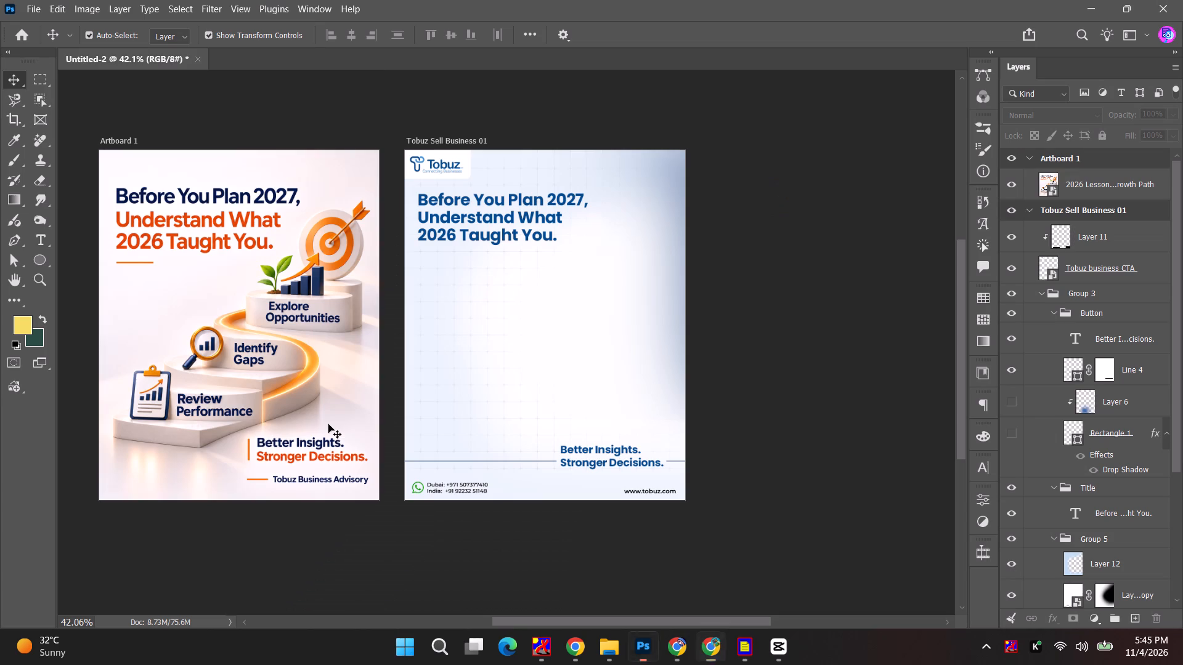
{"action": "key", "text": "alt+Tab"}
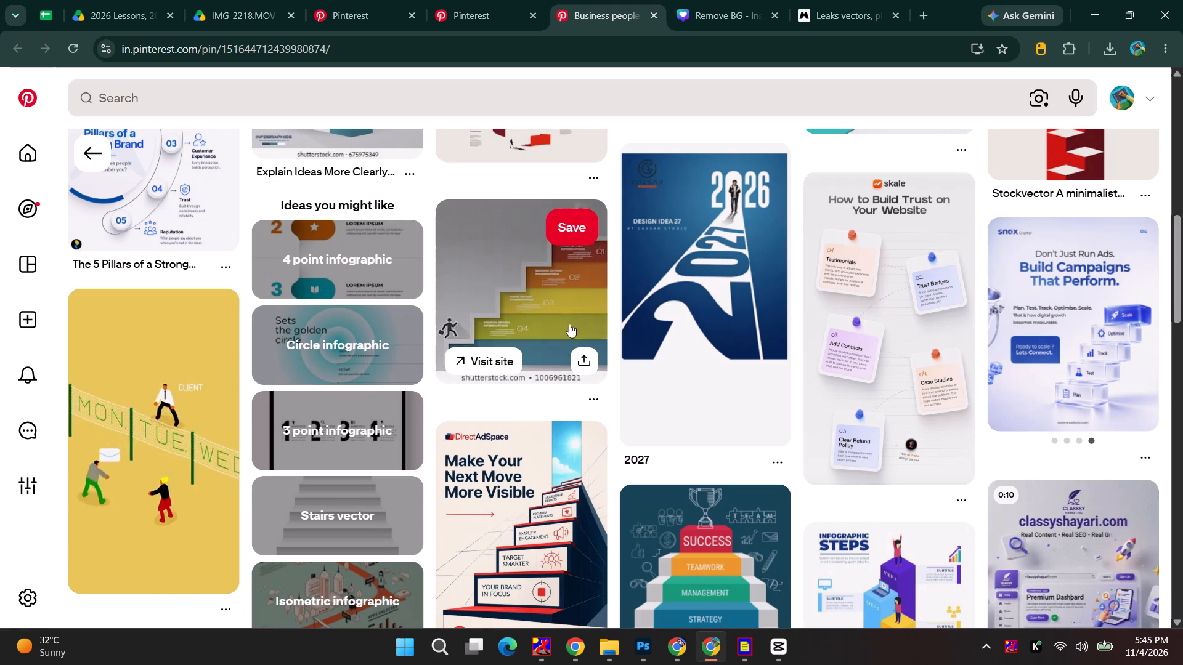
{"action": "scroll", "coordinate": [884, 413], "scroll_direction": "down", "scroll_amount": 3}
{"action": "scroll", "coordinate": [837, 440], "scroll_direction": "down", "scroll_amount": 4}
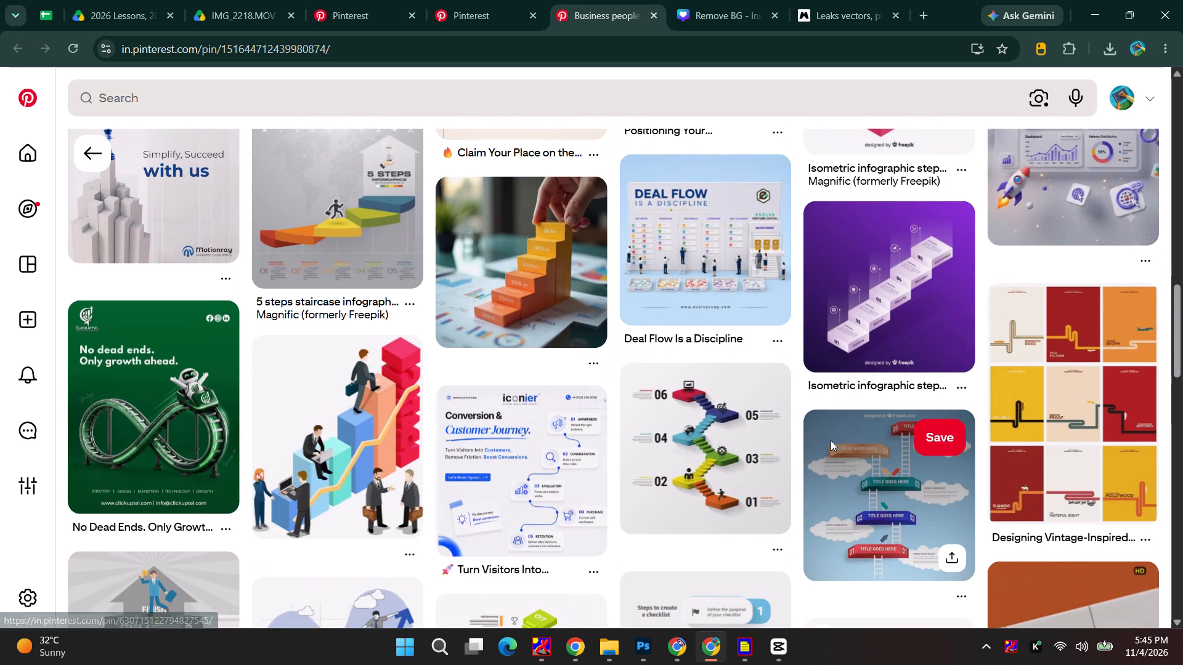
{"action": "key", "text": "alt+Tab"}
{"action": "key", "text": "alt+Tab"}
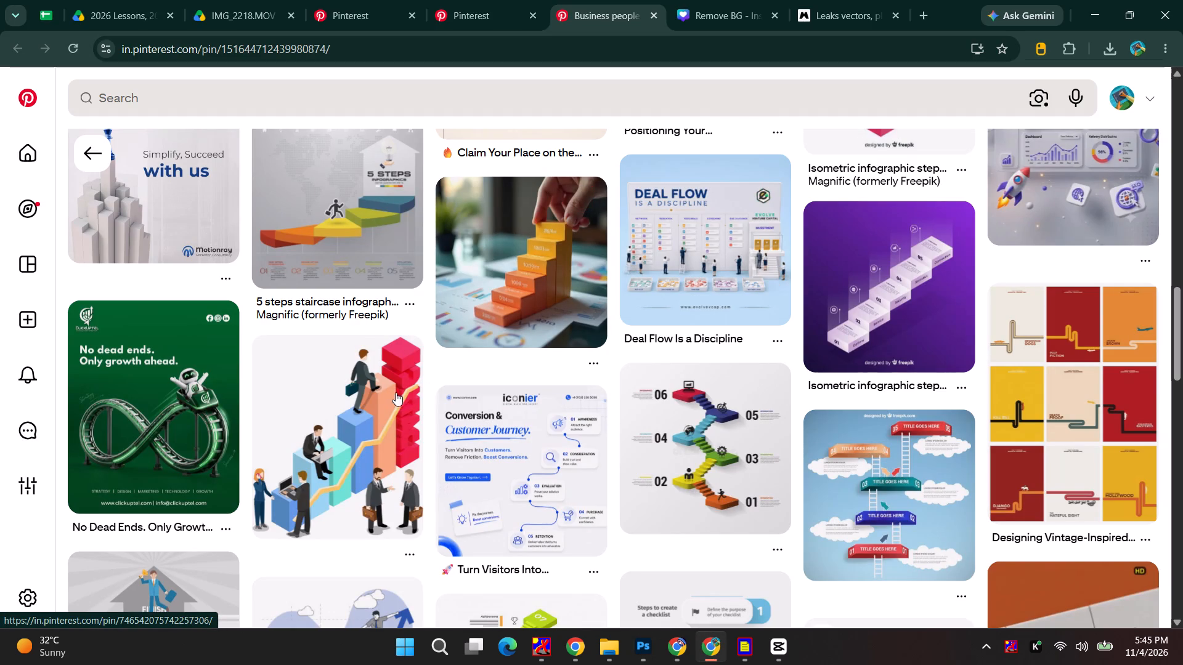
{"action": "scroll", "coordinate": [407, 403], "scroll_direction": "down", "scroll_amount": 7}
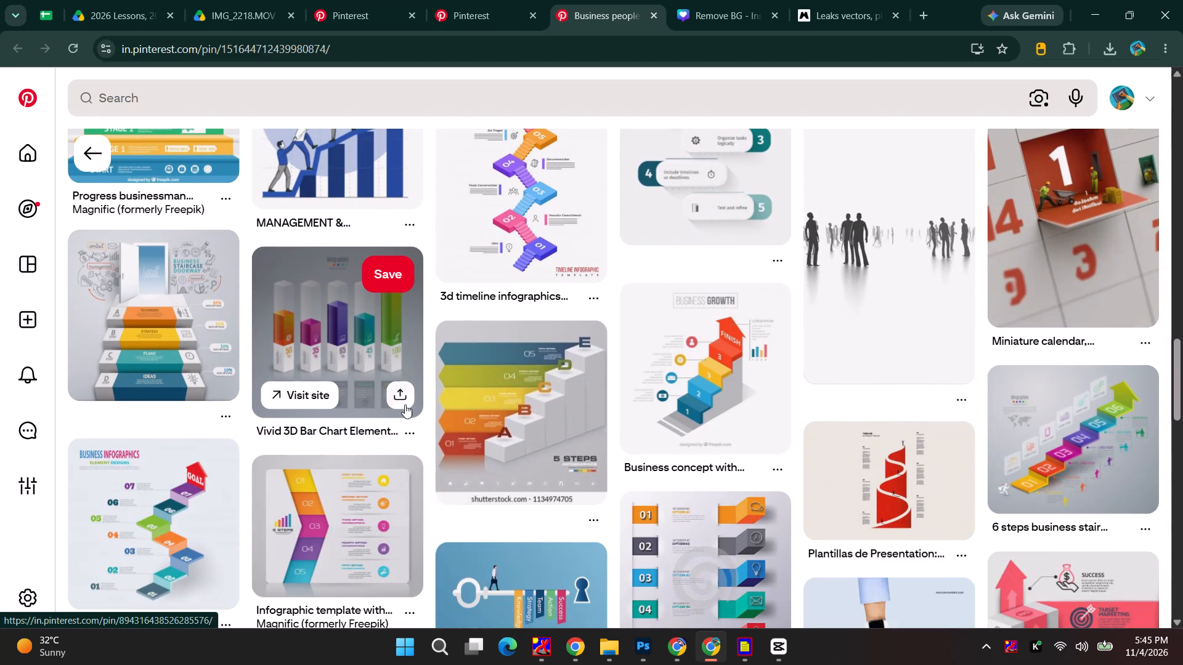
{"action": "key", "text": "alt+Tab"}
{"action": "key", "text": "alt+Tab"}
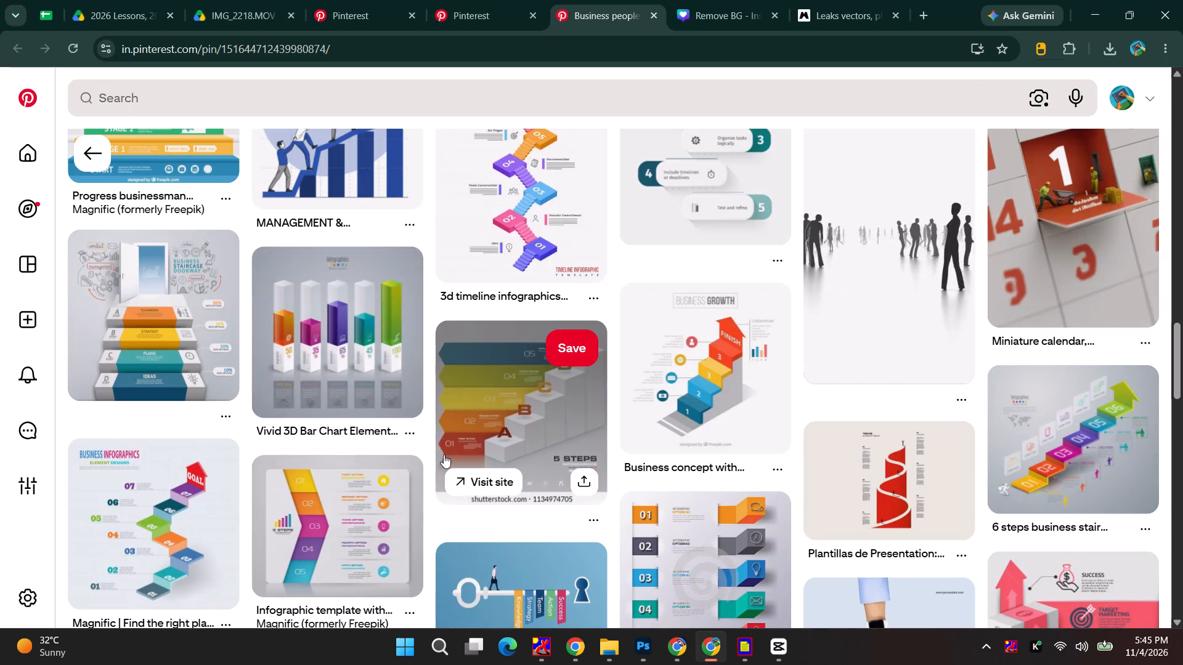
{"action": "key", "text": "alt+Tab"}
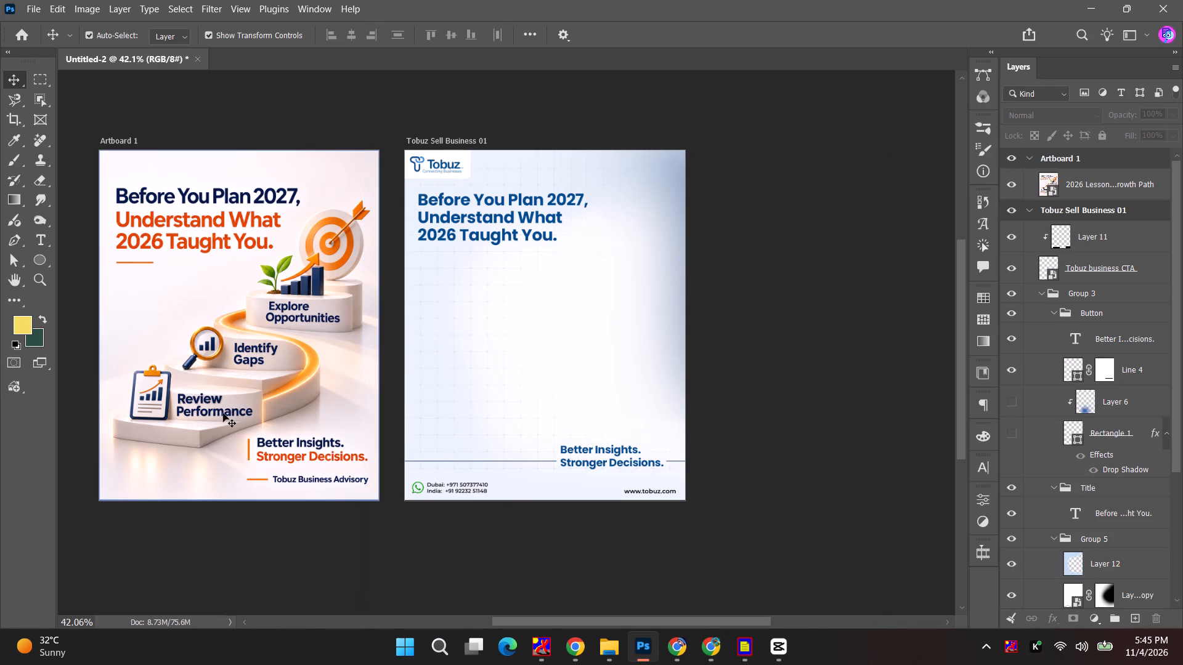
{"action": "key", "text": "alt+Tab"}
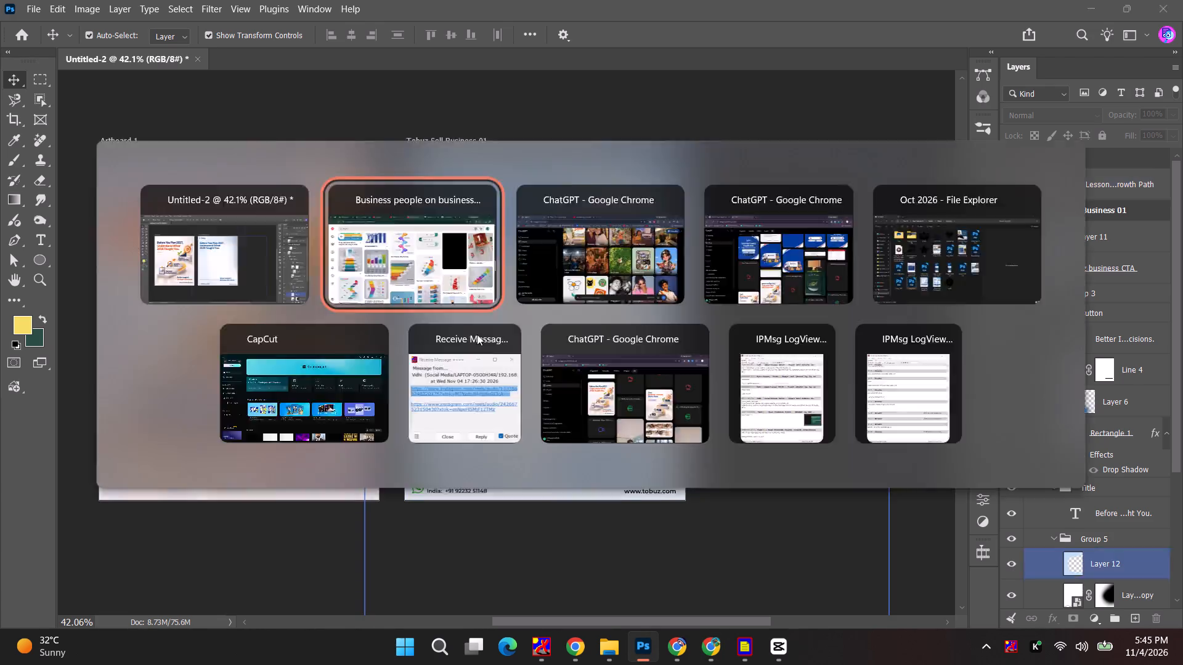
{"action": "scroll", "coordinate": [682, 387], "scroll_direction": "down", "scroll_amount": 6}
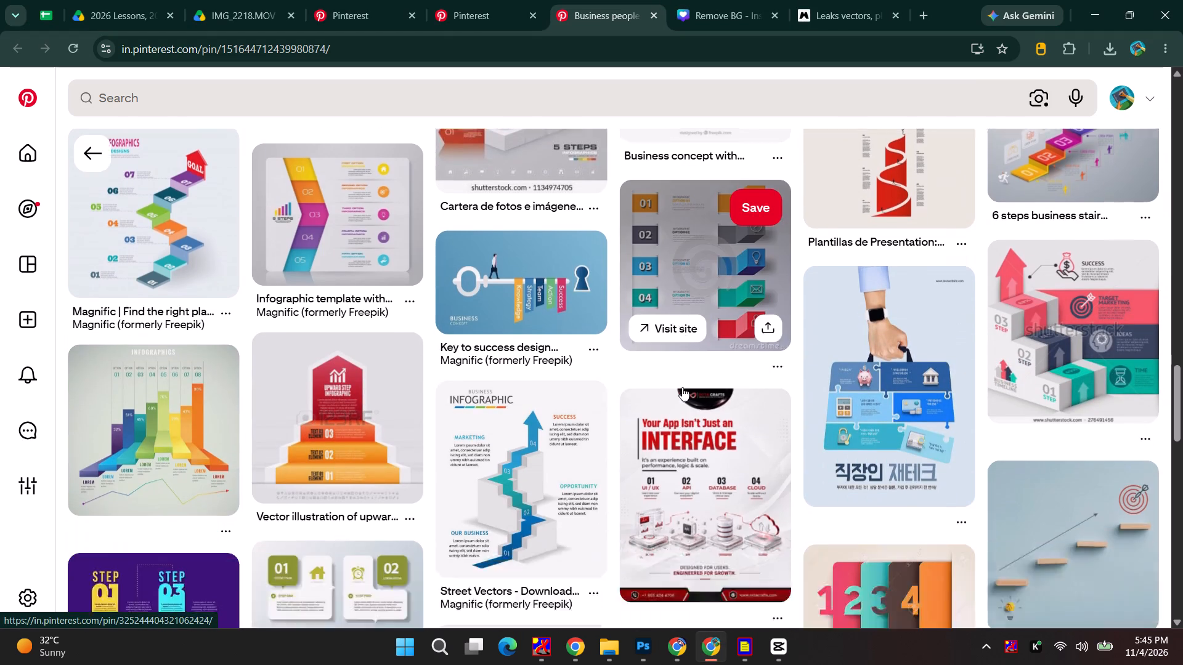
Open the Shutterstock three-step business timeline pin with white 3D blocks and compare its staircase with the reference artboard in Photoshop.
{"action": "scroll", "coordinate": [846, 409], "scroll_direction": "up", "scroll_amount": 2}
{"action": "left_click", "coordinate": [1031, 349]}
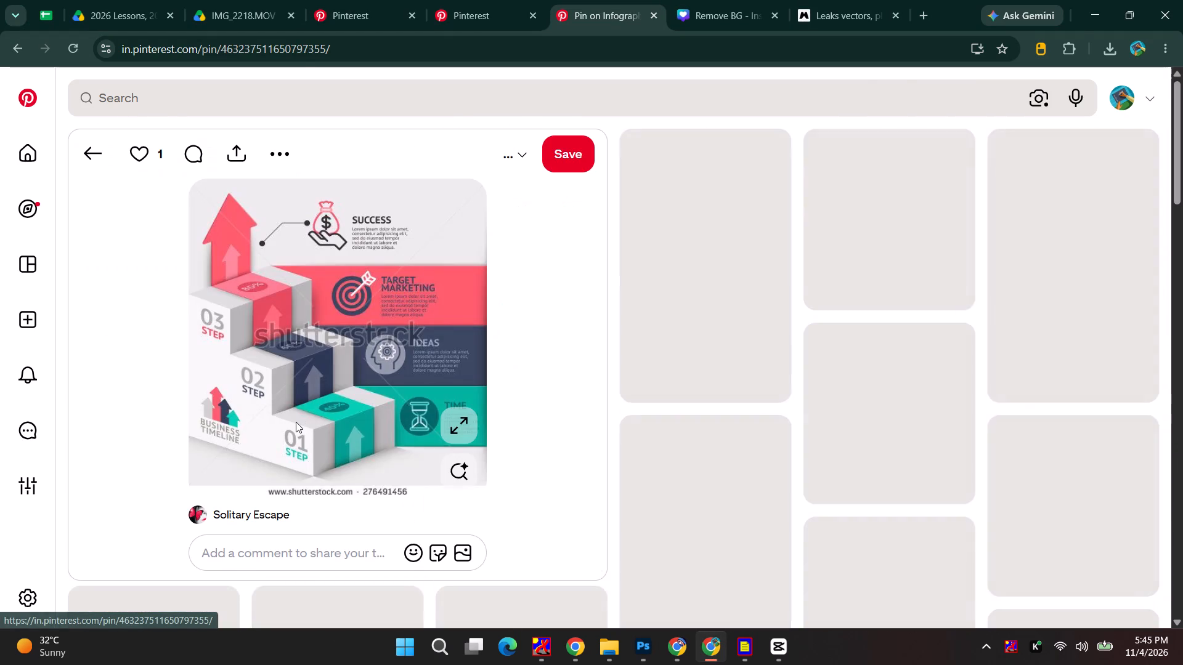
{"action": "key", "text": "alt+Tab"}
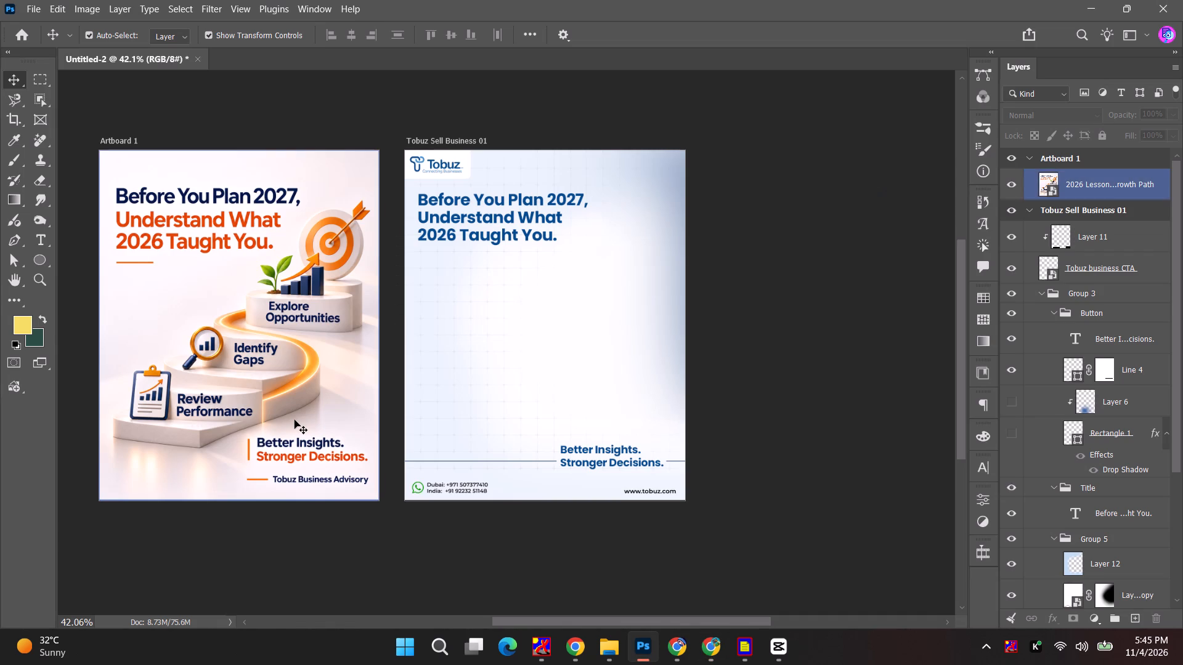
{"action": "key", "text": "alt+Tab"}
{"action": "key", "text": "alt+Tab"}
{"action": "key", "text": "alt+Tab"}
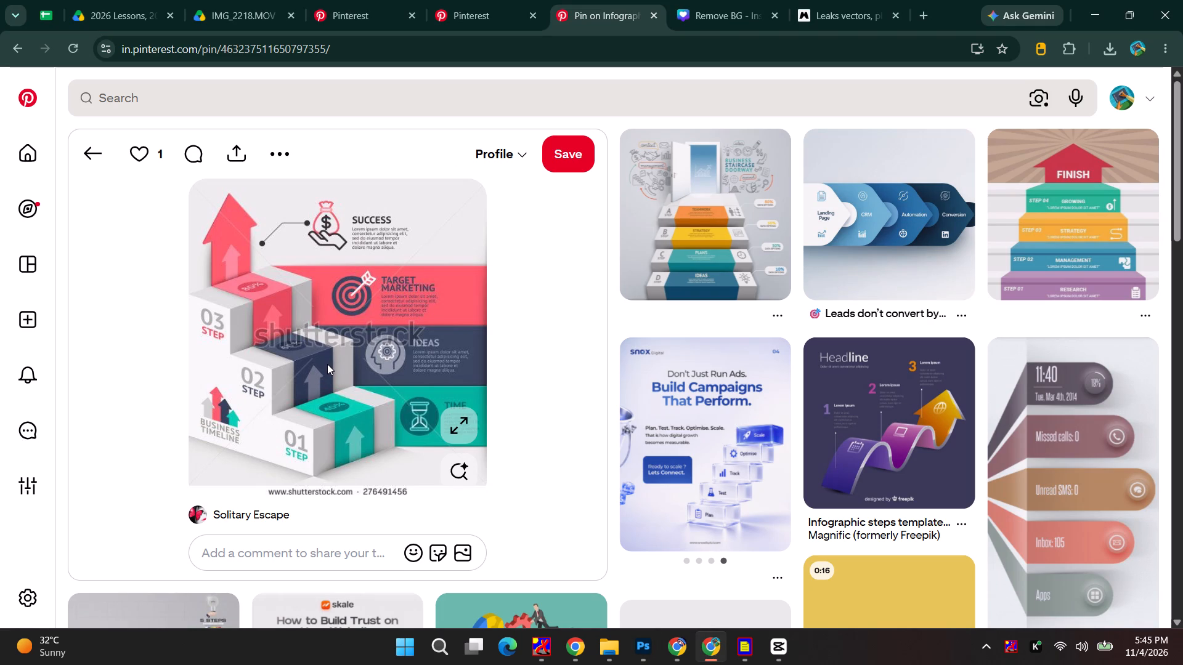
{"action": "key", "text": "alt+Tab"}
{"action": "key", "text": "alt+Tab"}
{"action": "key", "text": "alt+Tab"}
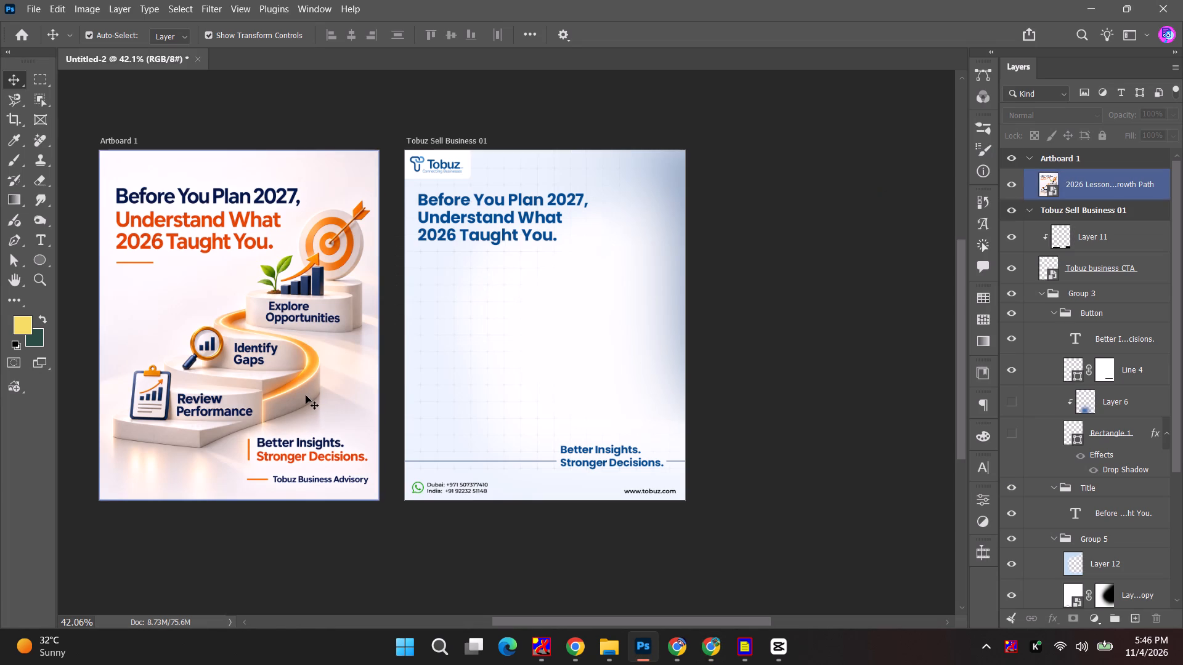
{"action": "key", "text": "alt+Tab"}
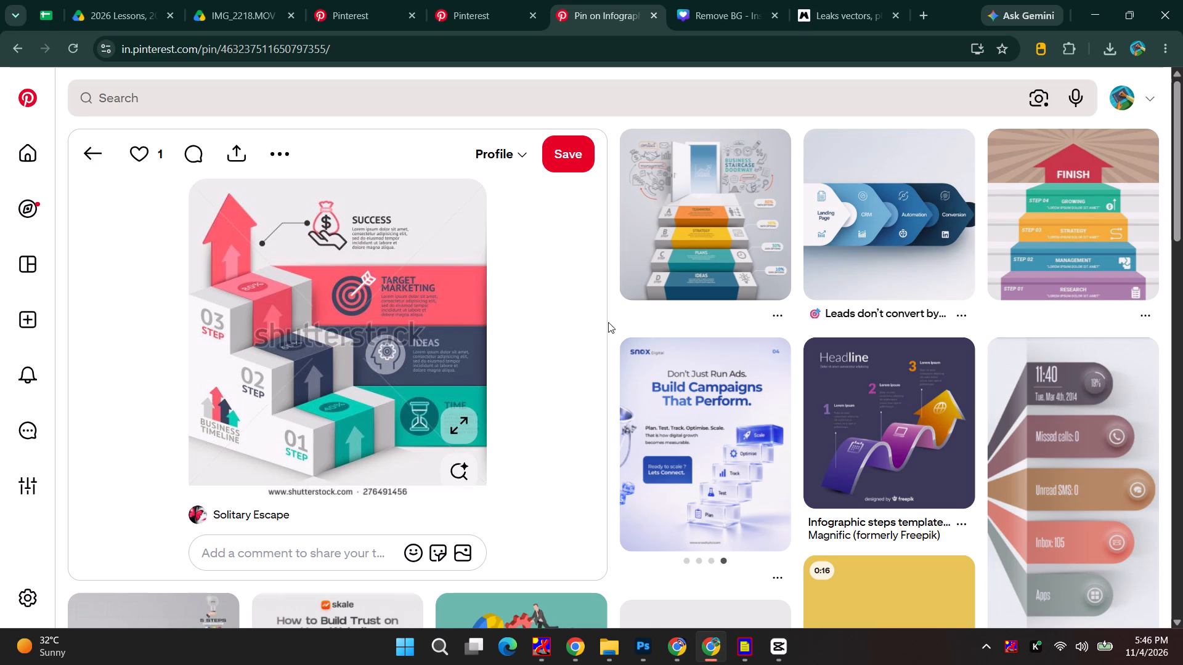
{"action": "key", "text": "alt+Tab"}
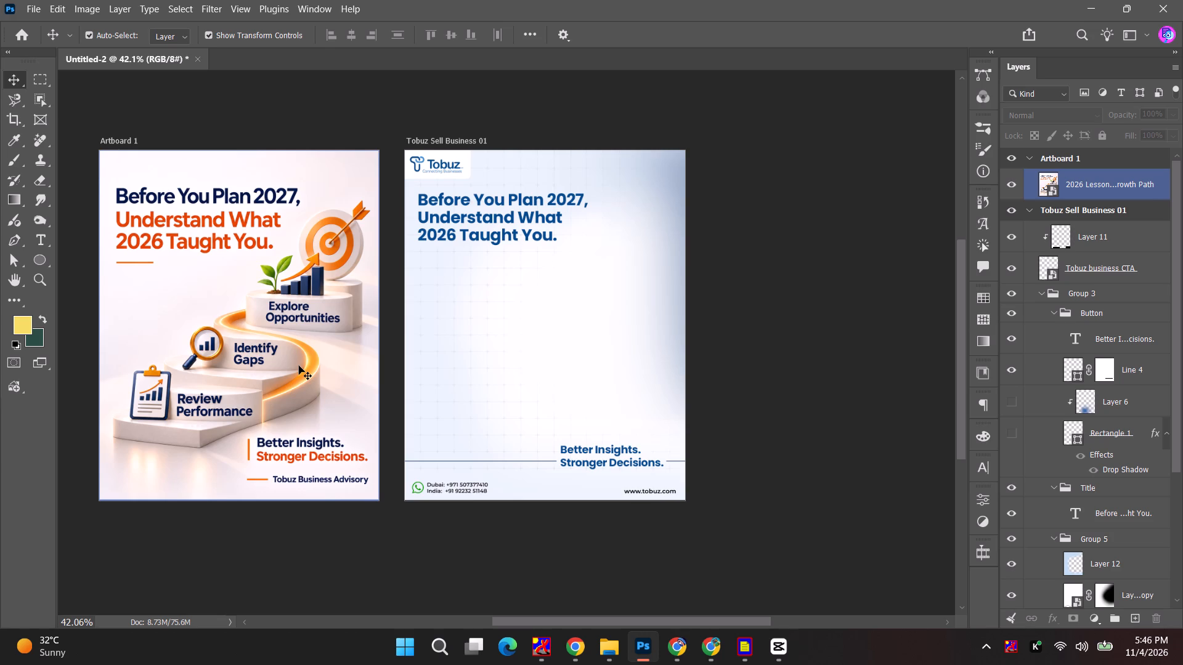
{"action": "key", "text": "alt+Tab"}
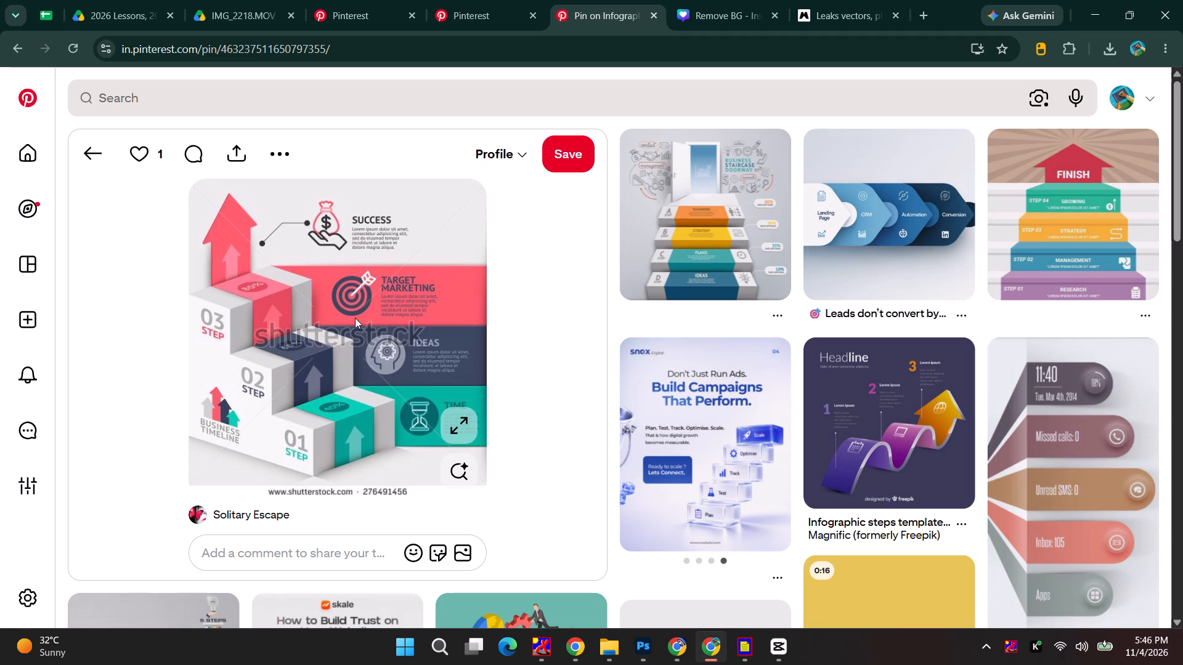
Open the related pin "Infographics with steps and options" and compare its numbered staircase with the reference artboard in Photoshop.
{"action": "scroll", "coordinate": [718, 465], "scroll_direction": "down", "scroll_amount": 5}
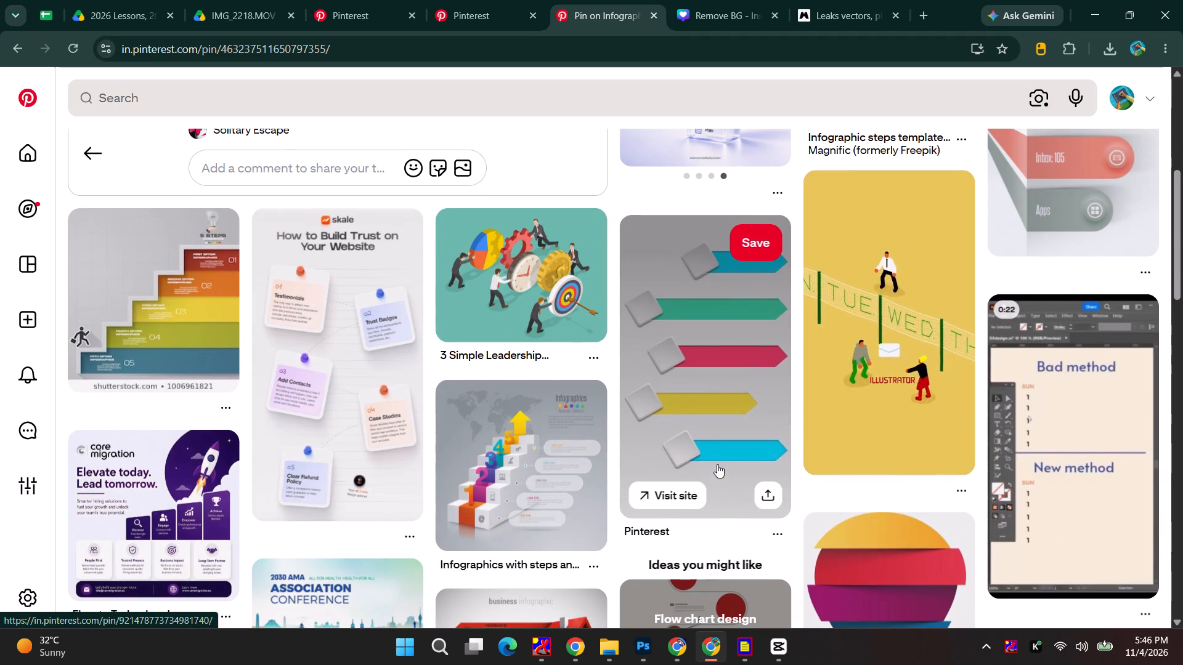
{"action": "scroll", "coordinate": [354, 424], "scroll_direction": "up", "scroll_amount": 2}
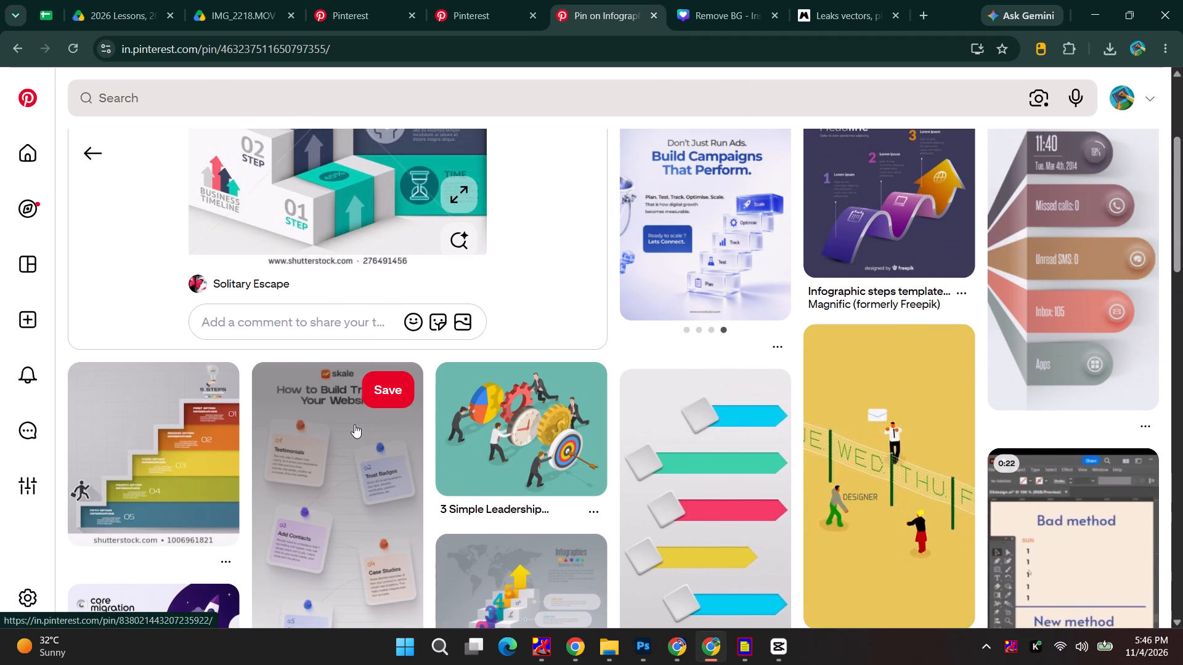
{"action": "scroll", "coordinate": [354, 424], "scroll_direction": "down", "scroll_amount": 3}
{"action": "left_click", "coordinate": [508, 400]}
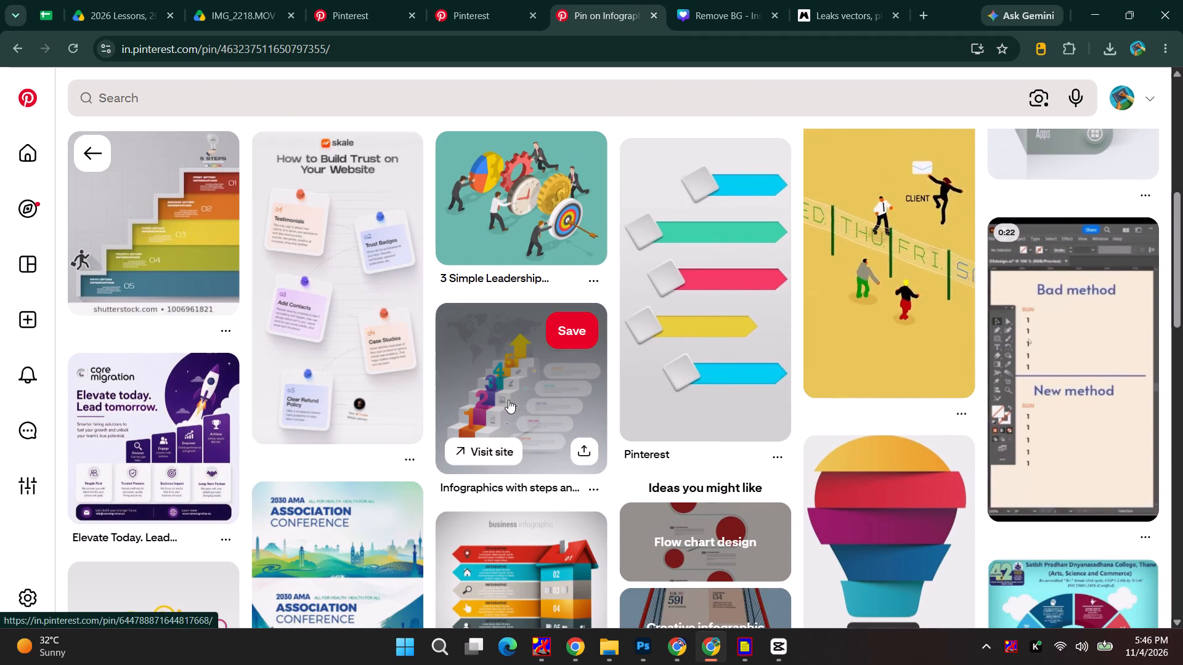
{"action": "key", "text": "alt+Tab"}
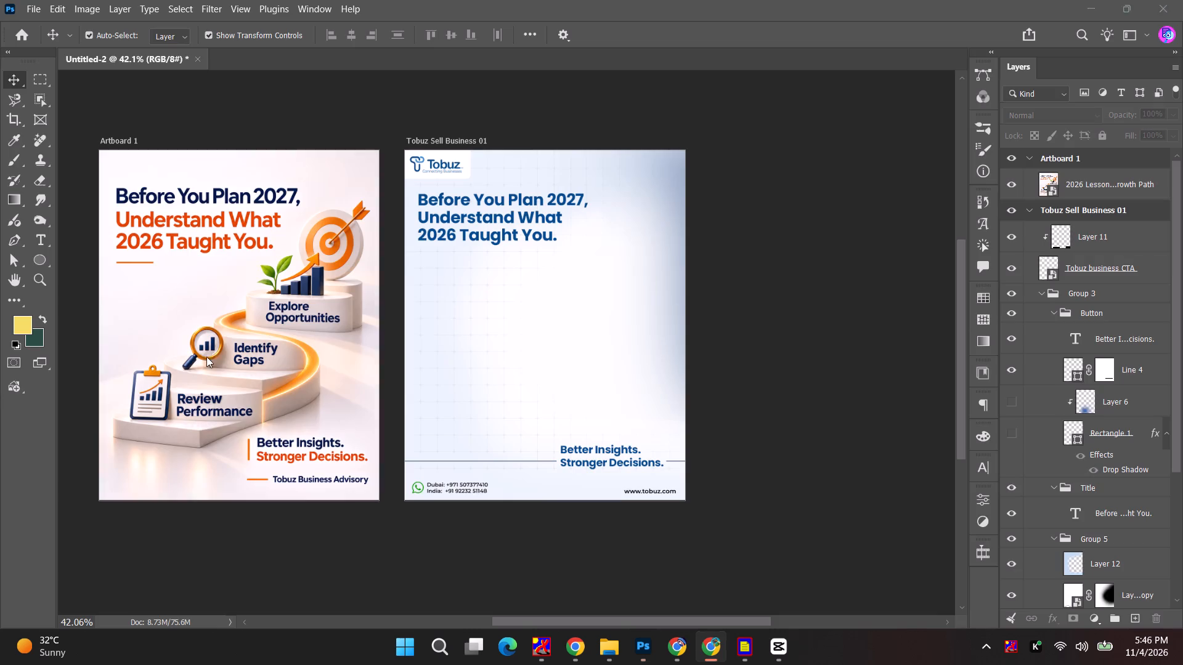
{"action": "key", "text": "alt+Tab"}
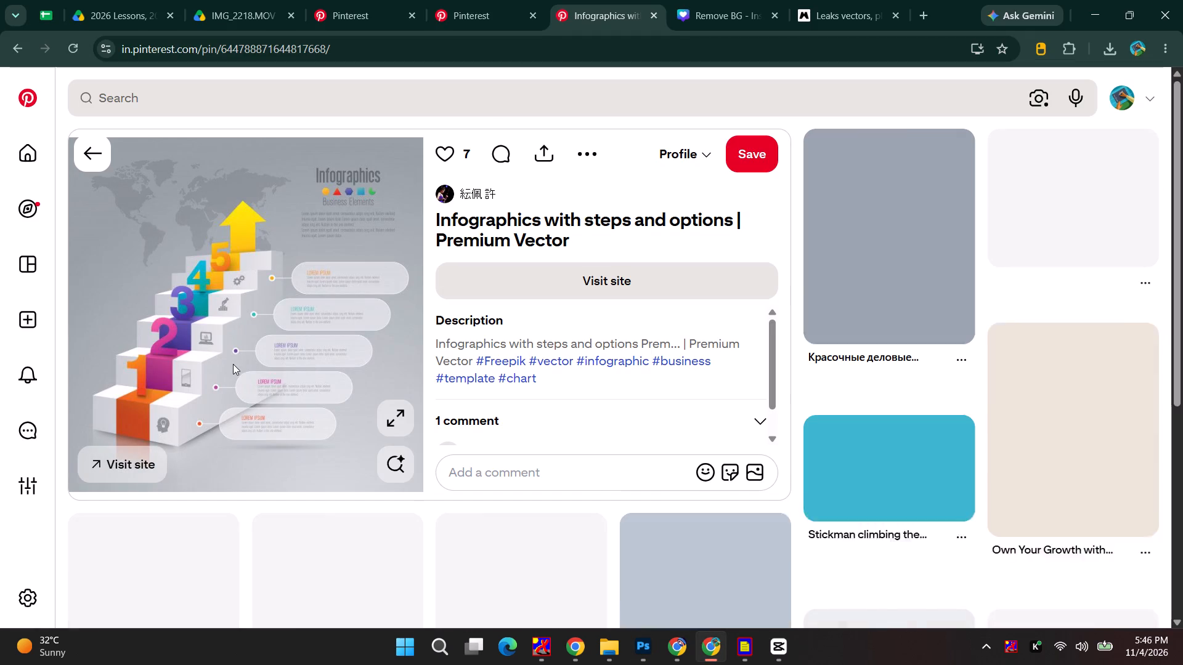
{"action": "key", "text": "alt+Tab"}
{"action": "key", "text": "alt+Tab"}
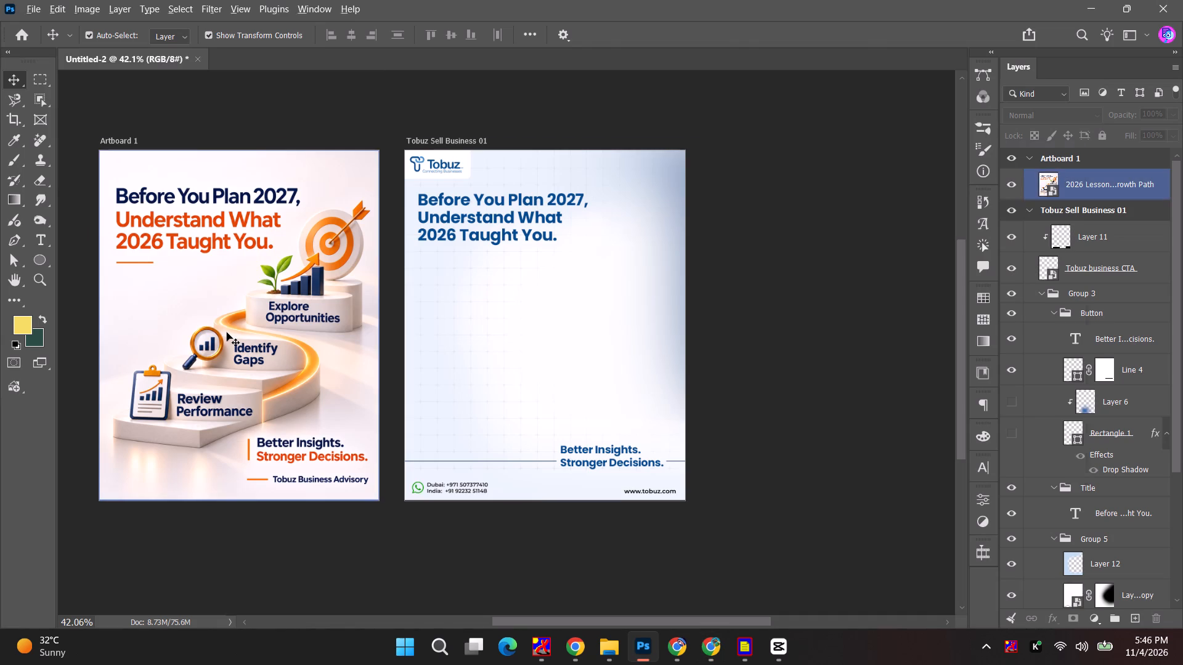
Examine the related pins below the Pinterest infographic for a 3D staircase, comparing them with the reference artboard in Photoshop.
{"action": "key", "text": "alt+Tab"}
{"action": "key", "text": "alt+Tab"}
{"action": "scroll", "coordinate": [1024, 224], "scroll_direction": "down", "scroll_amount": 3}
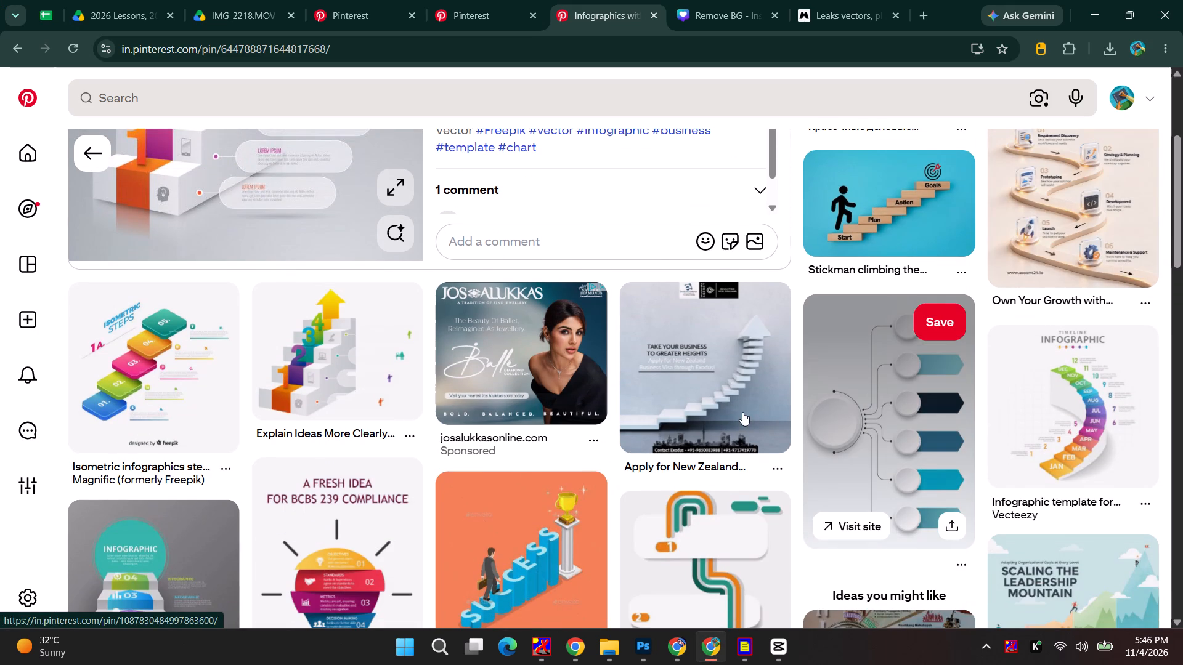
{"action": "scroll", "coordinate": [741, 406], "scroll_direction": "down", "scroll_amount": 5}
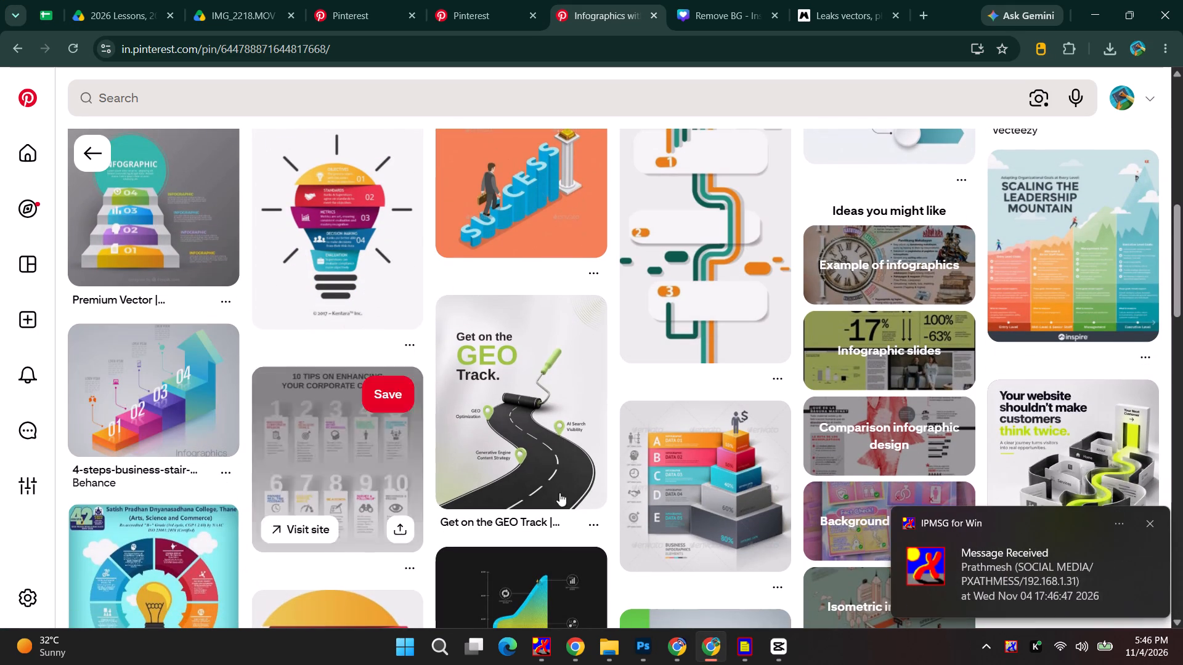
{"action": "left_click", "coordinate": [1022, 604]}
{"action": "left_click", "coordinate": [527, 209]}
{"action": "left_click", "coordinate": [431, 160]}
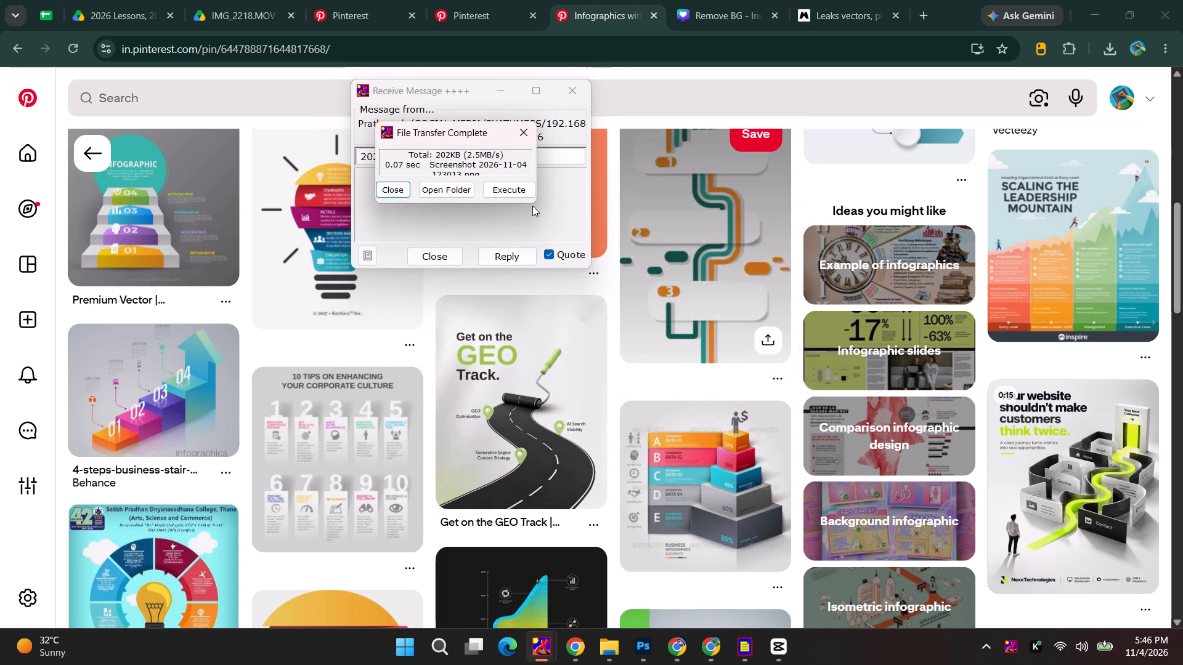
{"action": "left_click", "coordinate": [464, 192]}
{"action": "left_click", "coordinate": [197, 187]}
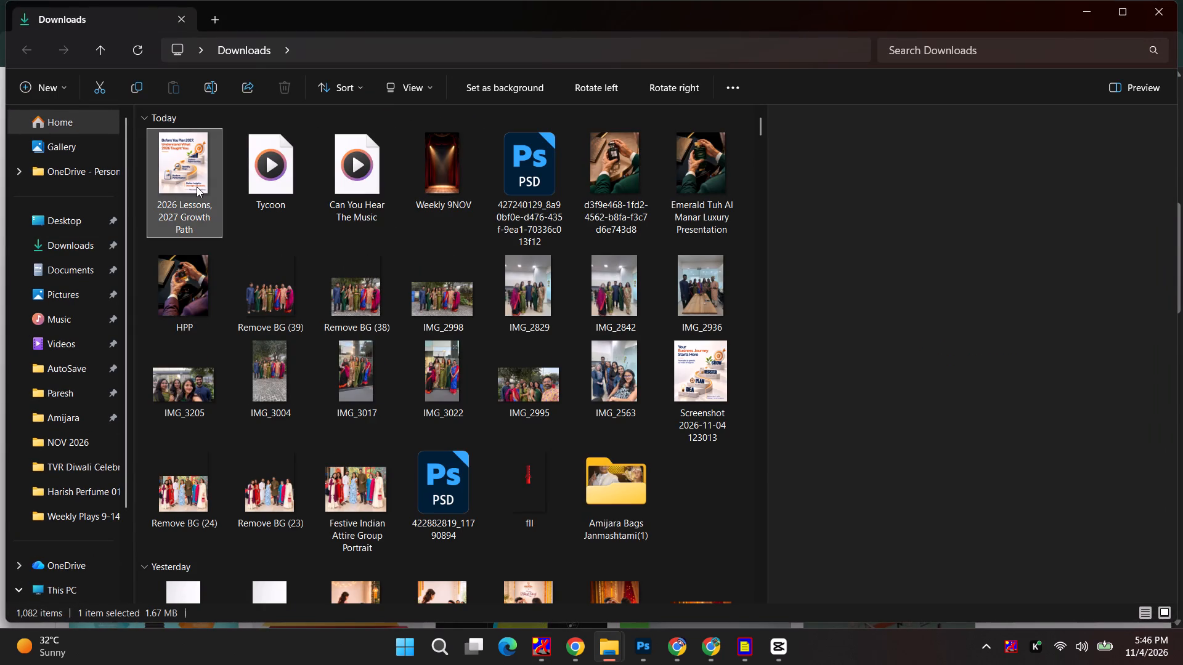
{"action": "left_click", "coordinate": [675, 393]}
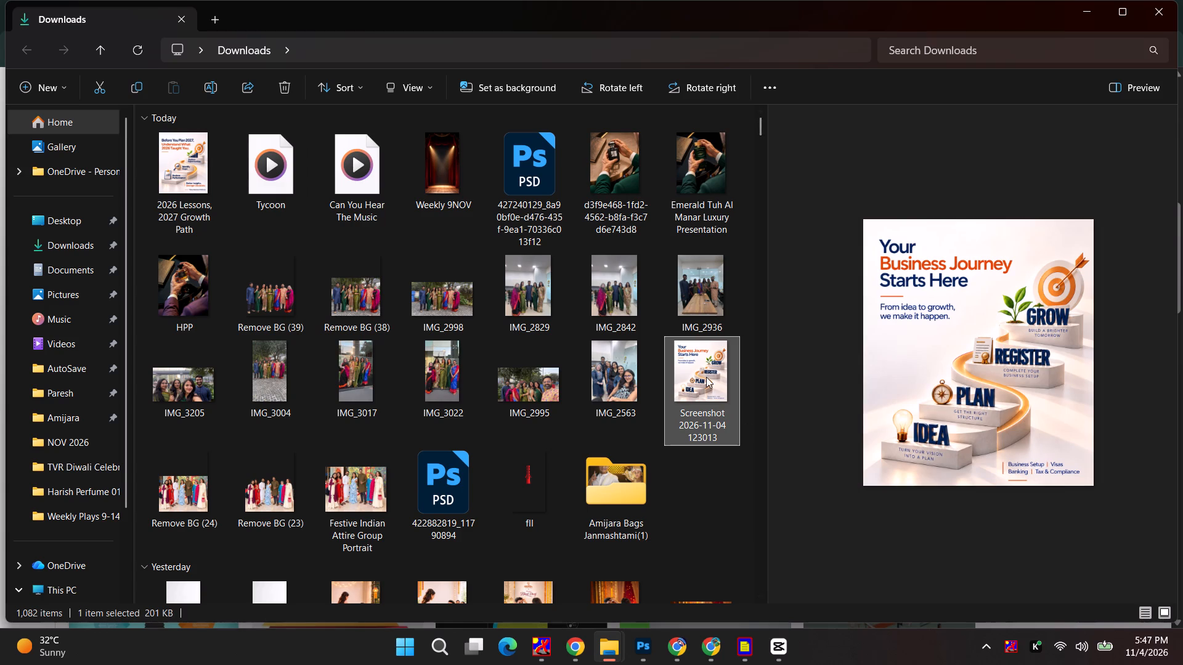
{"action": "left_click_drag", "start_coordinate": [706, 377], "coordinate": [700, 410]}
{"action": "key", "text": "alt+Tab"}
{"action": "key", "text": "alt+Tab"}
{"action": "key", "text": "alt+Tab"}
{"action": "key", "text": "alt+Tab"}
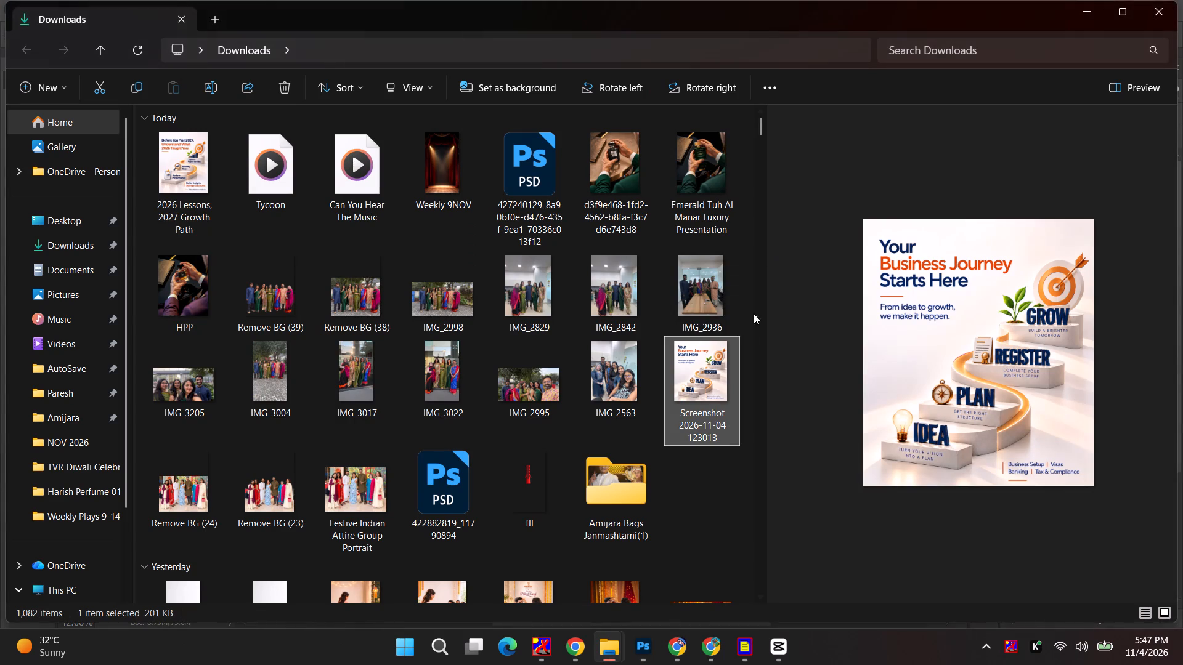
{"action": "left_click_drag", "start_coordinate": [717, 377], "coordinate": [558, 334]}
{"action": "key", "text": "alt+Tab"}
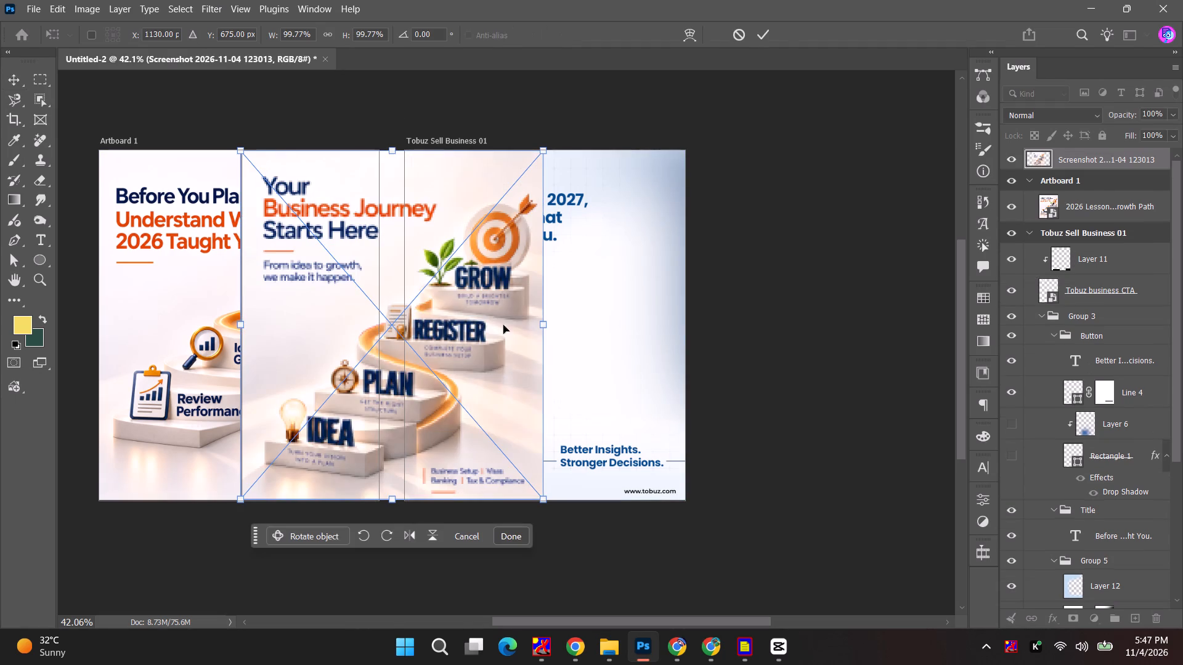
{"action": "left_click", "coordinate": [765, 34]}
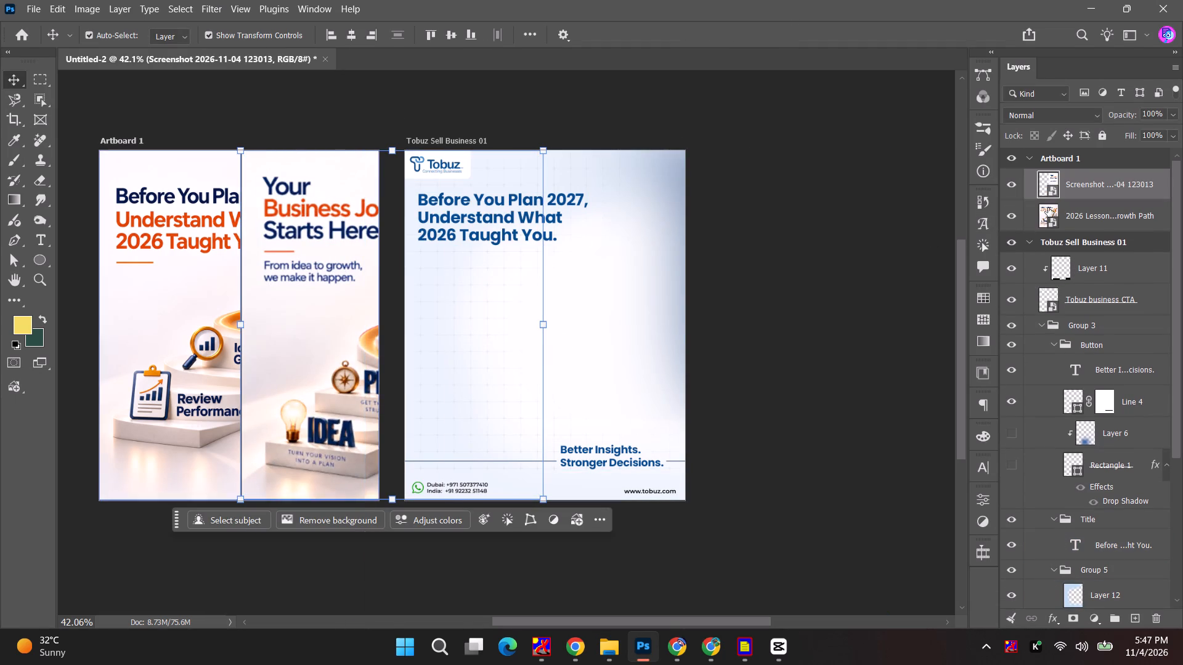
{"action": "left_click", "coordinate": [20, 72]}
{"action": "left_click", "coordinate": [282, 306]}
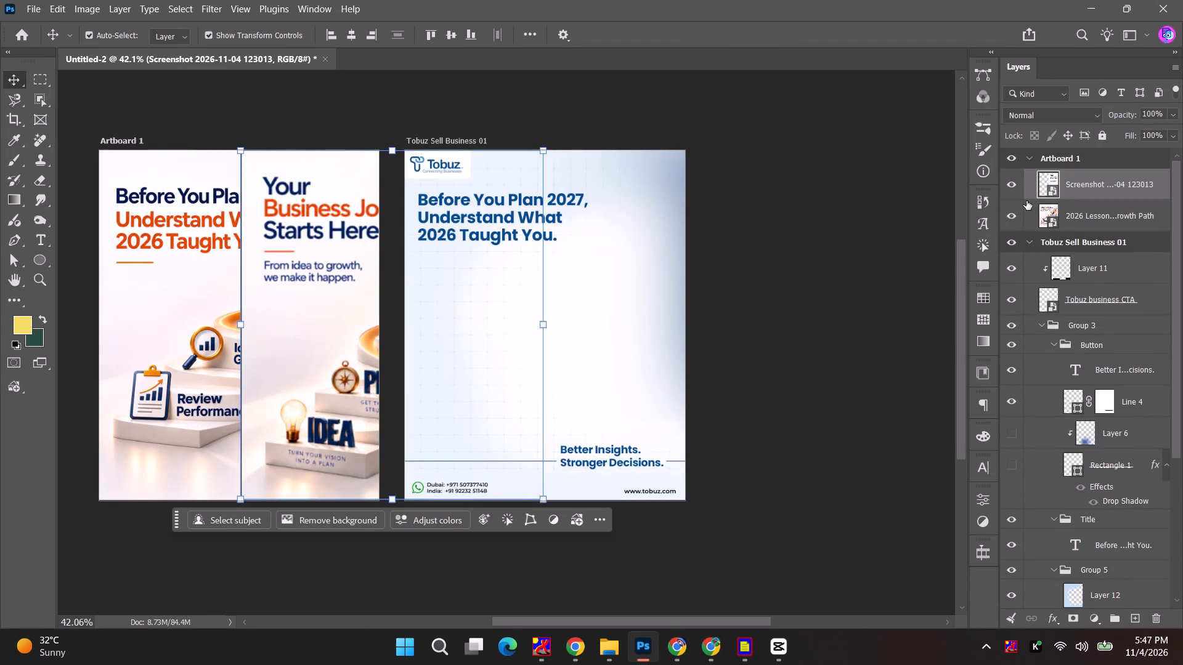
{"action": "left_click", "coordinate": [355, 34]}
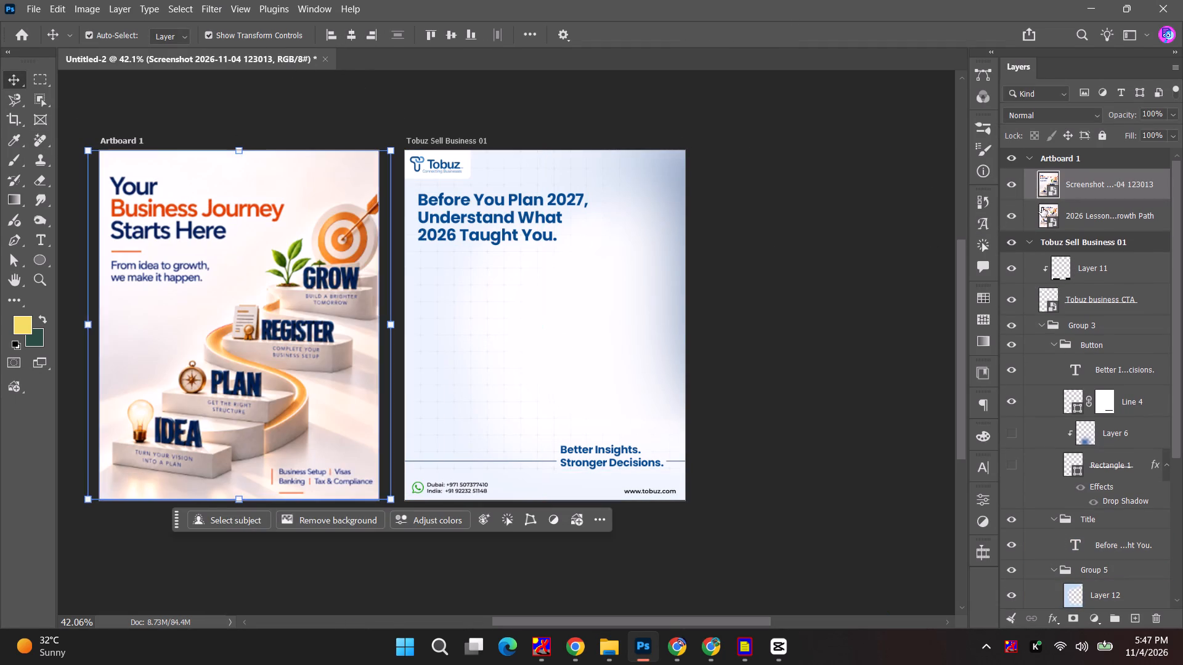
Open the placed screenshot's smart object contents as a separate document and examine its four-step staircase.
{"action": "double_click", "coordinate": [1047, 187]}
{"action": "scroll", "coordinate": [416, 290], "scroll_direction": "up", "scroll_amount": 6, "text": "alt"}
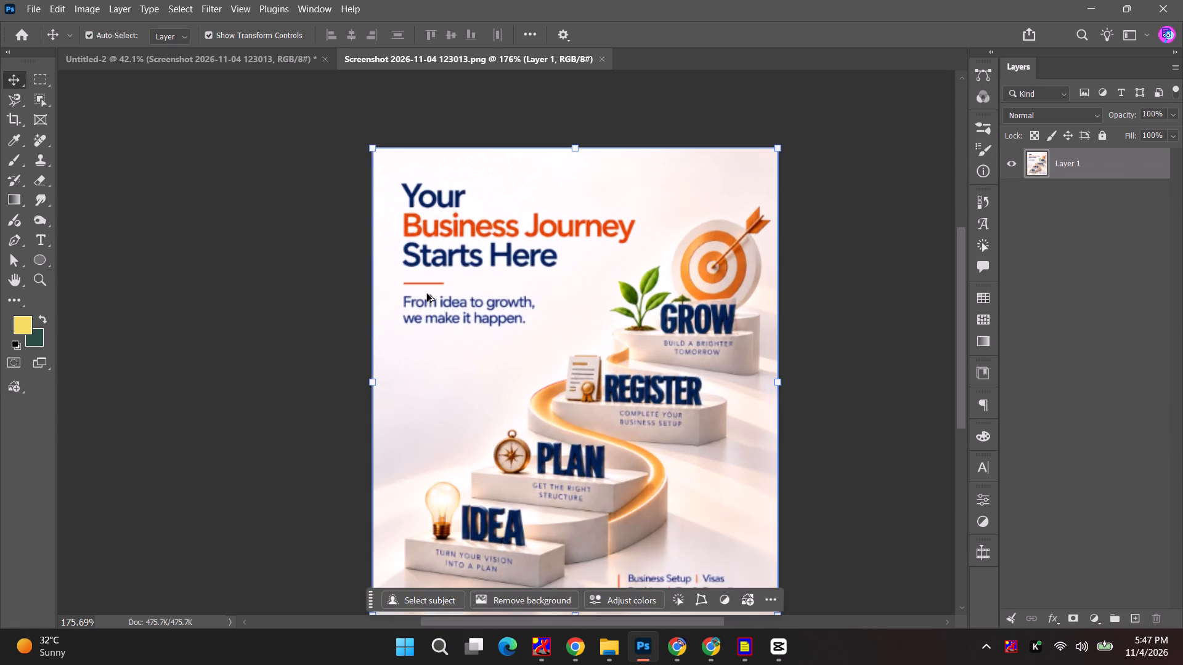
{"action": "scroll", "coordinate": [501, 386], "scroll_direction": "down", "scroll_amount": 2, "text": "alt"}
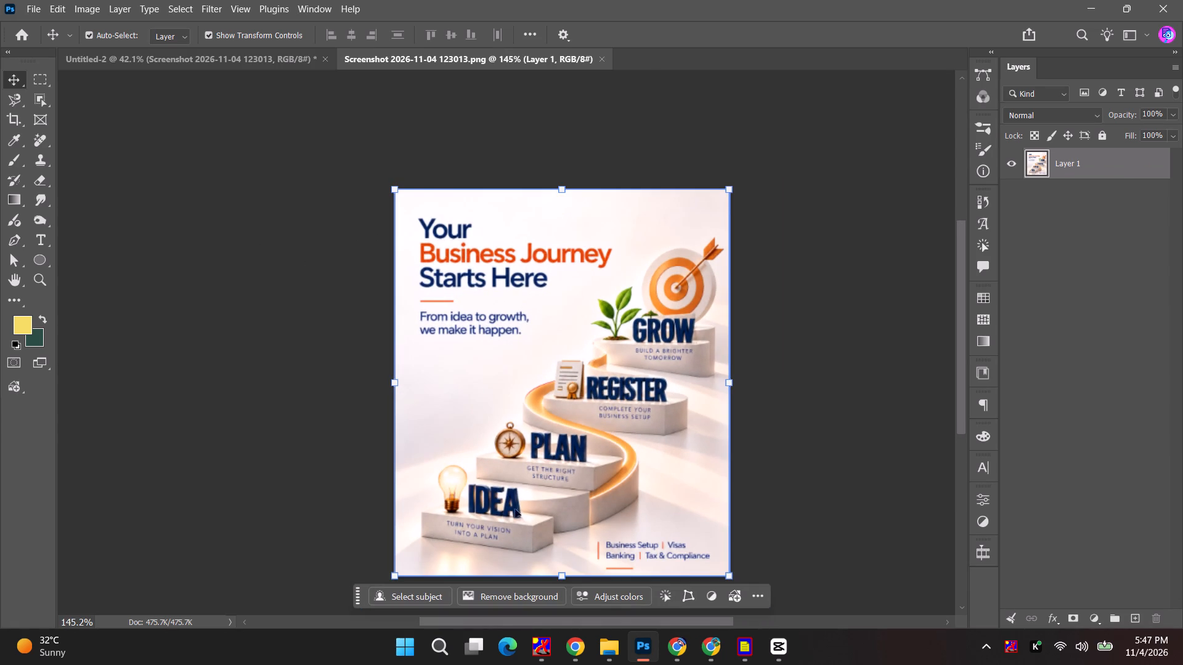
{"action": "key", "text": "alt+Tab"}
{"action": "key", "text": "alt+Tab"}
Compare the "Infographics with steps and options" pin and its related pins with the four-step staircase screenshot in Photoshop.
{"action": "key", "text": "alt+Tab"}
{"action": "left_click", "coordinate": [893, 177], "text": "alt"}
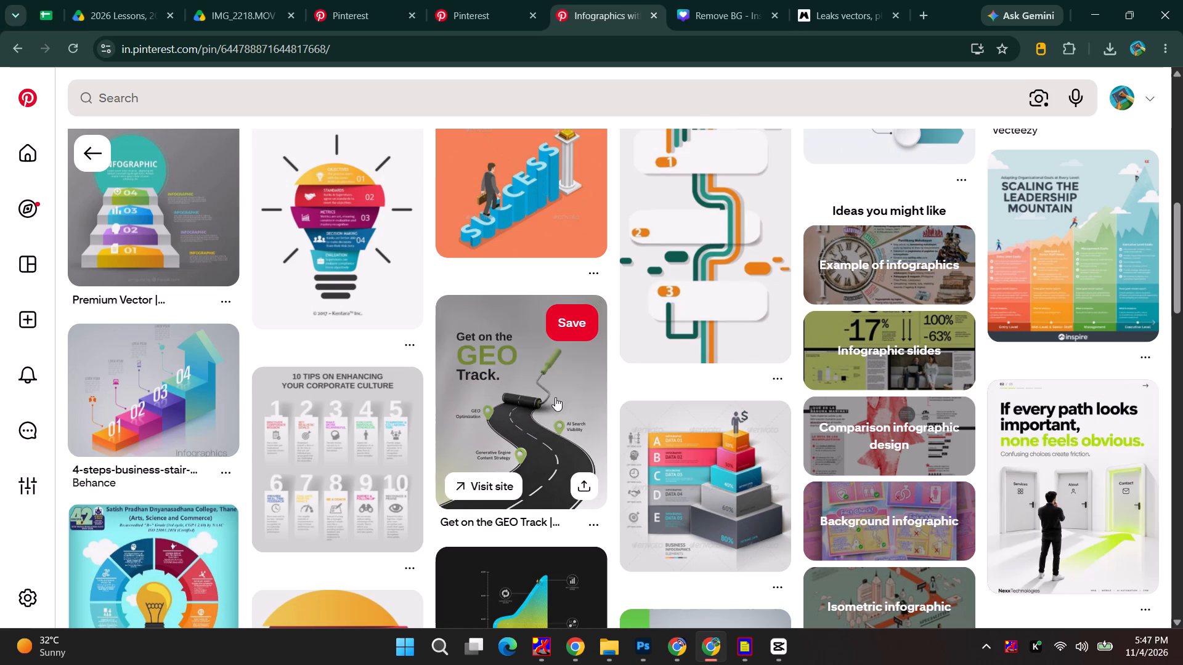
{"action": "scroll", "coordinate": [434, 412], "scroll_direction": "up", "scroll_amount": 4}
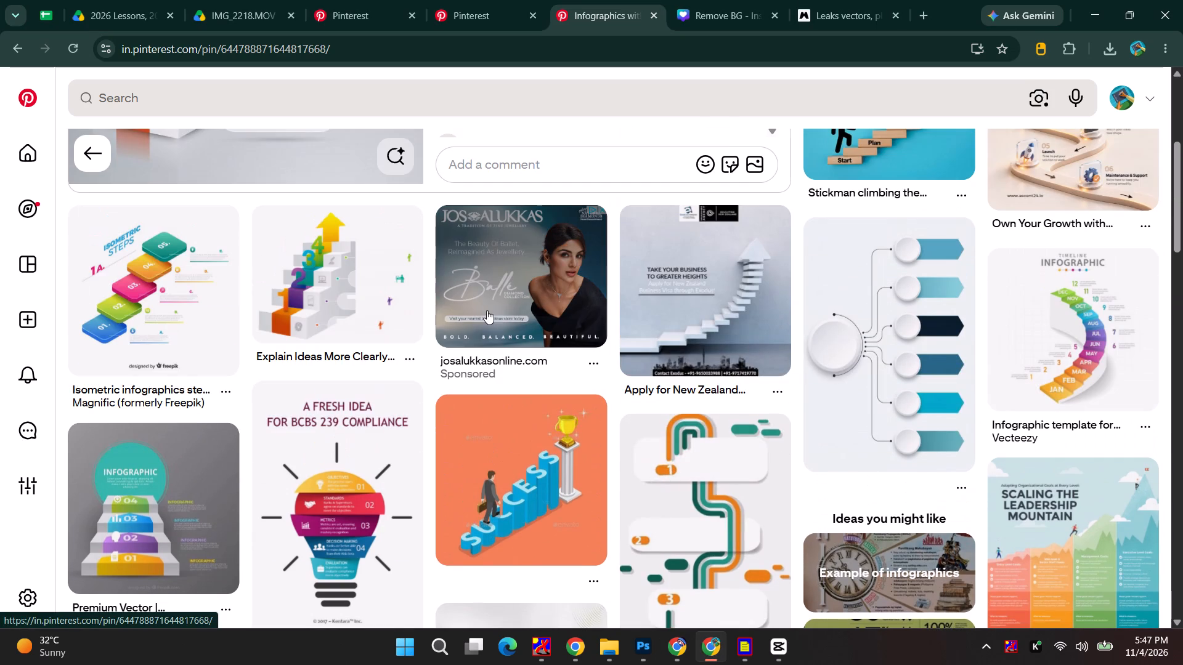
{"action": "key", "text": "alt+Tab"}
{"action": "key", "text": "alt+Tab"}
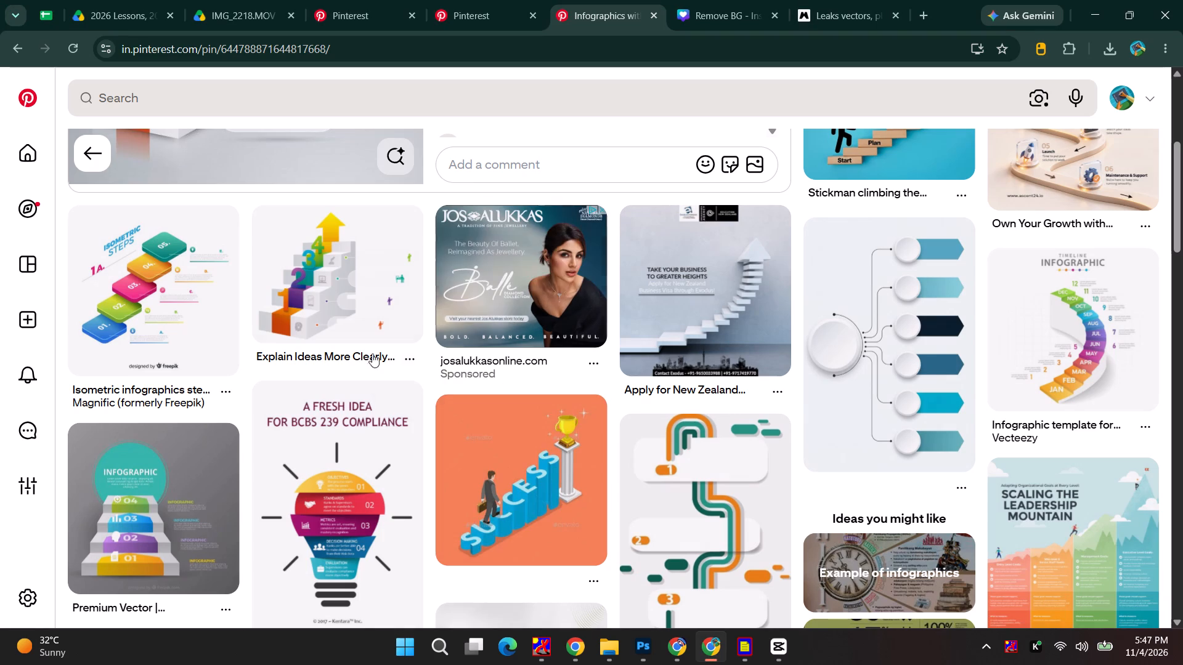
{"action": "key", "text": "alt+Tab"}
{"action": "key", "text": "alt+Tab"}
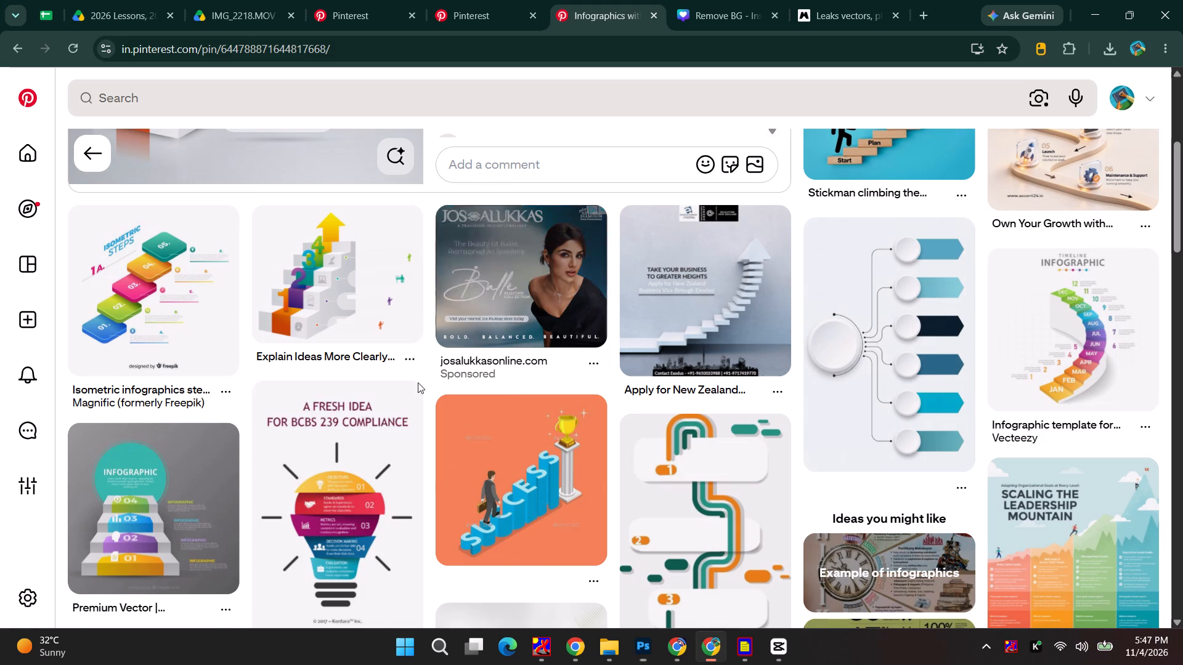
{"action": "scroll", "coordinate": [831, 324], "scroll_direction": "up", "scroll_amount": 3}
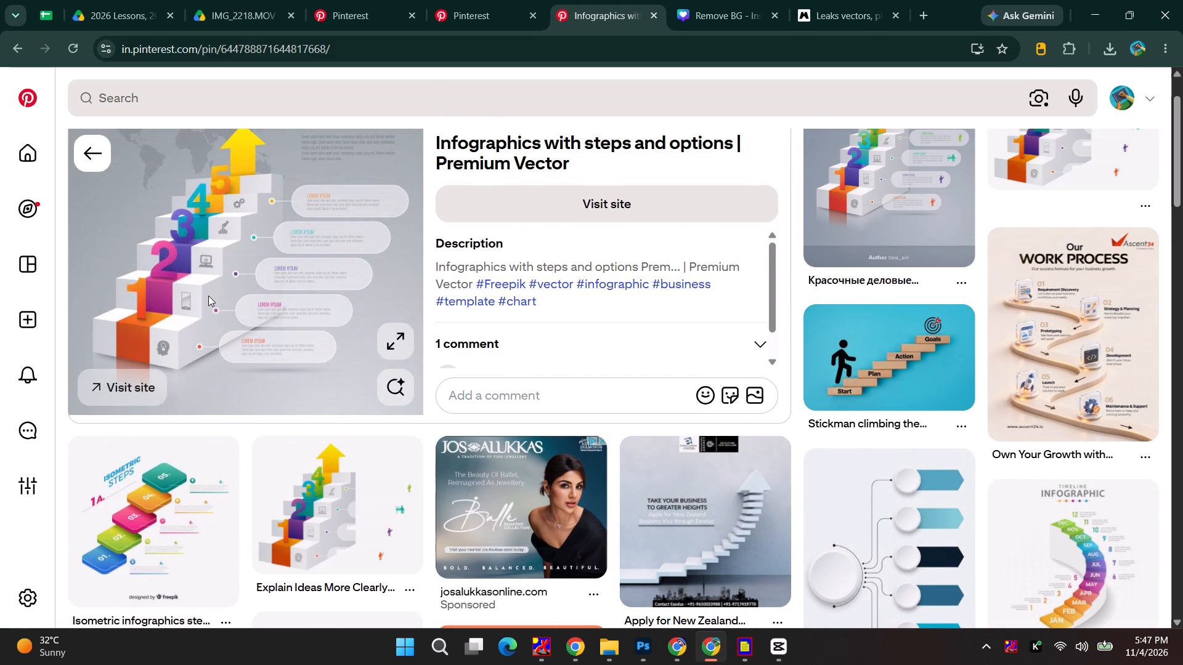
{"action": "scroll", "coordinate": [231, 297], "scroll_direction": "up", "scroll_amount": 1}
Open the related pin of the white numbered 1–4 staircase with a yellow arrow and examine its similar staircase pins.
{"action": "left_click", "coordinate": [1053, 182]}
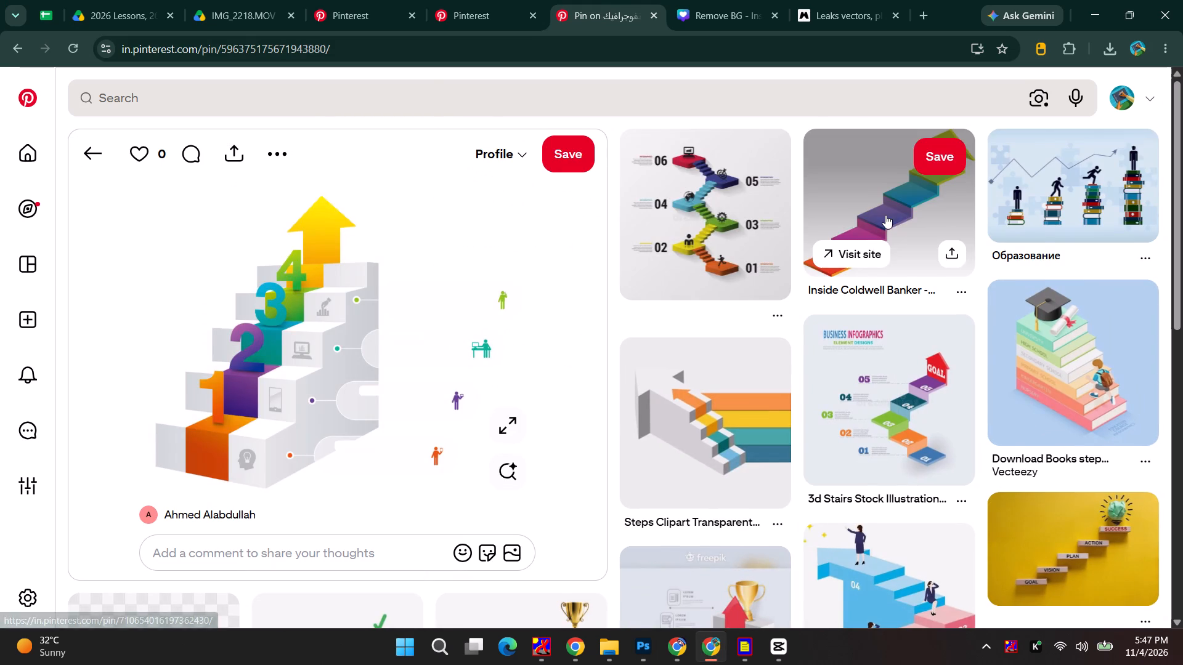
{"action": "scroll", "coordinate": [791, 318], "scroll_direction": "down", "scroll_amount": 2}
{"action": "scroll", "coordinate": [653, 363], "scroll_direction": "down", "scroll_amount": 2}
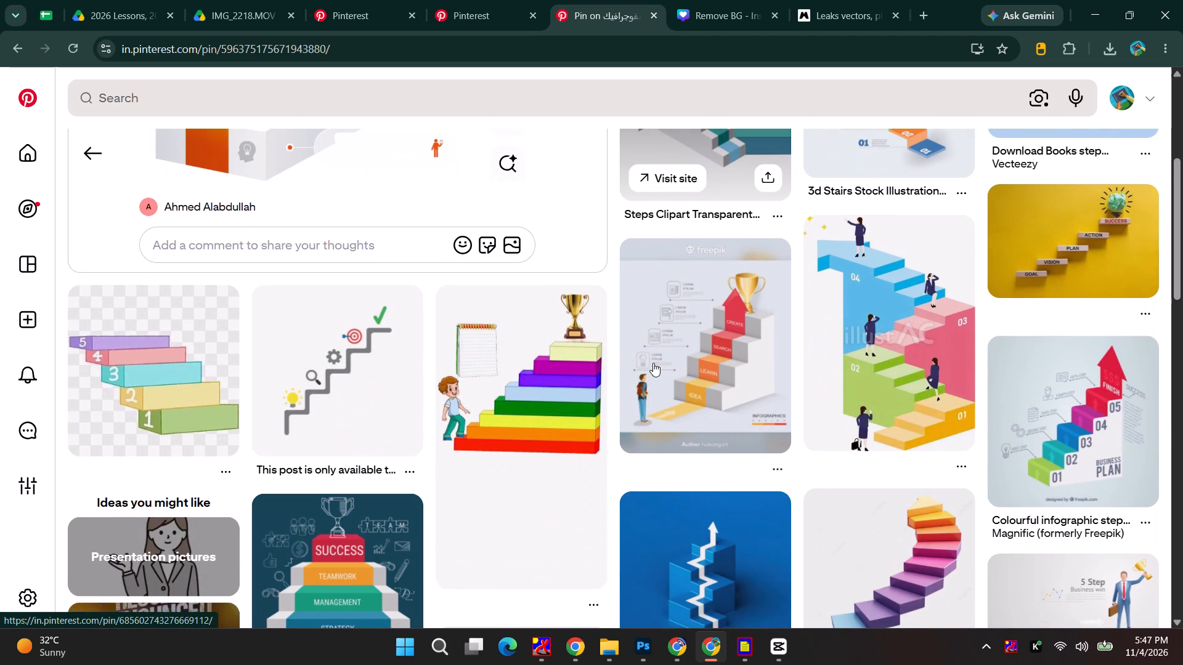
{"action": "scroll", "coordinate": [354, 405], "scroll_direction": "down", "scroll_amount": 2}
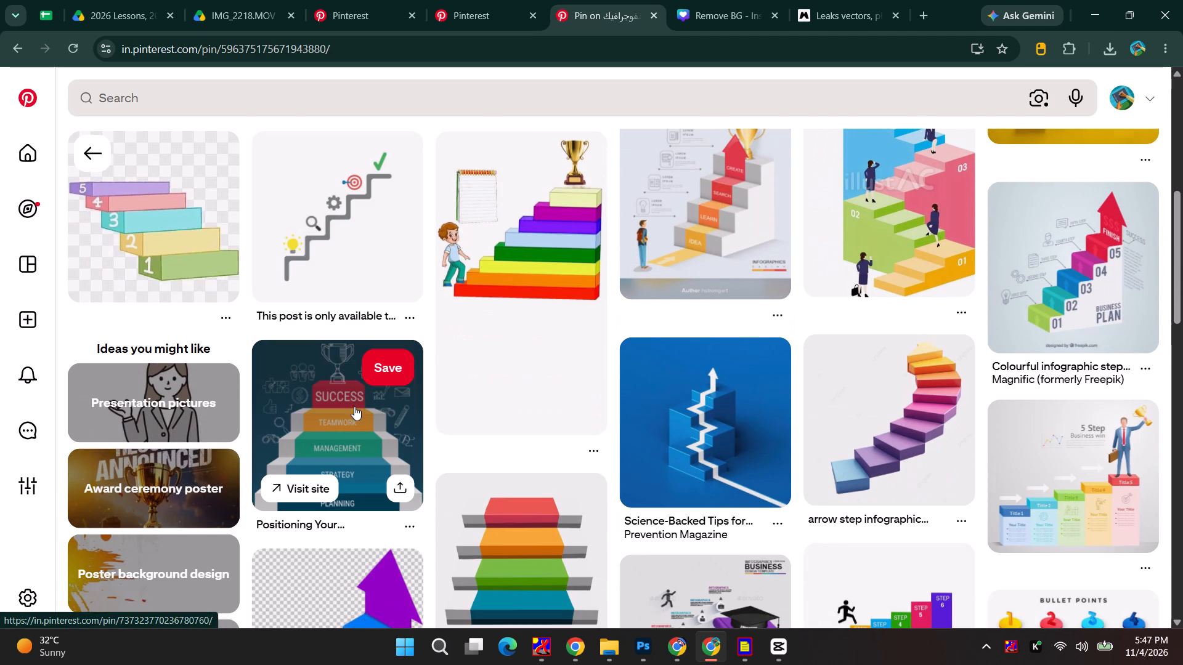
{"action": "scroll", "coordinate": [356, 413], "scroll_direction": "down", "scroll_amount": 3}
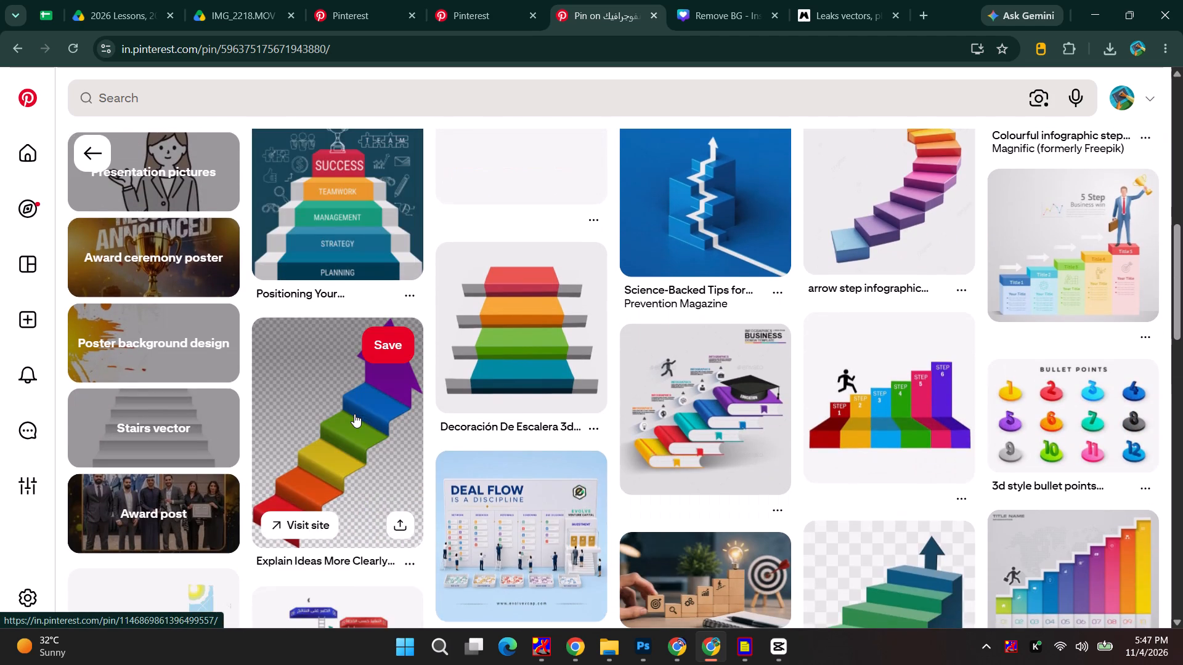
{"action": "scroll", "coordinate": [354, 414], "scroll_direction": "down", "scroll_amount": 2}
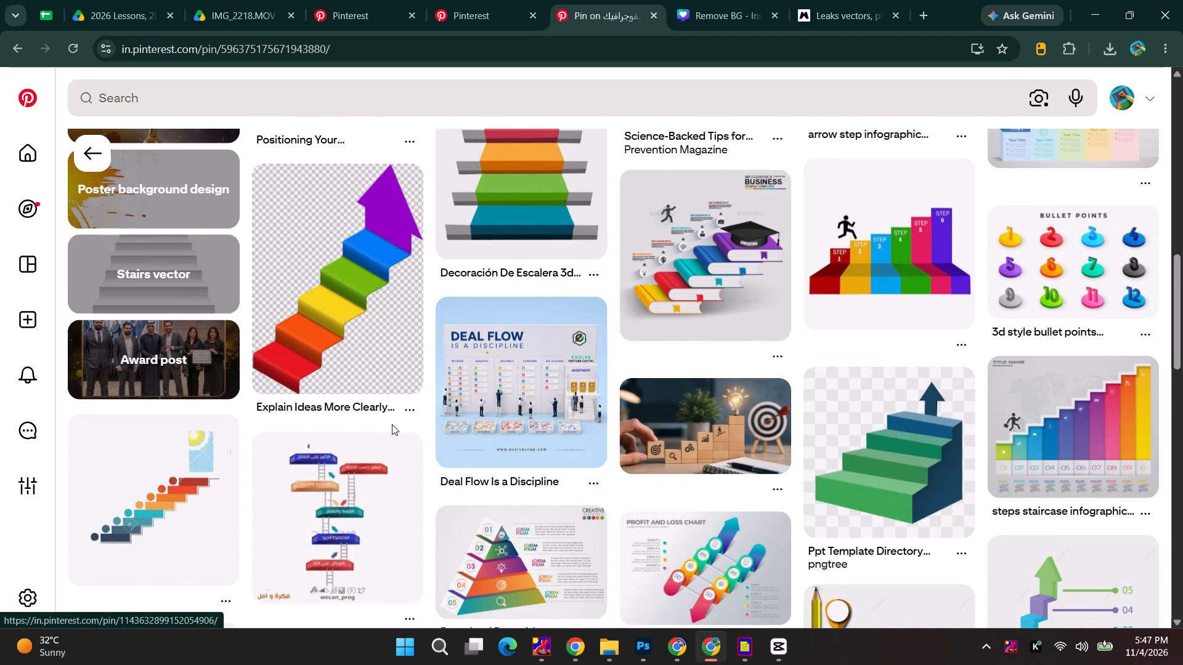
{"action": "scroll", "coordinate": [389, 423], "scroll_direction": "up", "scroll_amount": 5}
{"action": "scroll", "coordinate": [249, 341], "scroll_direction": "up", "scroll_amount": 6}
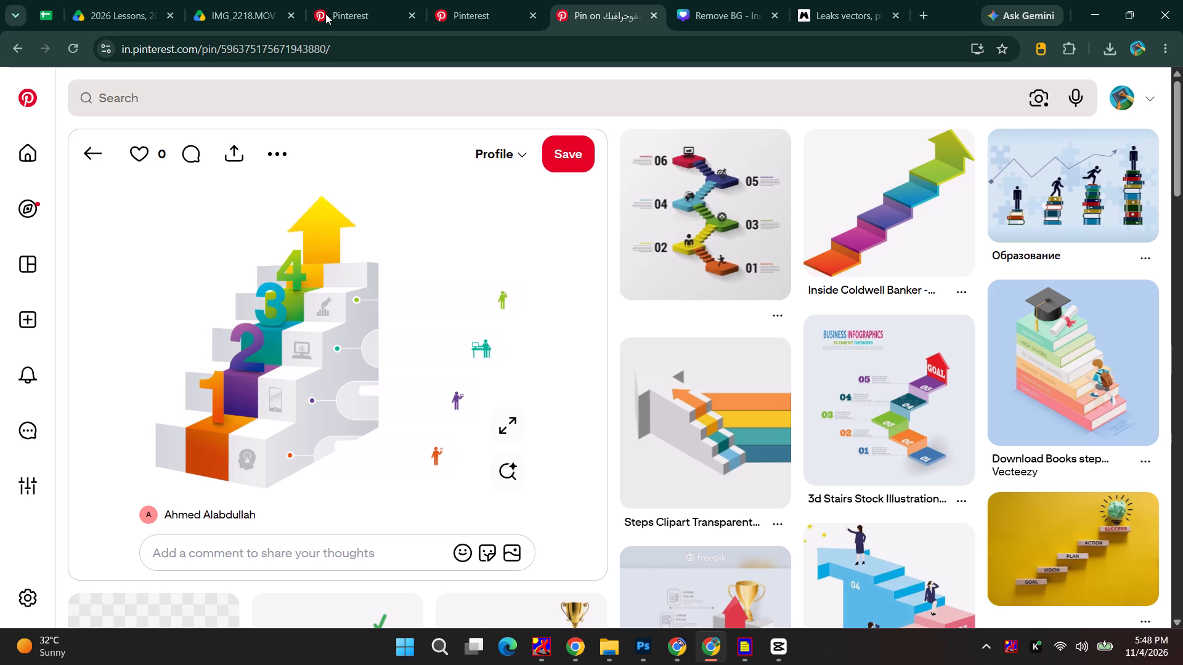
Go back to the Pinterest results for "3d steps with icons" and look through them for a suitable staircase reference.
{"action": "left_click", "coordinate": [469, 0]}
{"action": "scroll", "coordinate": [245, 406], "scroll_direction": "up", "scroll_amount": 3}
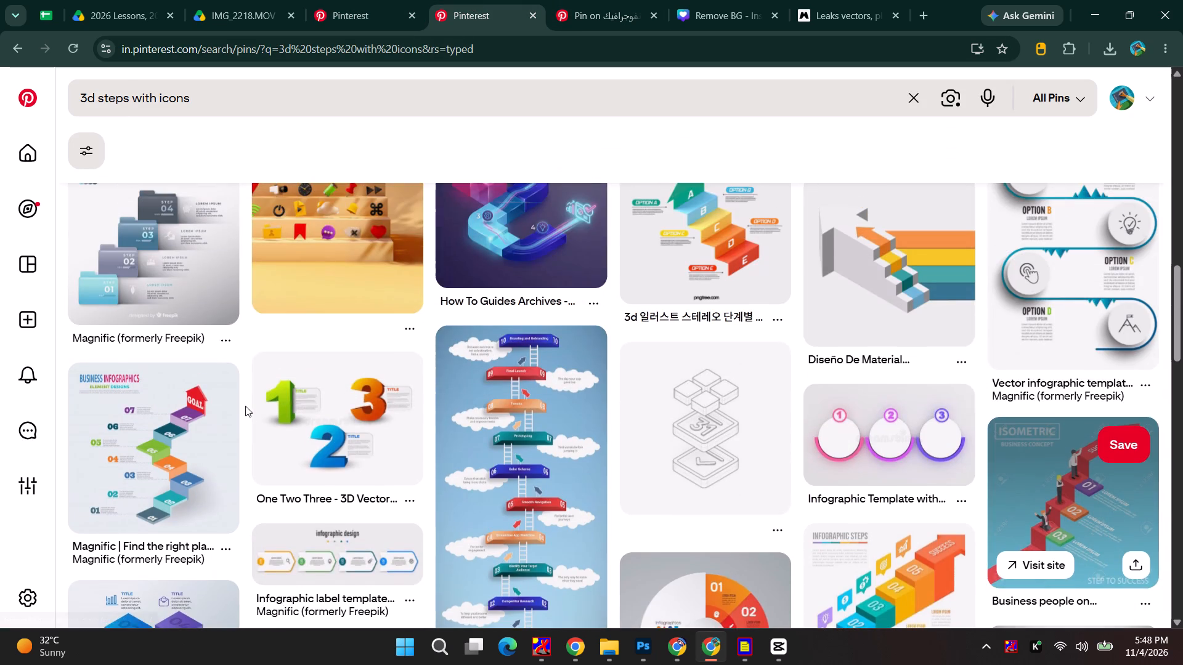
{"action": "scroll", "coordinate": [245, 406], "scroll_direction": "up", "scroll_amount": 8}
{"action": "scroll", "coordinate": [392, 422], "scroll_direction": "up", "scroll_amount": 11}
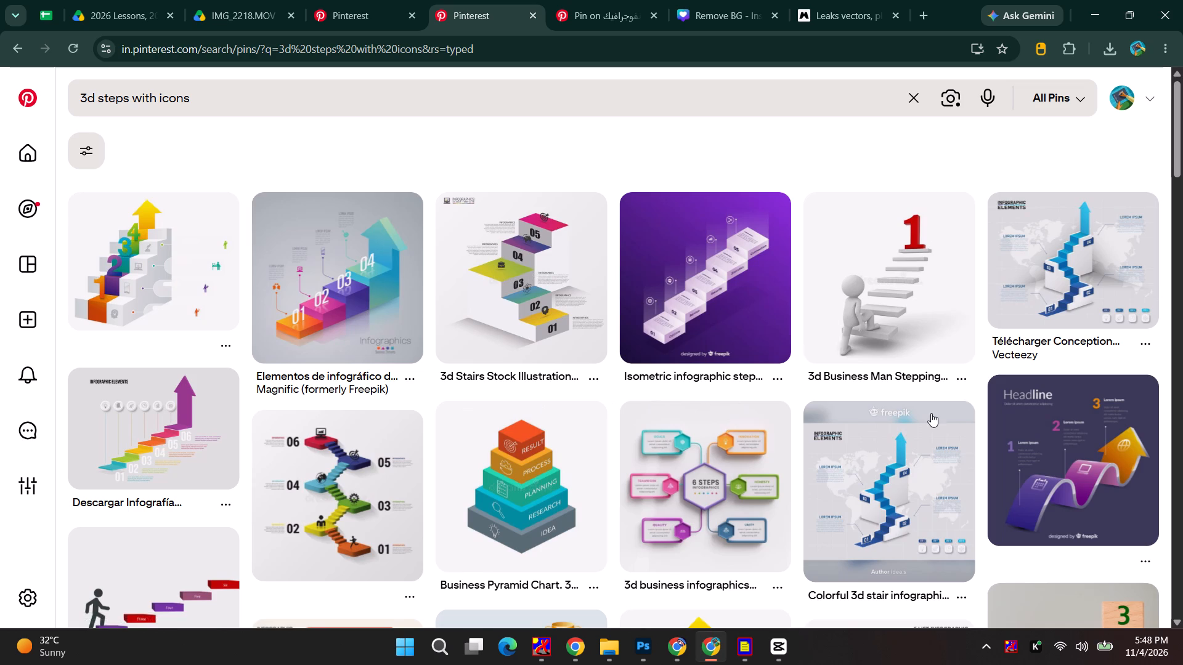
{"action": "scroll", "coordinate": [931, 415], "scroll_direction": "down", "scroll_amount": 3}
{"action": "scroll", "coordinate": [929, 419], "scroll_direction": "up", "scroll_amount": 4}
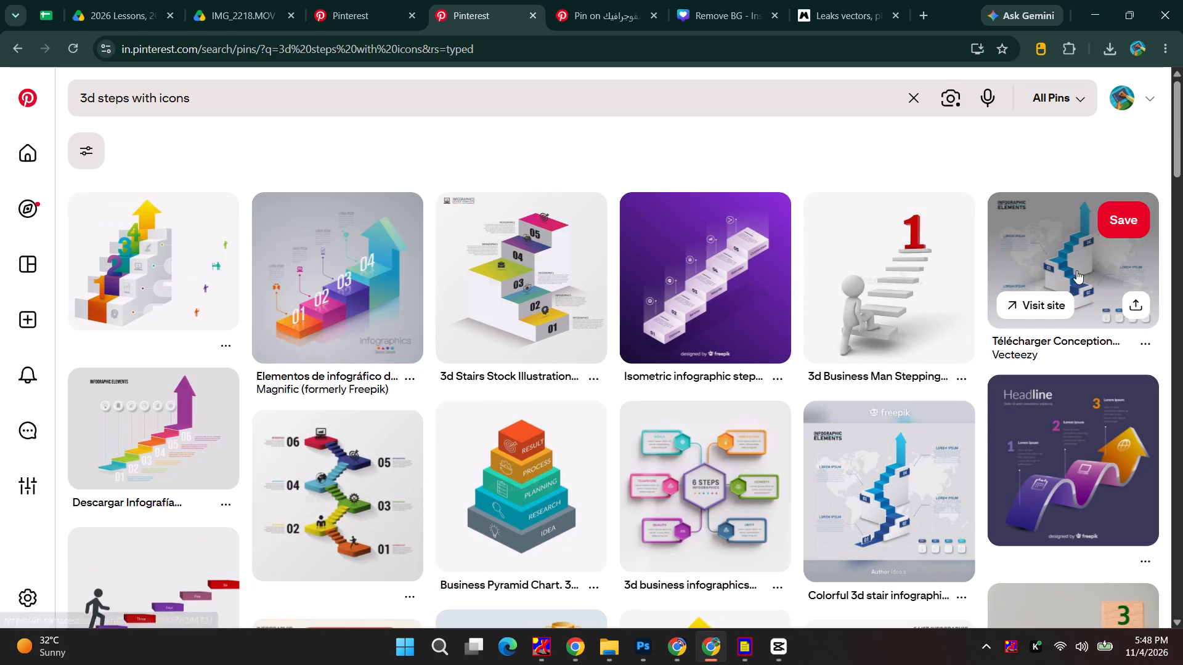
Open the Vecteezy blue-and-white four-option 3D staircase pin, examine its related pins and compare it with the screenshot in Photoshop.
{"action": "left_click", "coordinate": [1077, 269]}
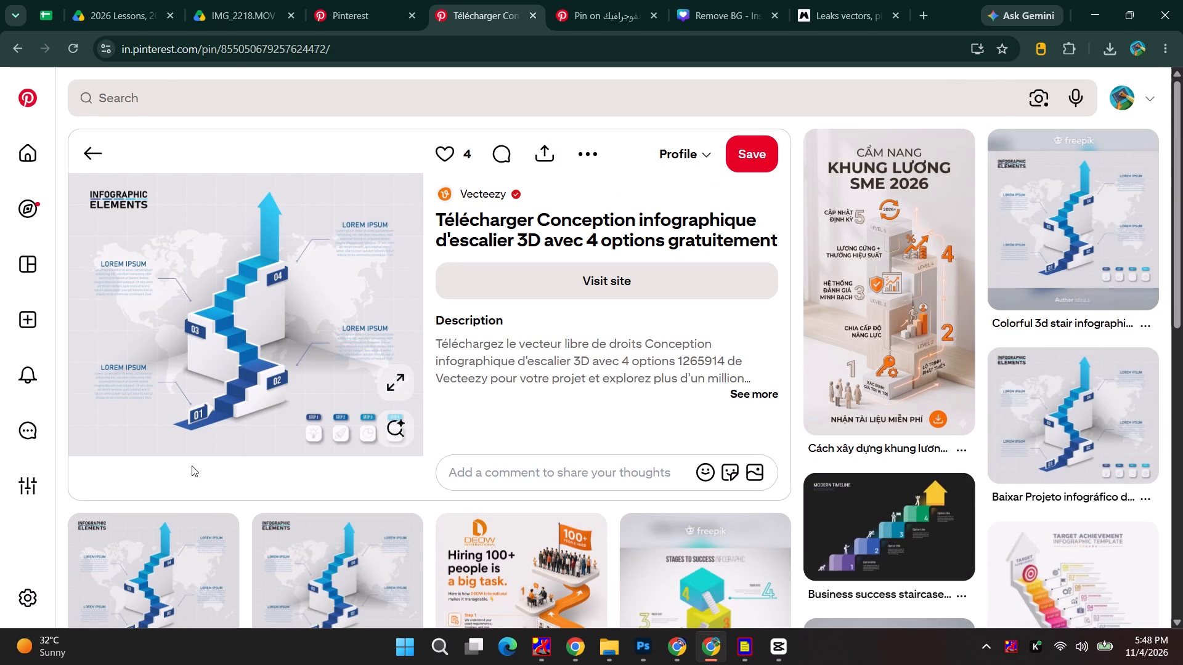
{"action": "scroll", "coordinate": [304, 408], "scroll_direction": "down", "scroll_amount": 2}
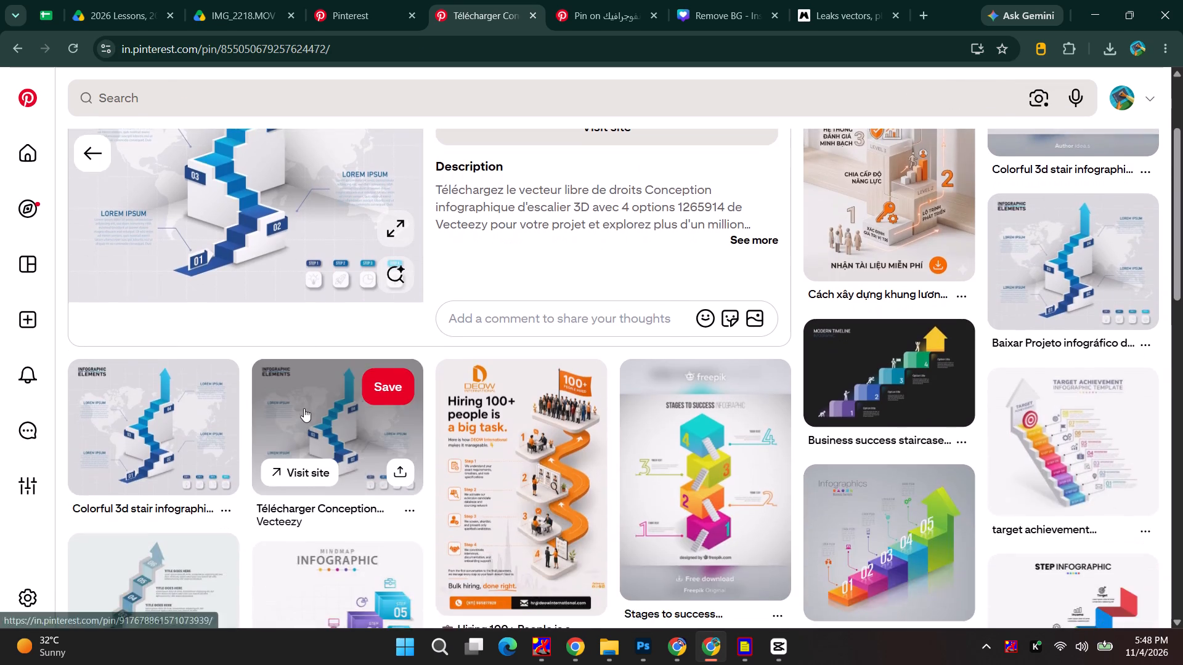
{"action": "scroll", "coordinate": [318, 433], "scroll_direction": "down", "scroll_amount": 3}
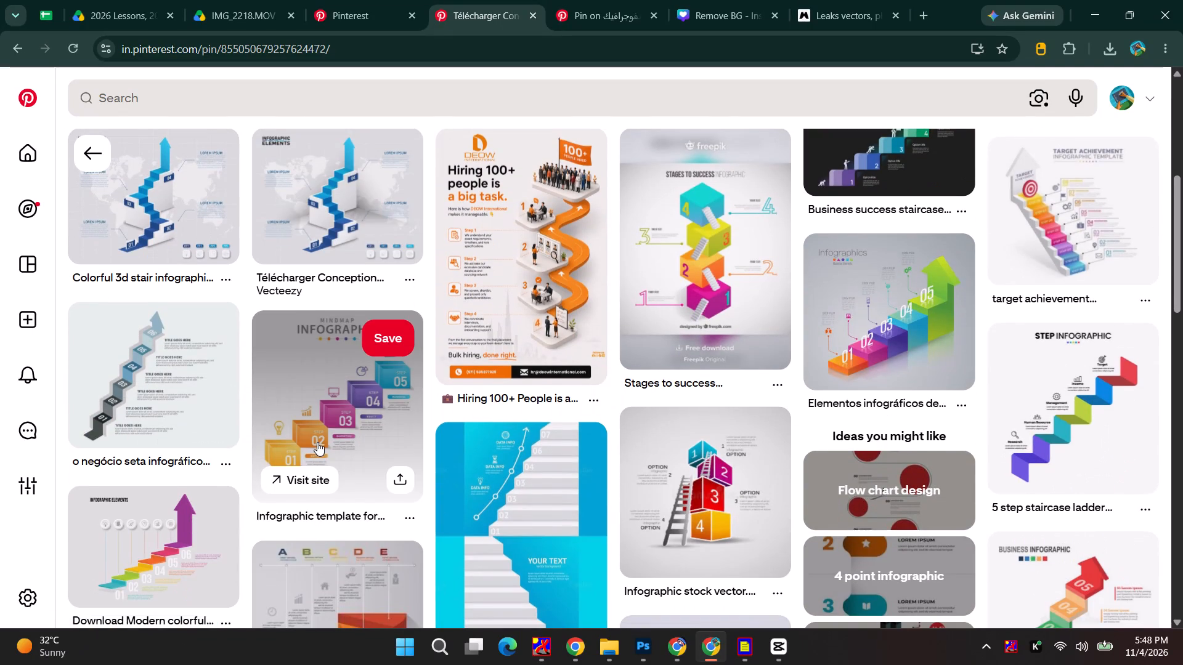
{"action": "scroll", "coordinate": [330, 441], "scroll_direction": "down", "scroll_amount": 2}
{"action": "scroll", "coordinate": [329, 496], "scroll_direction": "up", "scroll_amount": 8}
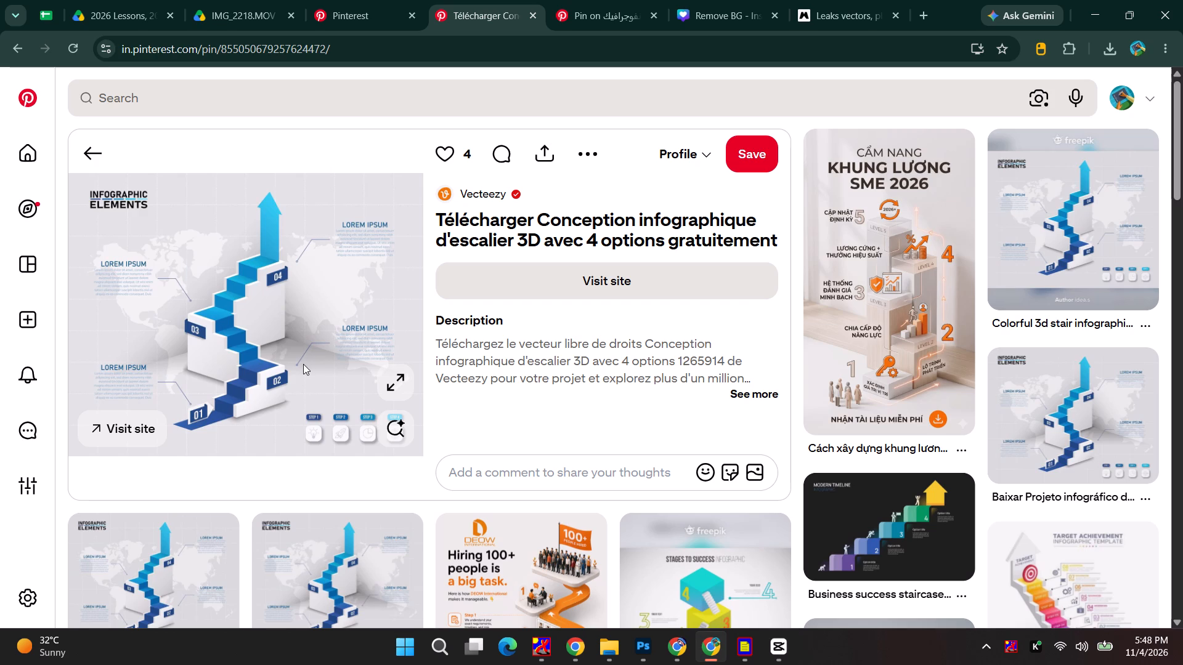
{"action": "key", "text": "alt+Tab"}
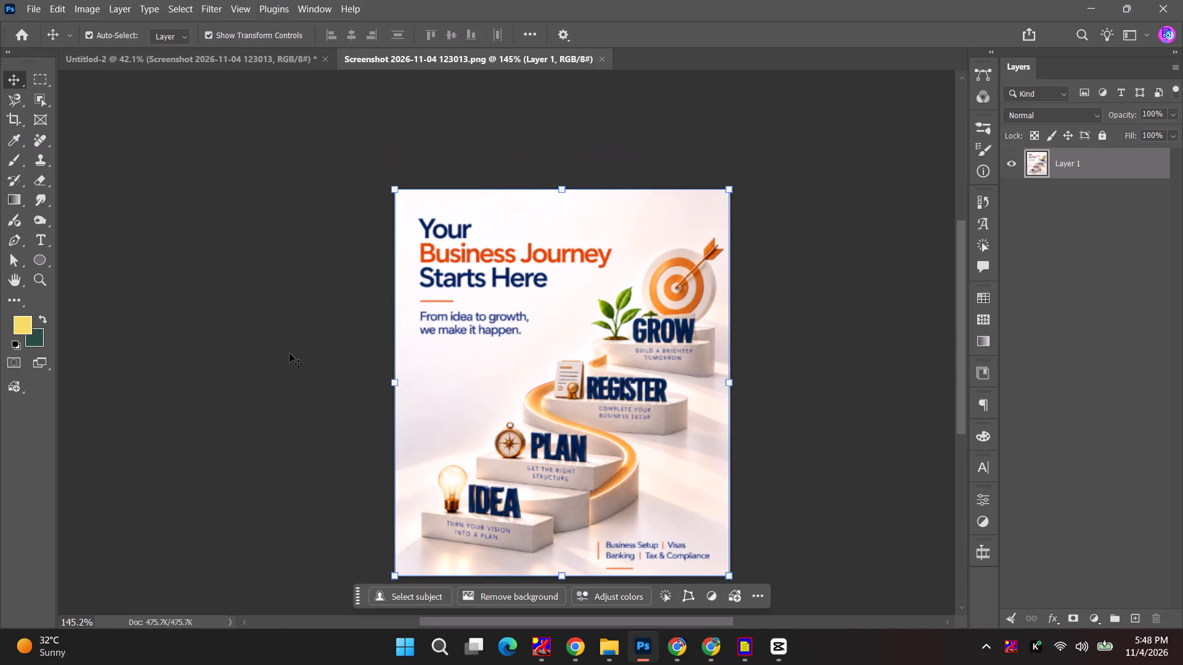
{"action": "key", "text": "alt+Tab"}
{"action": "key", "text": "alt+Tab"}
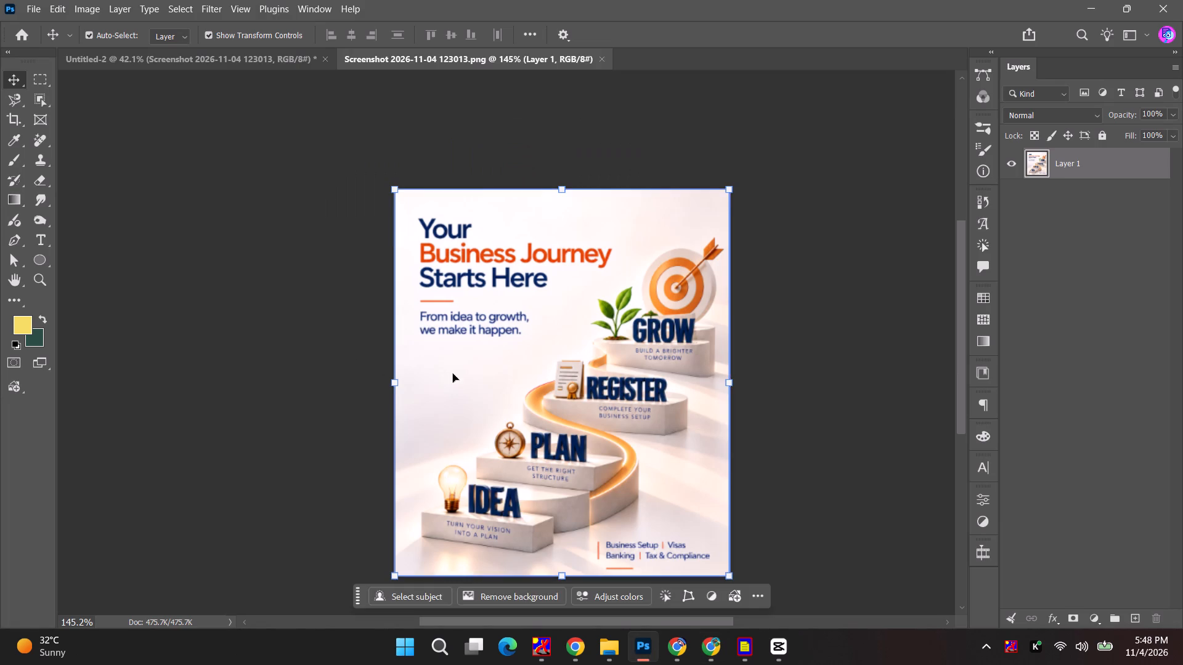
{"action": "key", "text": "alt+Tab"}
{"action": "key", "text": "alt+Tab"}
{"action": "key", "text": "alt+Tab"}
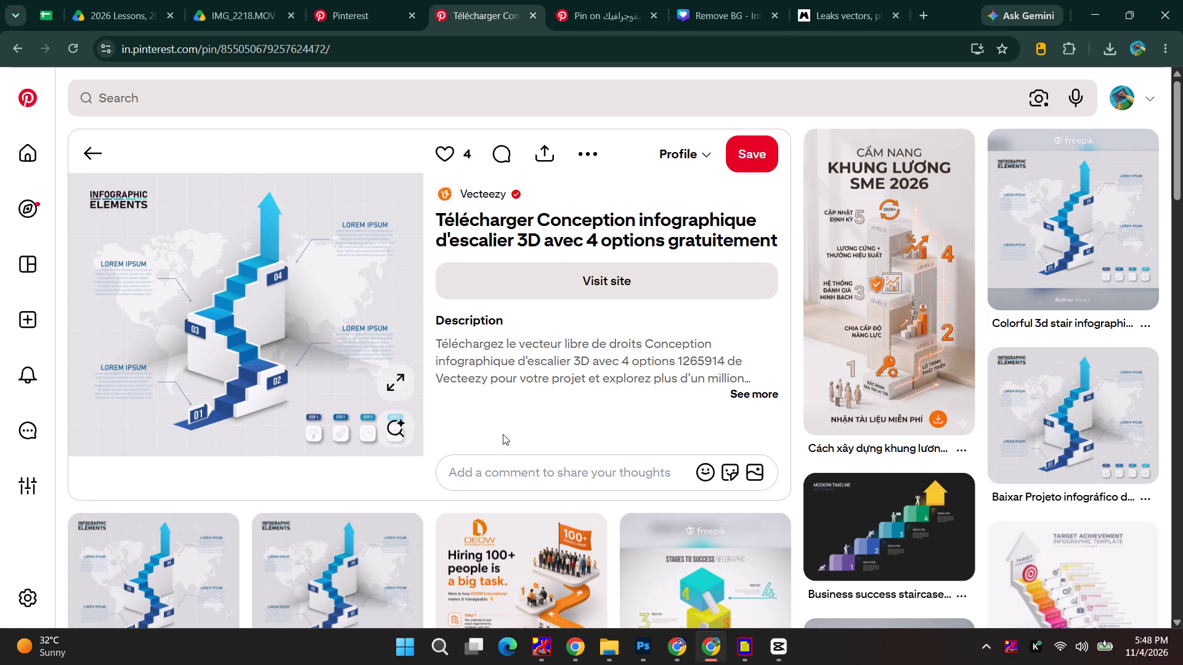
{"action": "key", "text": "alt+Tab"}
{"action": "key", "text": "alt+Tab"}
Copy the Vecteezy four-option 3D staircase image from the Pinterest pin.
{"action": "right_click", "coordinate": [221, 306]}
{"action": "left_click", "coordinate": [296, 372]}
{"action": "key", "text": "alt+Tab"}
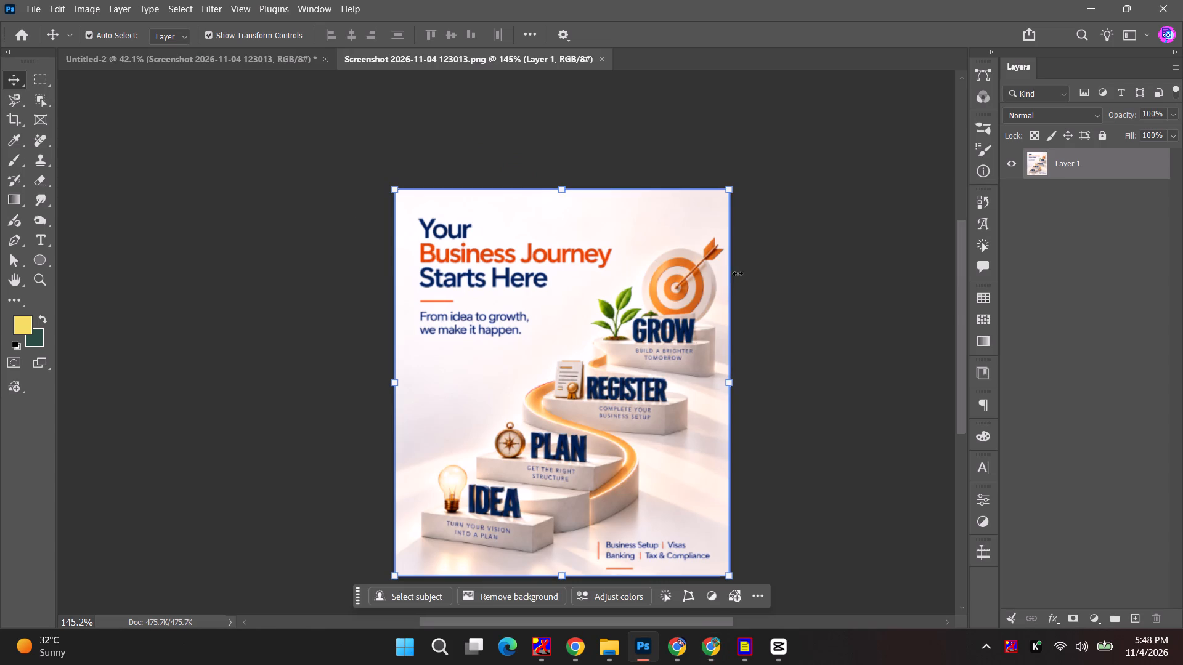
{"action": "key", "text": "alt+Tab"}
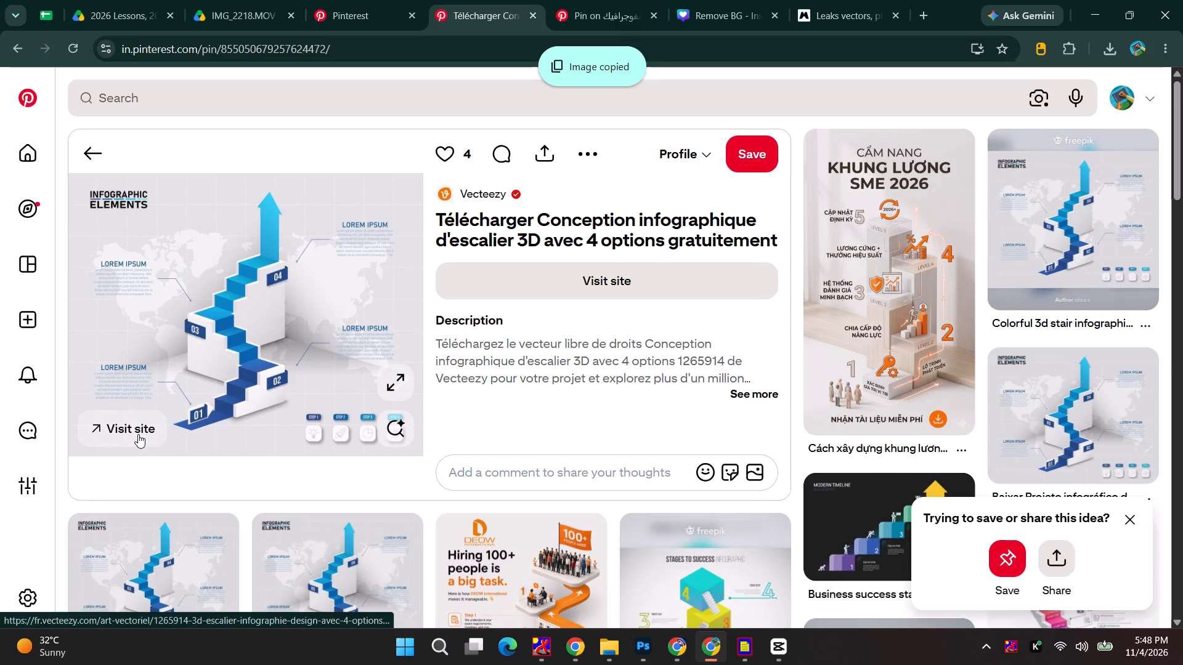
Open the staircase pin's Vecteezy source page and load the same address in a new tab of the other Chrome window.
{"action": "left_click", "coordinate": [138, 434]}
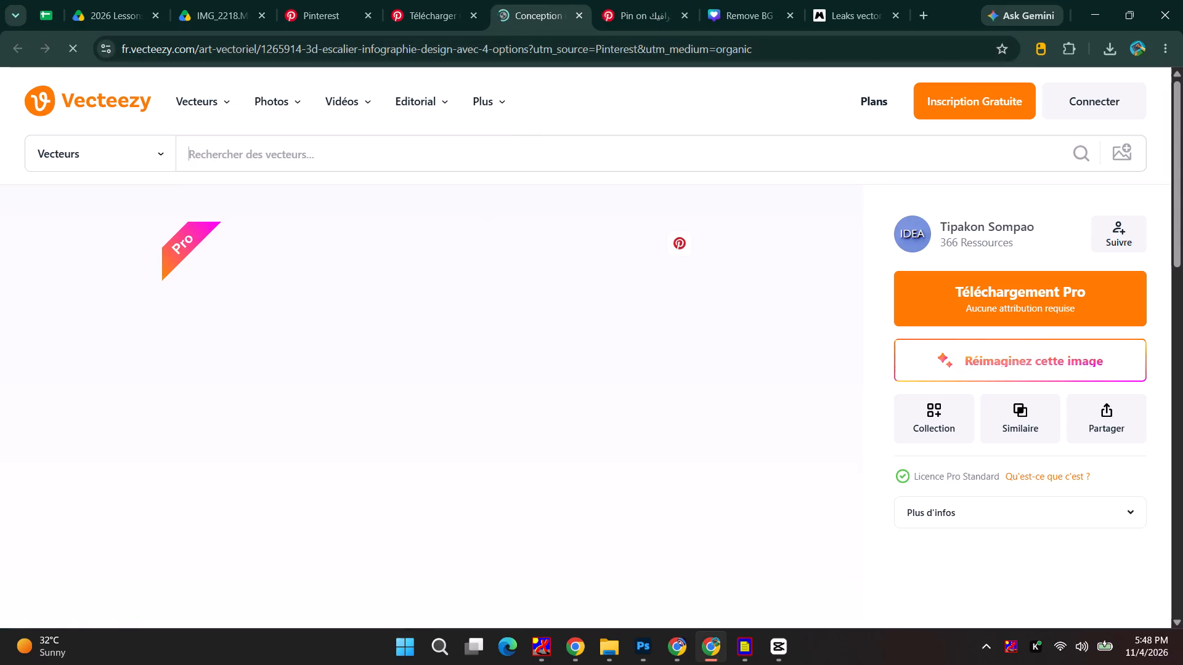
{"action": "scroll", "coordinate": [444, 377], "scroll_direction": "down", "scroll_amount": 3}
{"action": "scroll", "coordinate": [442, 377], "scroll_direction": "up", "scroll_amount": 6}
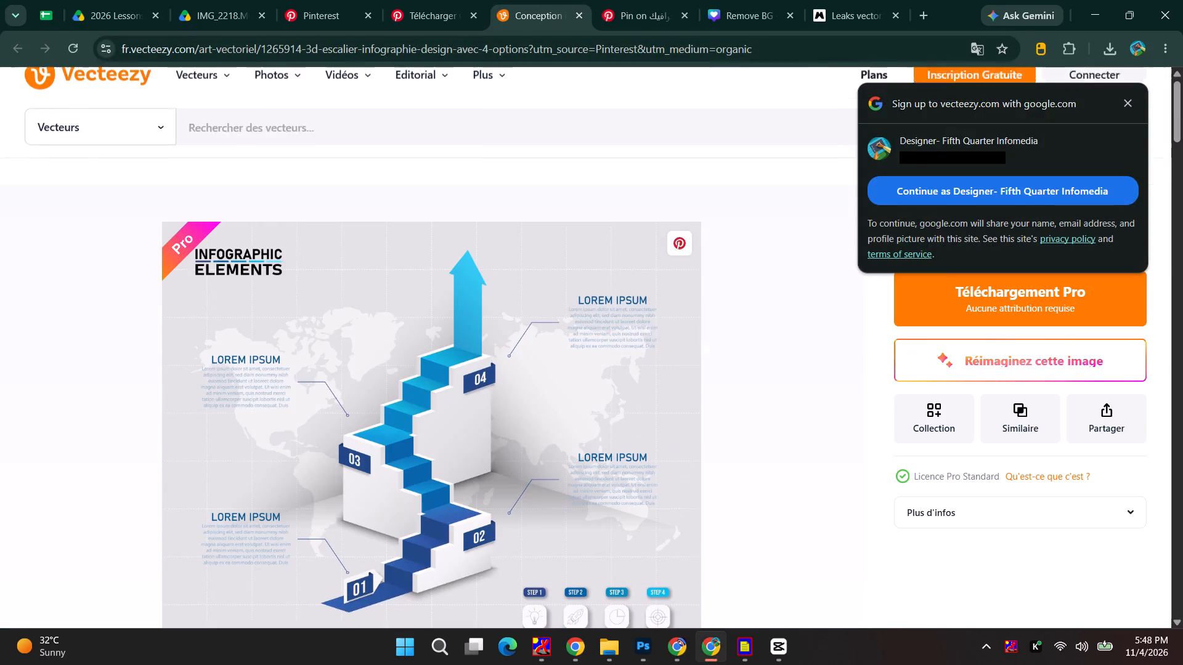
{"action": "left_click", "coordinate": [448, 46]}
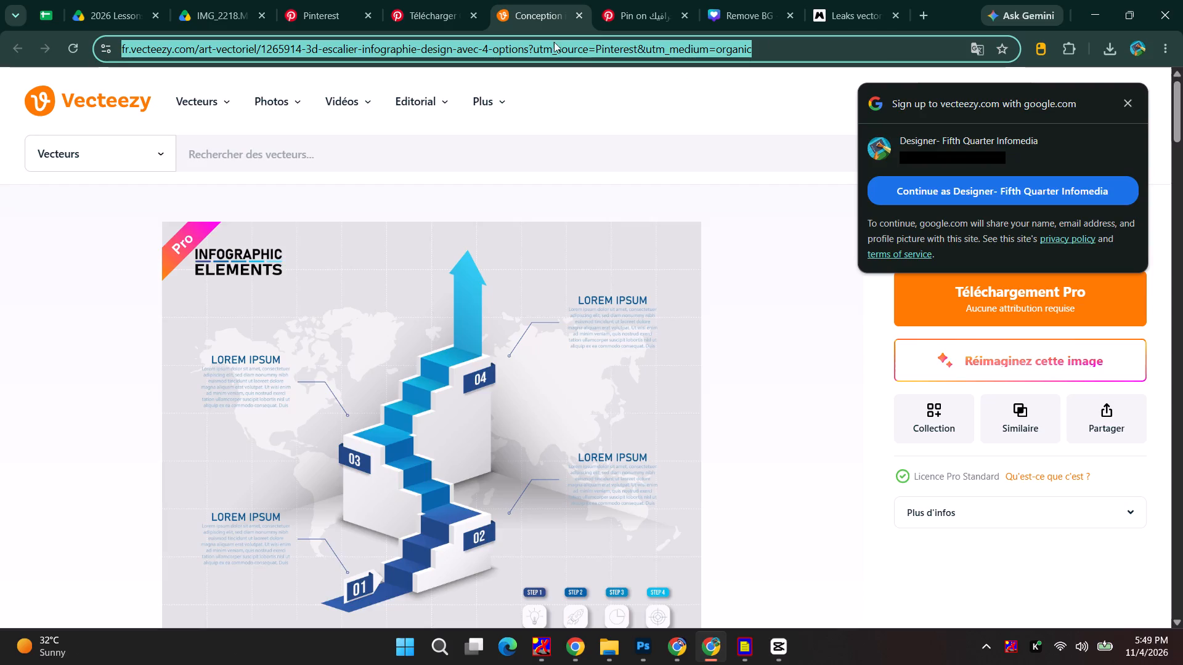
{"action": "key", "text": "ctrl+c"}
{"action": "left_click", "coordinate": [680, 646]}
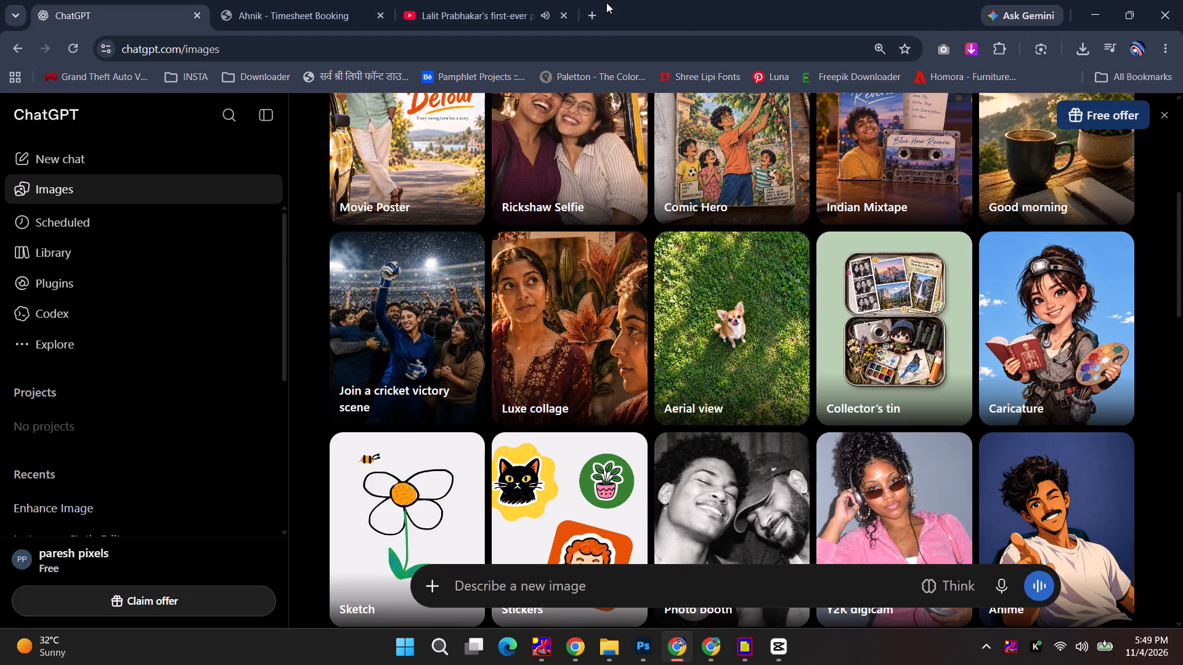
{"action": "left_click", "coordinate": [602, 10]}
{"action": "key", "text": "ctrl+v"}
{"action": "key", "text": "Return"}
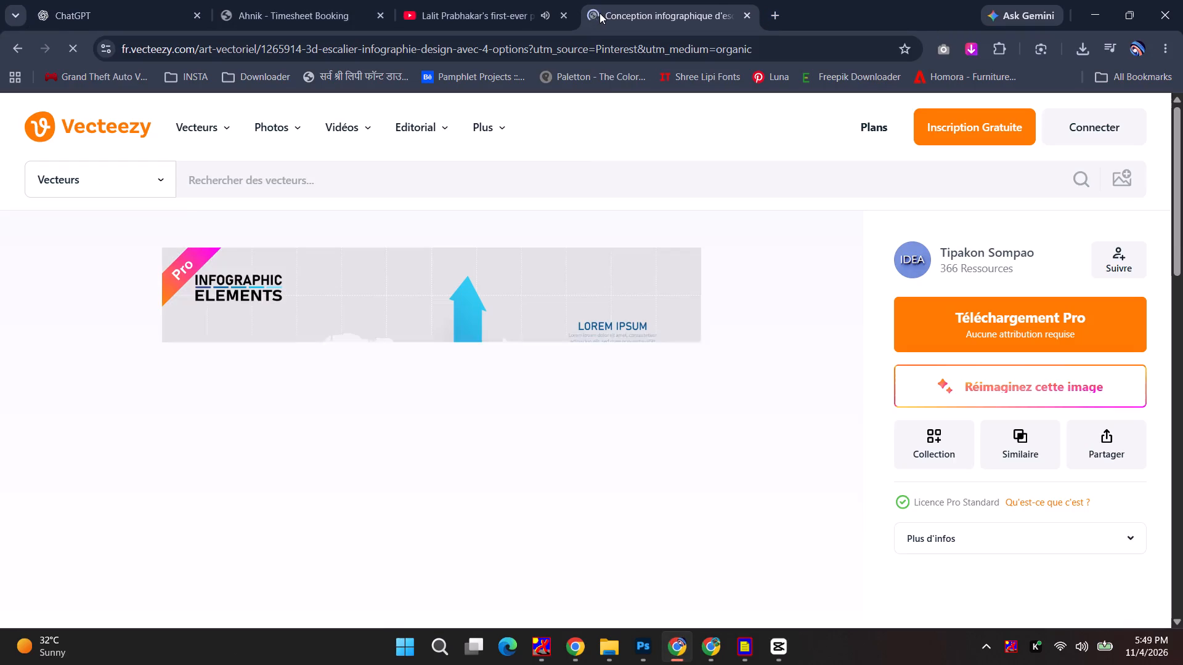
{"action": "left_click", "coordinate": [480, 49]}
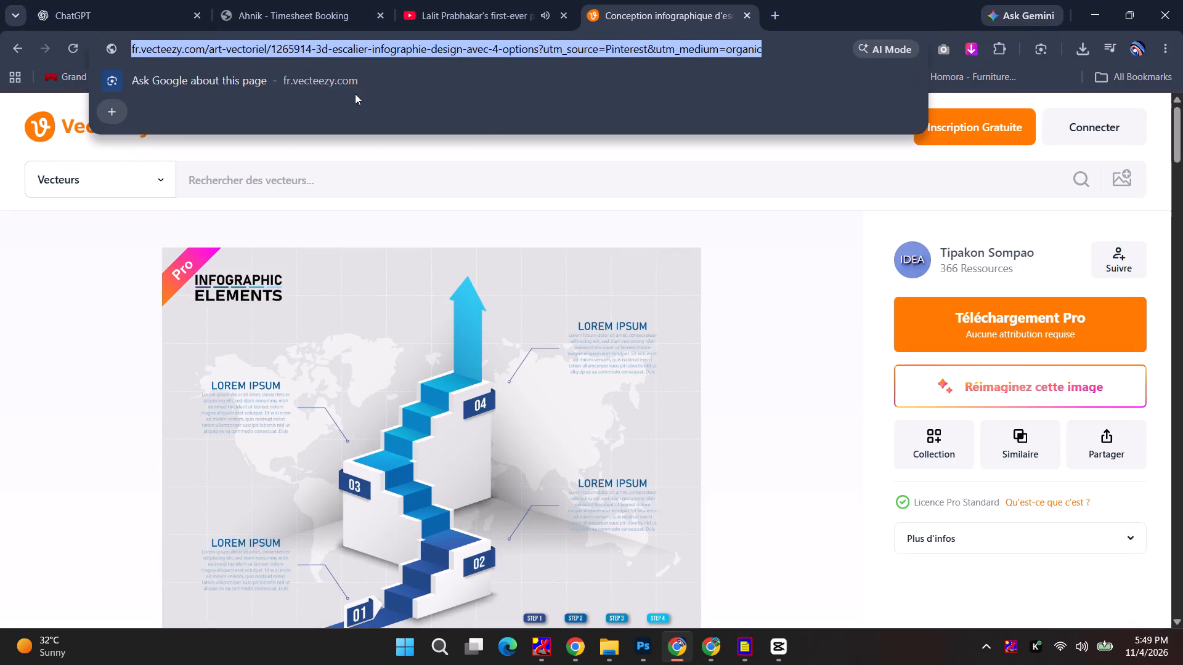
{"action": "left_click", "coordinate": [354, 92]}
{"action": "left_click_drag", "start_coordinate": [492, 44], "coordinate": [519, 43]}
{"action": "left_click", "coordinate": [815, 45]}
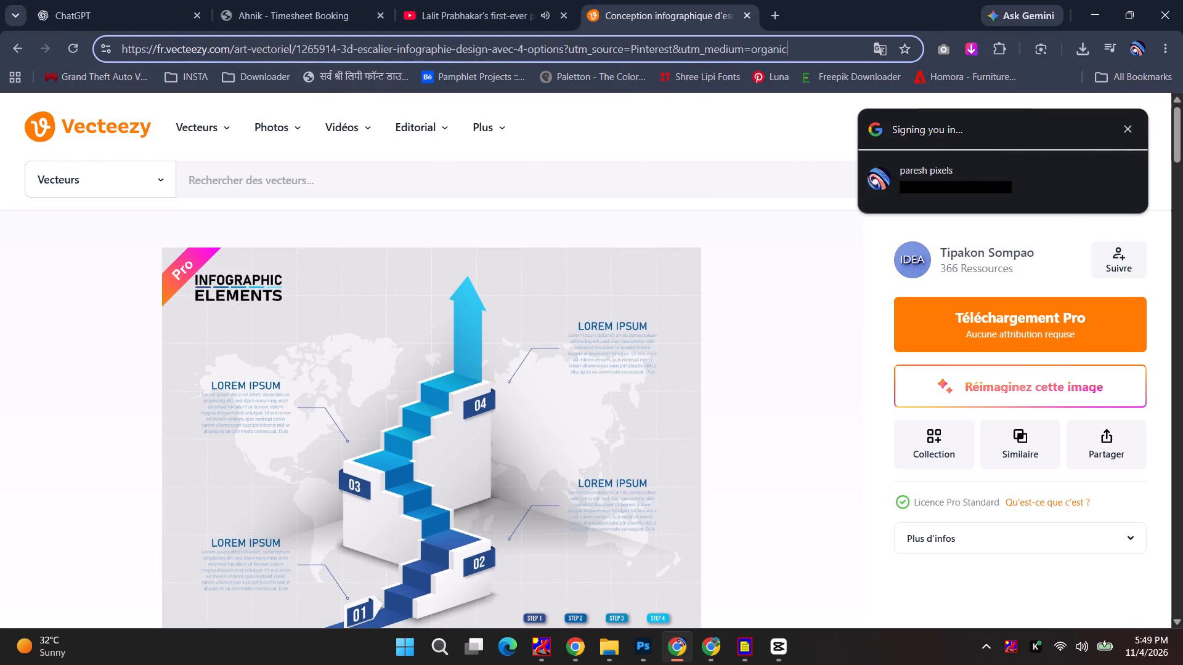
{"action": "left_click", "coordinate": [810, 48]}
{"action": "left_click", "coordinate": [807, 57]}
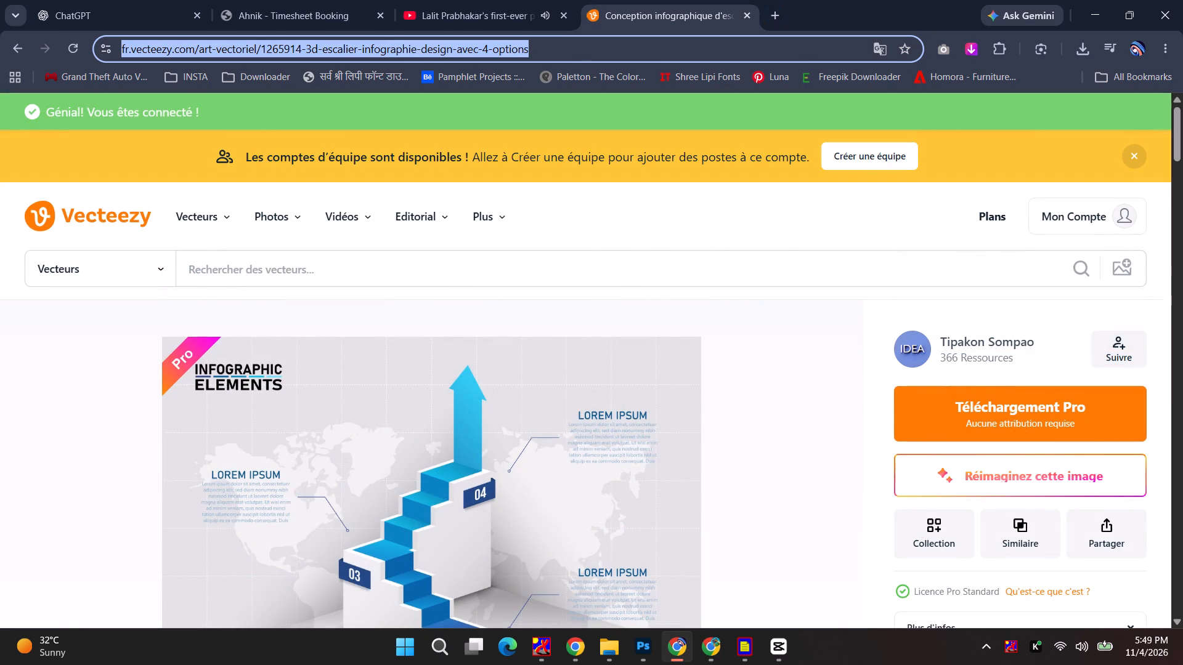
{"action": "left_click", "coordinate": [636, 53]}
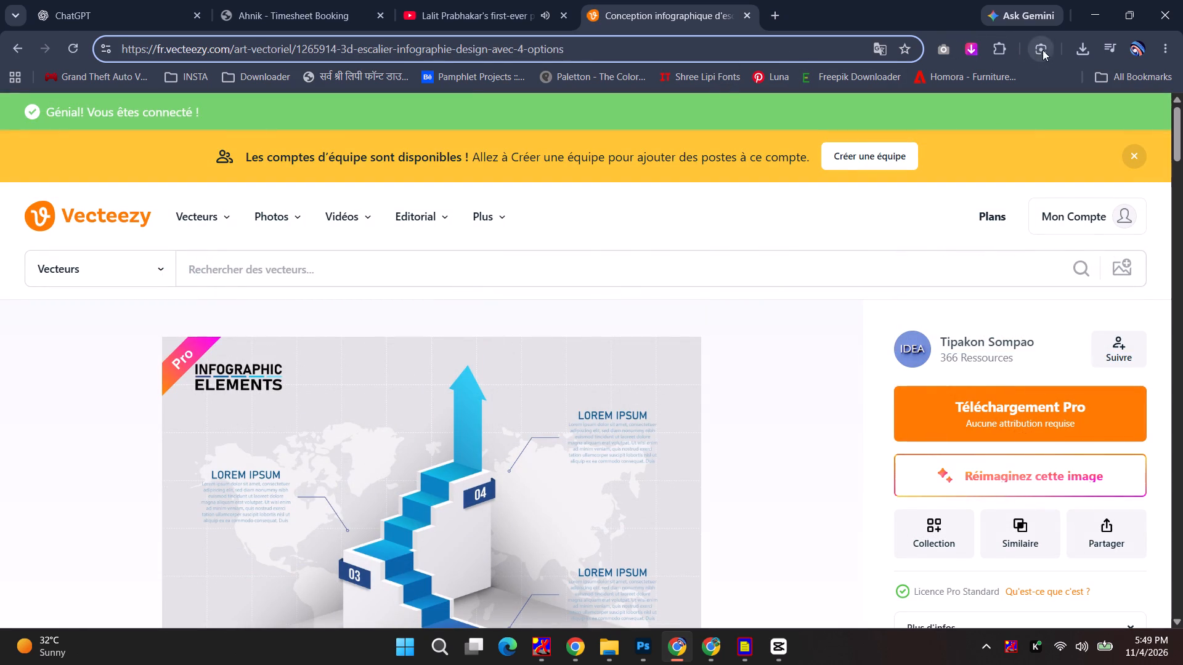
{"action": "left_click", "coordinate": [1043, 50]}
{"action": "scroll", "coordinate": [426, 388], "scroll_direction": "down", "scroll_amount": 4}
{"action": "left_click_drag", "start_coordinate": [175, 340], "coordinate": [619, 664]}
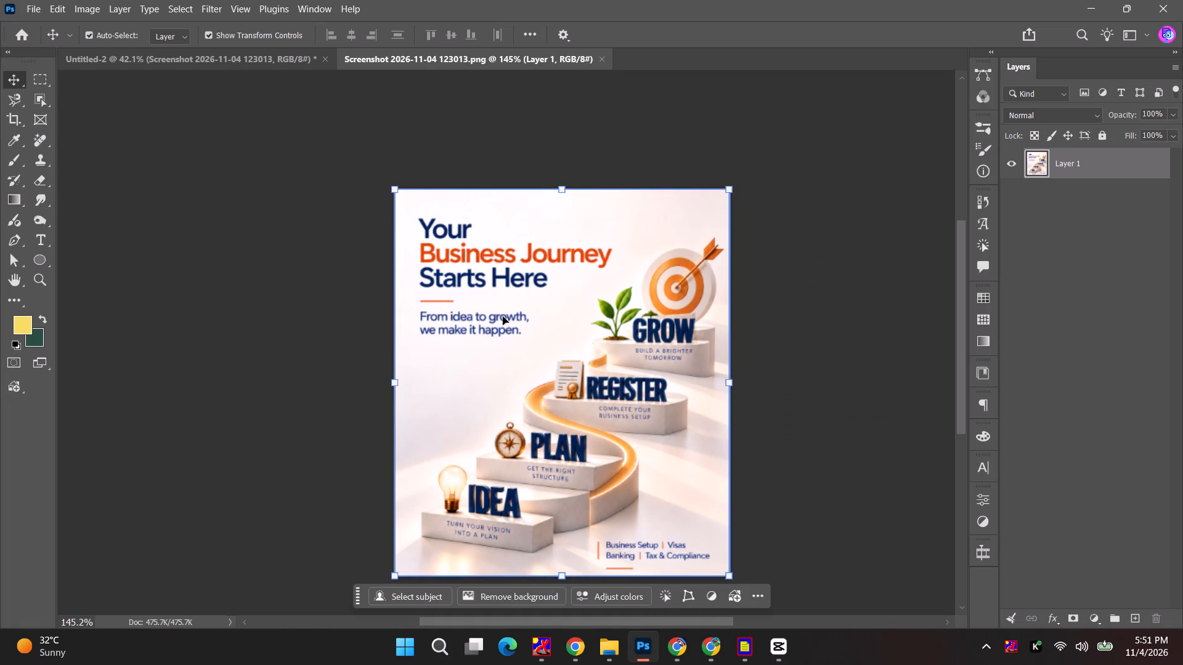
{"action": "key", "text": "ctrl+w"}
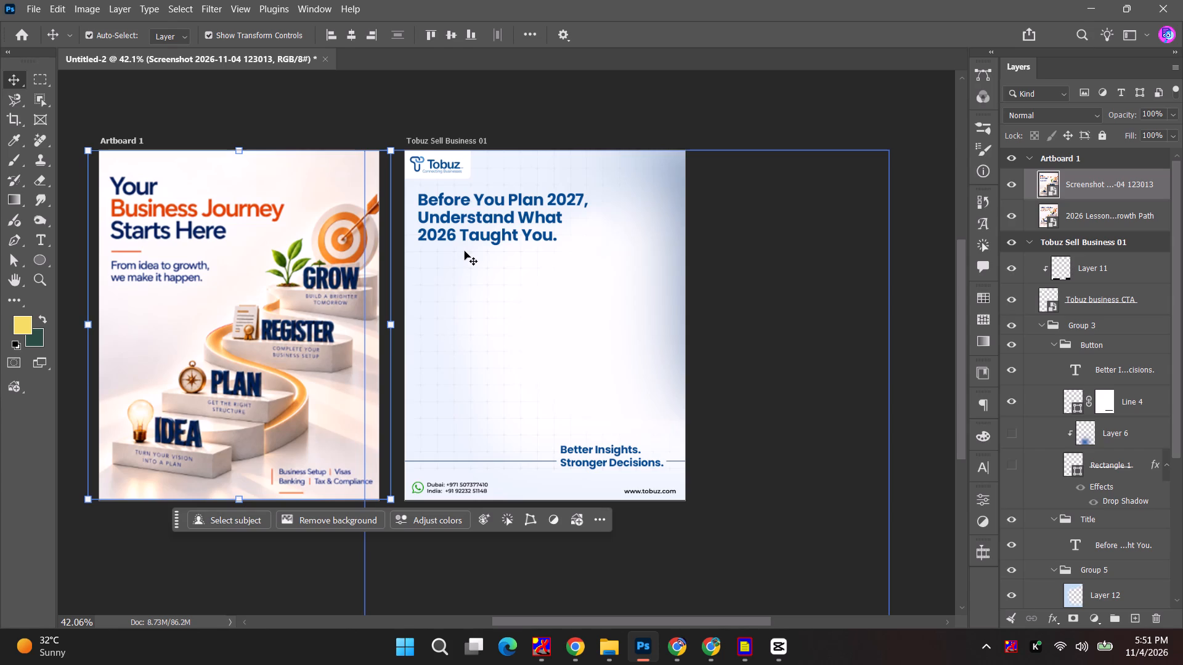
Split the headline by moving "Understand What 2026 Taught You." into a duplicate text layer below "Before You Plan 2027,".
{"action": "double_click", "coordinate": [493, 221]}
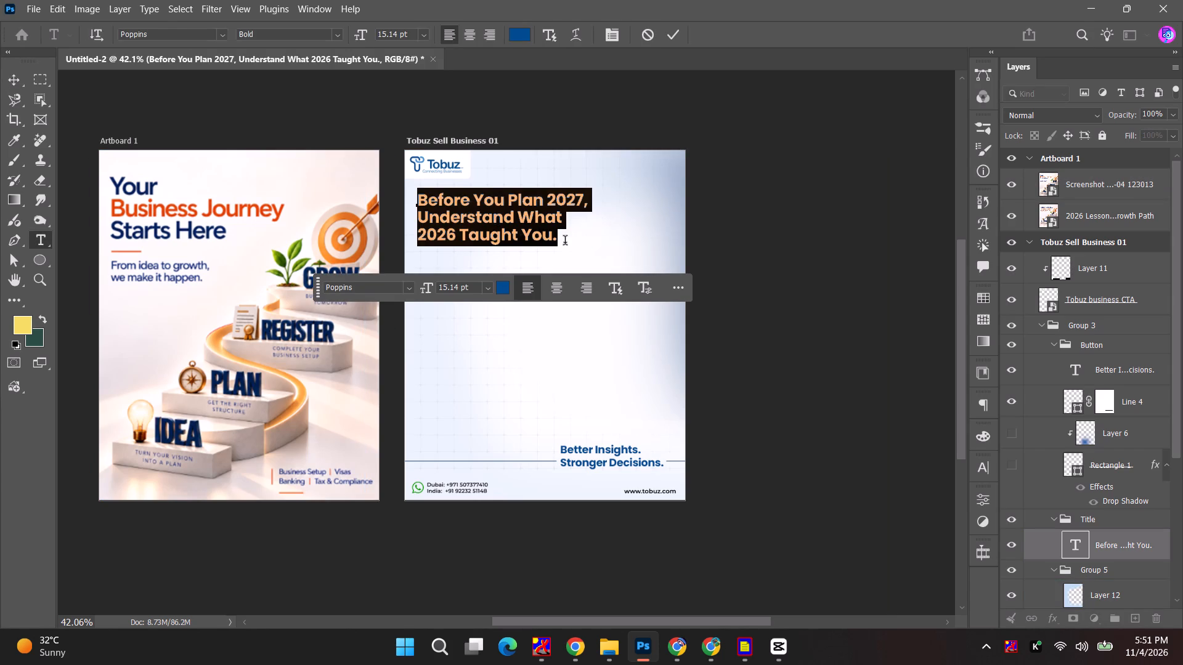
{"action": "left_click_drag", "start_coordinate": [565, 241], "coordinate": [349, 216]}
{"action": "key", "text": "ctrl+x"}
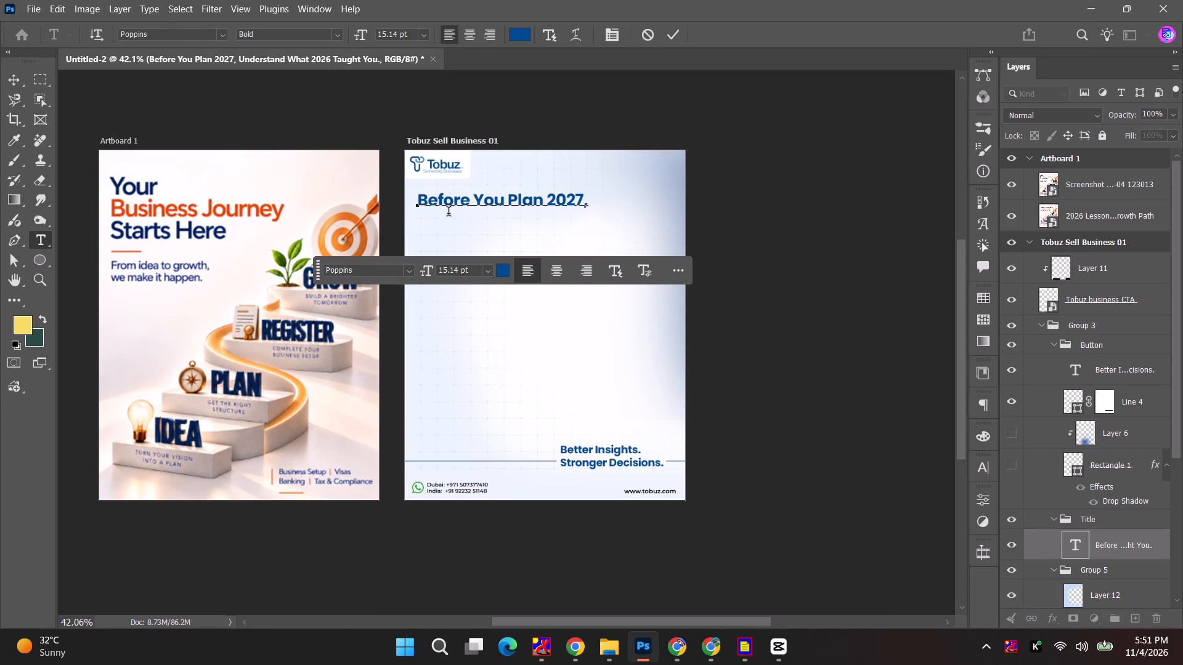
{"action": "key", "text": "Escape"}
{"action": "left_click_drag", "start_coordinate": [452, 203], "coordinate": [452, 241], "text": "alt"}
{"action": "double_click", "coordinate": [452, 241], "text": "shift"}
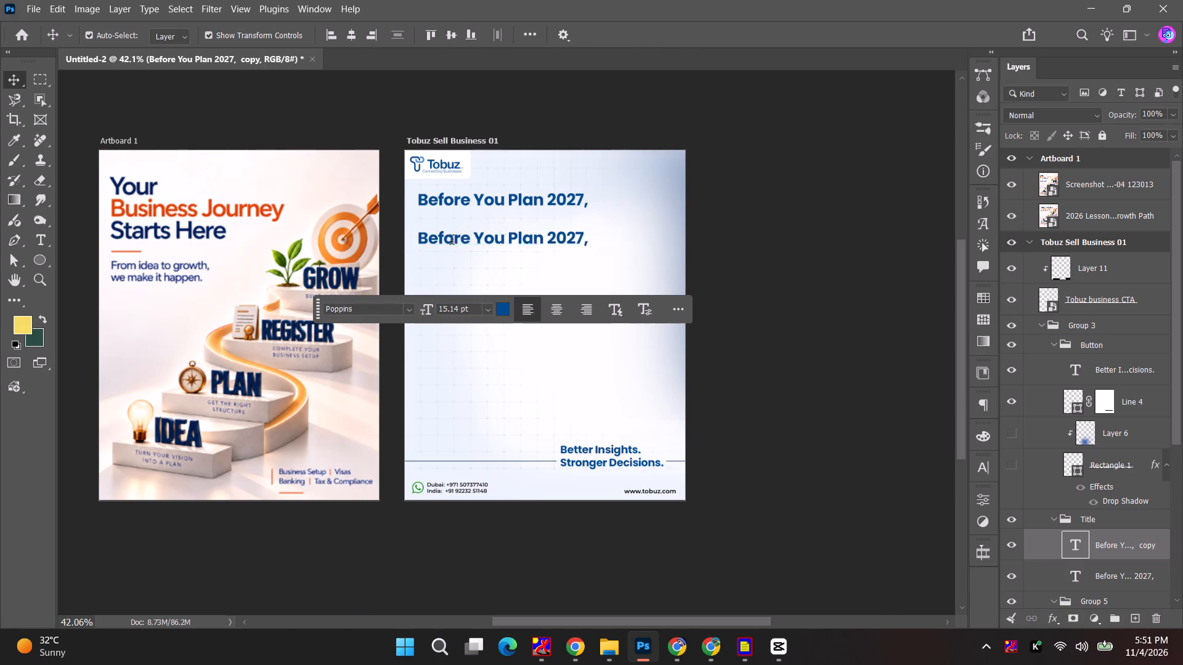
{"action": "key", "text": "ctrl+v"}
Set the "Understand What 2026 Taught You." text to Poppins Medium at 12 pt.
{"action": "key", "text": "ctrl+a"}
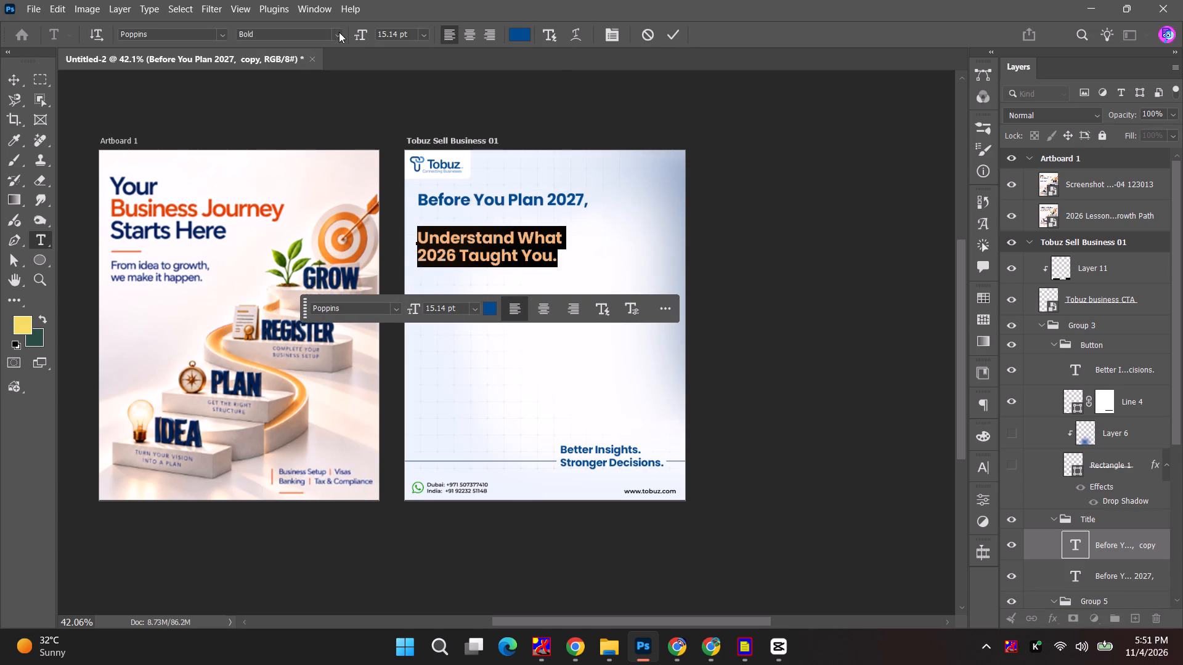
{"action": "left_click", "coordinate": [339, 32]}
{"action": "left_click", "coordinate": [322, 210]}
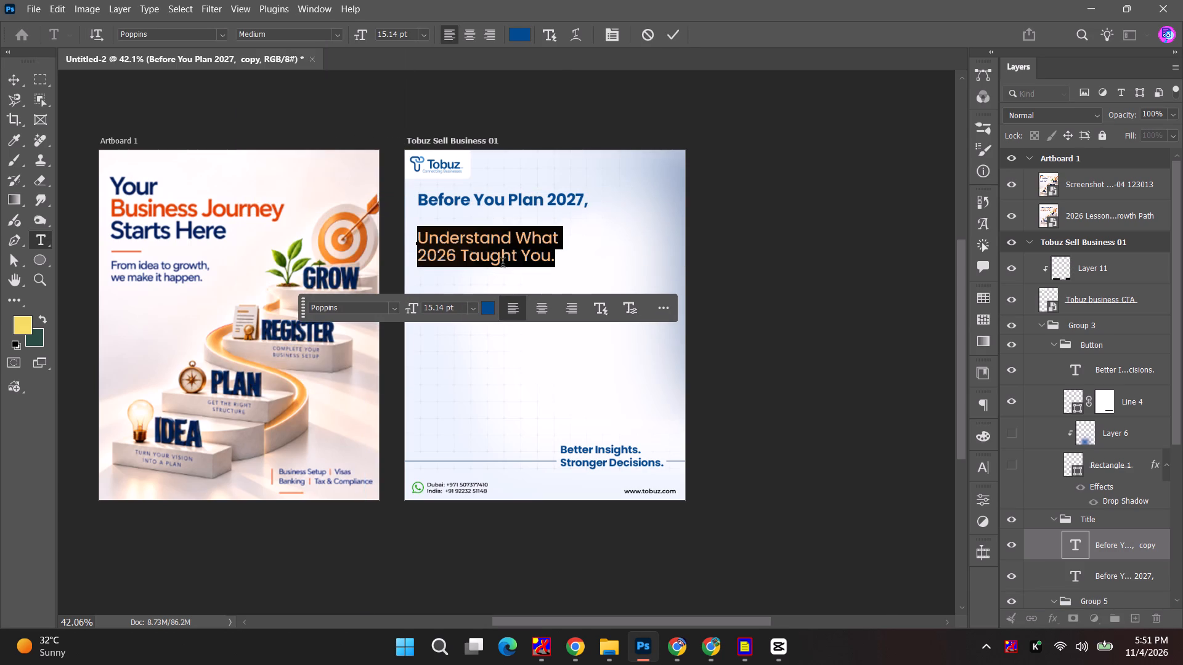
{"action": "left_click", "coordinate": [405, 306]}
{"action": "left_click", "coordinate": [410, 310]}
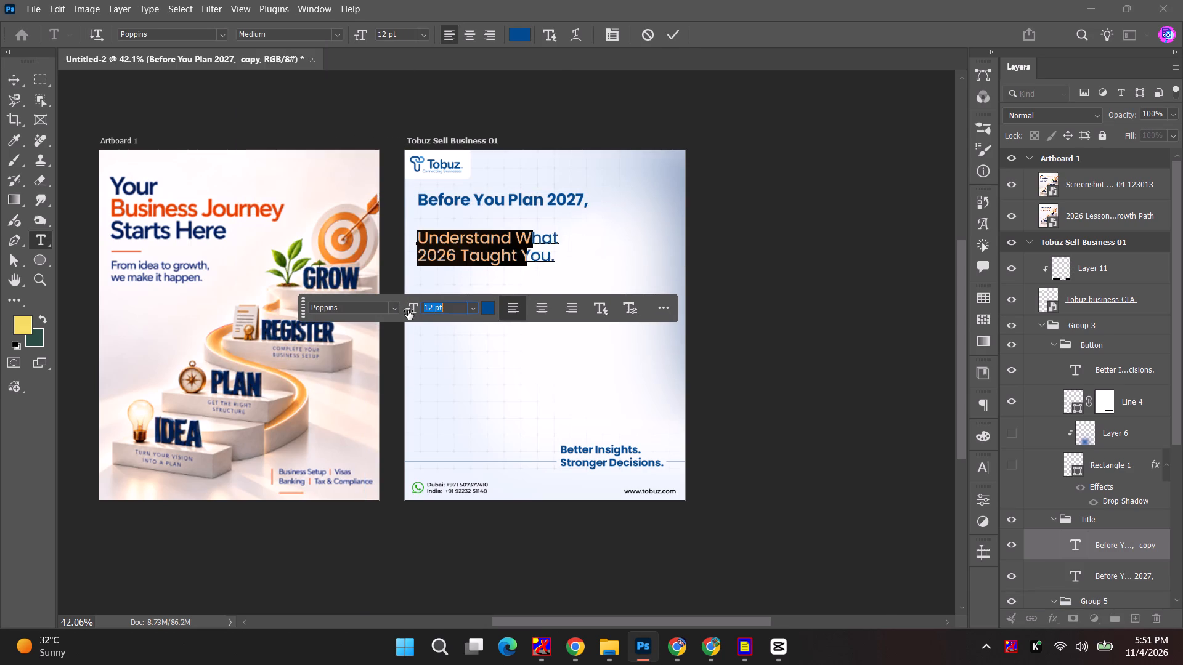
{"action": "double_click", "coordinate": [504, 202]}
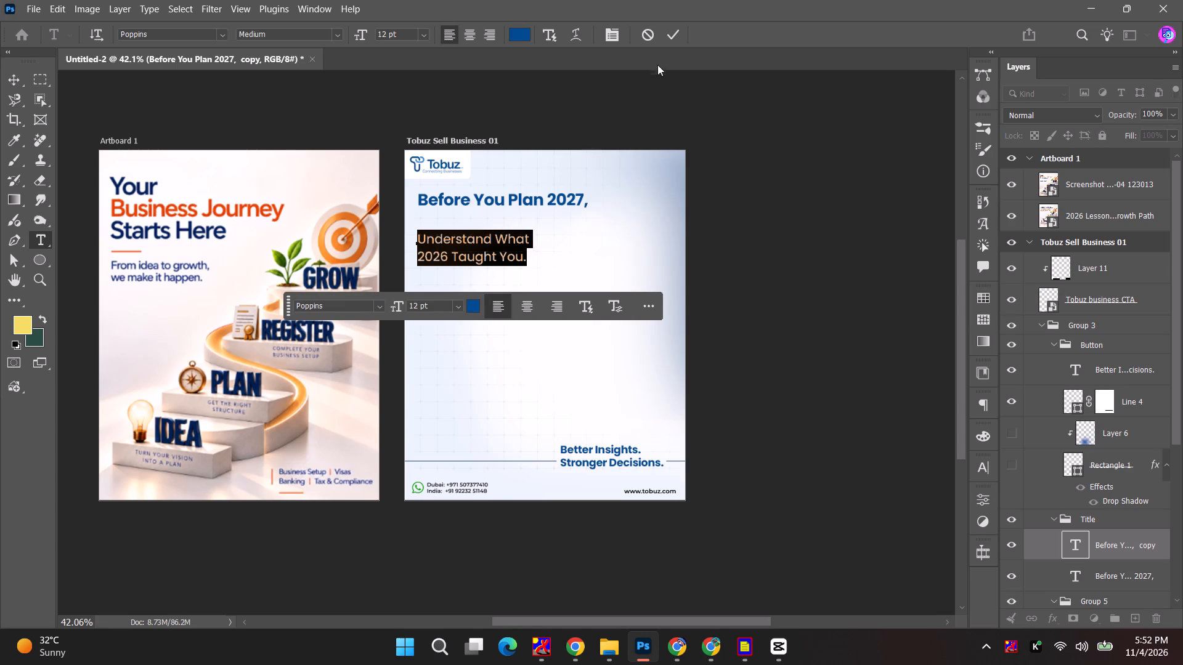
{"action": "left_click", "coordinate": [665, 32]}
{"action": "left_click", "coordinate": [653, 100]}
Break the headline into two lines, "Before You" and "Plan 2027,".
{"action": "scroll", "coordinate": [500, 210], "scroll_direction": "up", "scroll_amount": 7, "text": "alt"}
{"action": "double_click", "coordinate": [523, 187]}
{"action": "left_click", "coordinate": [520, 190]}
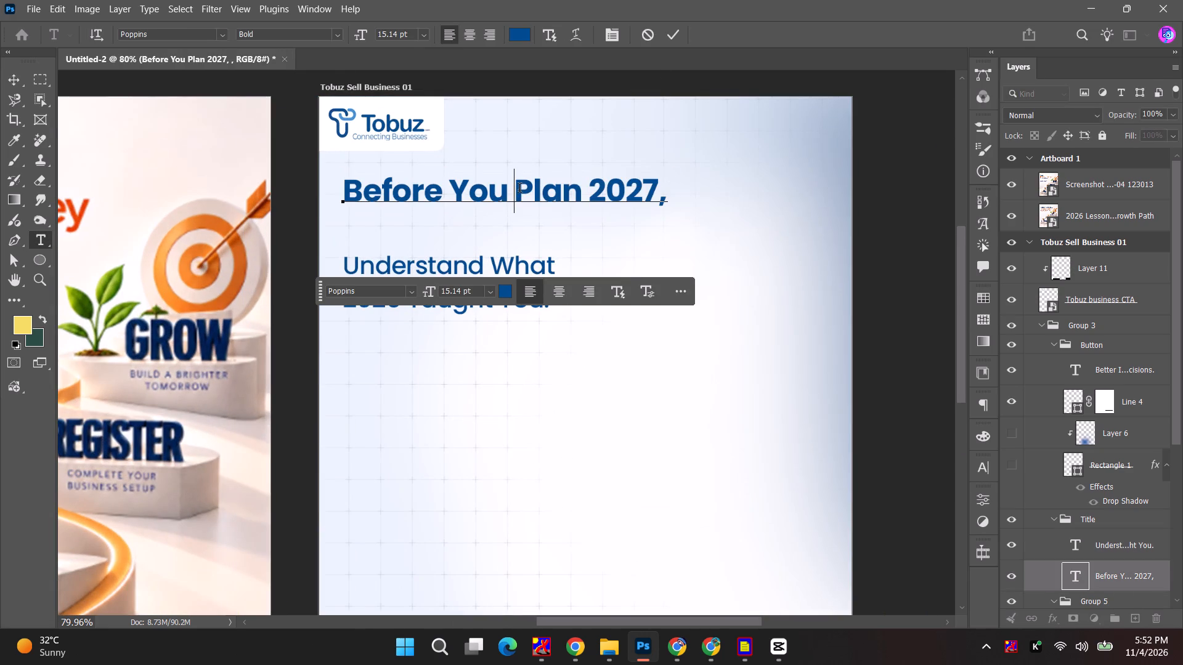
{"action": "key", "text": "BackSpace"}
{"action": "key", "text": "Return"}
Set the two-line headline to 21 pt with 20 pt leading.
{"action": "key", "text": "ctrl+a"}
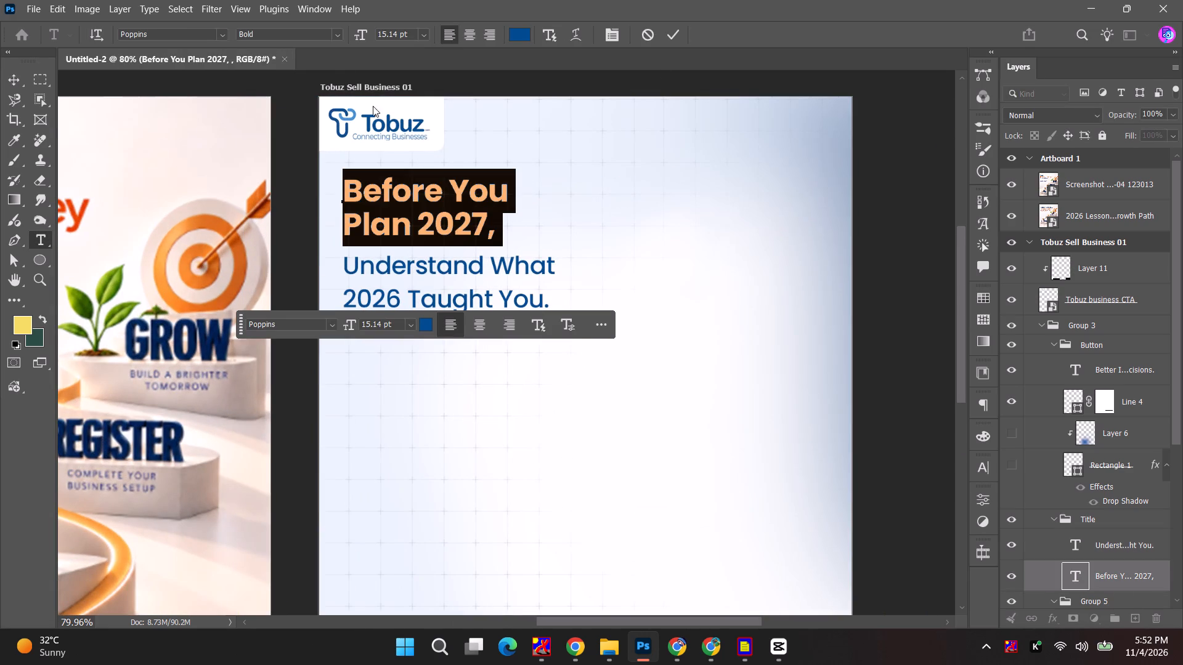
{"action": "left_click", "coordinate": [368, 36]}
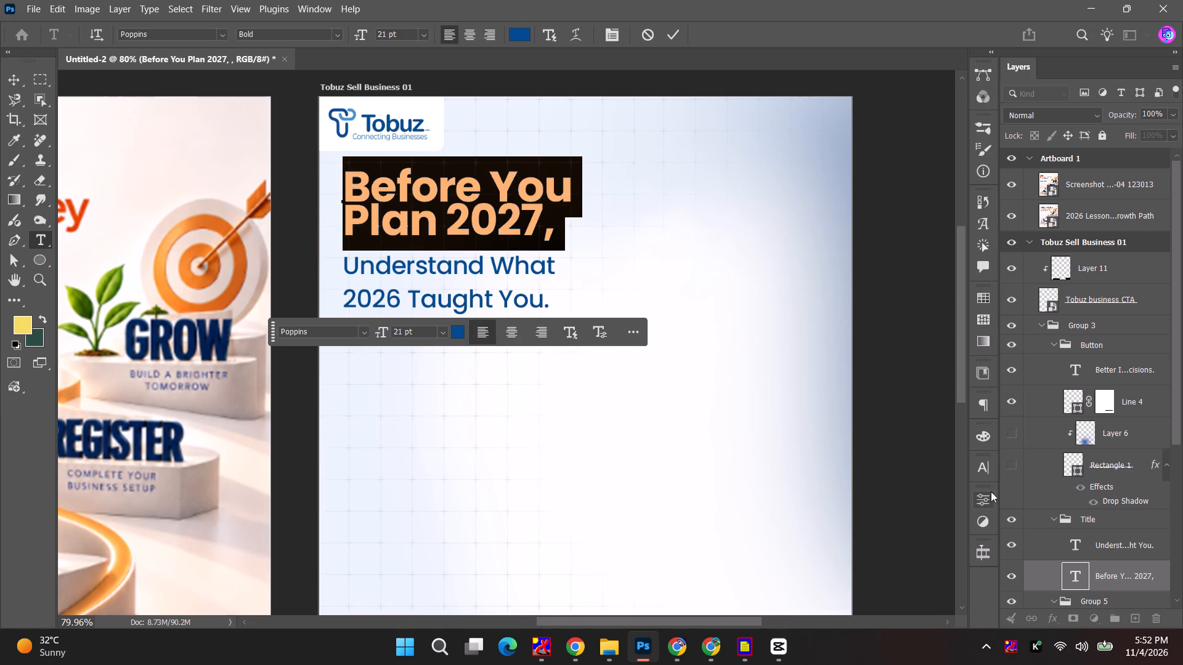
{"action": "left_click", "coordinate": [986, 469]}
{"action": "left_click", "coordinate": [935, 506]}
{"action": "scroll", "coordinate": [935, 506], "scroll_direction": "up", "scroll_amount": 6}
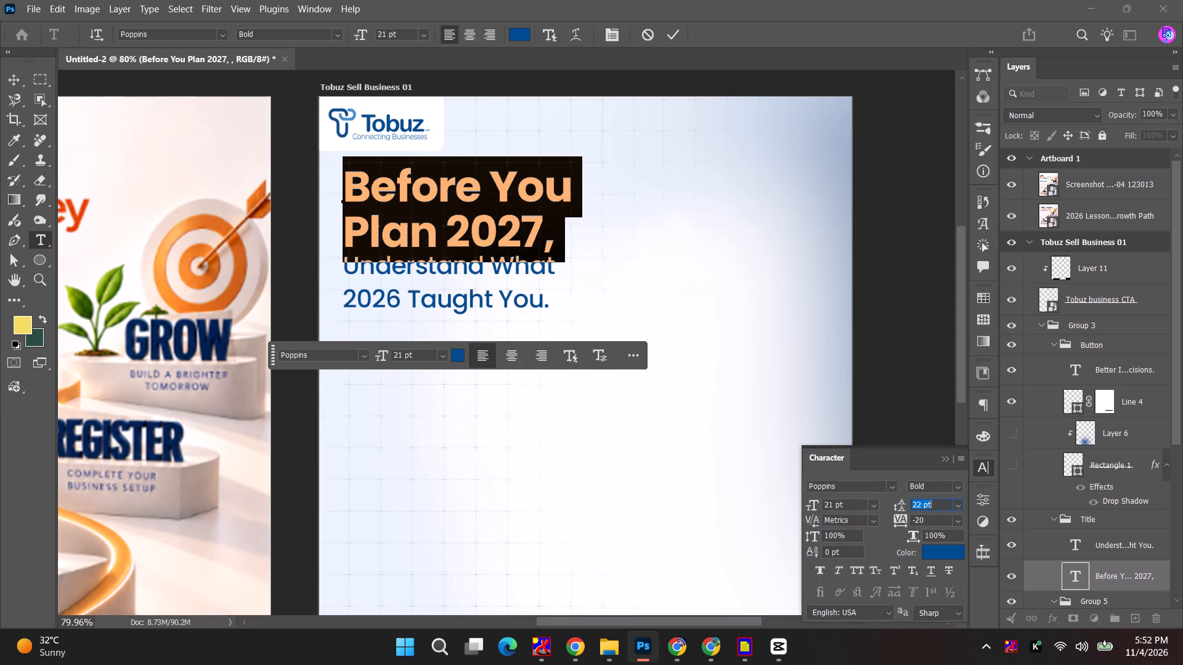
{"action": "scroll", "coordinate": [934, 506], "scroll_direction": "down", "scroll_amount": 2}
Remove the trailing comma so the headline's second line reads "Plan 2027".
{"action": "left_click_drag", "start_coordinate": [531, 233], "coordinate": [598, 238]}
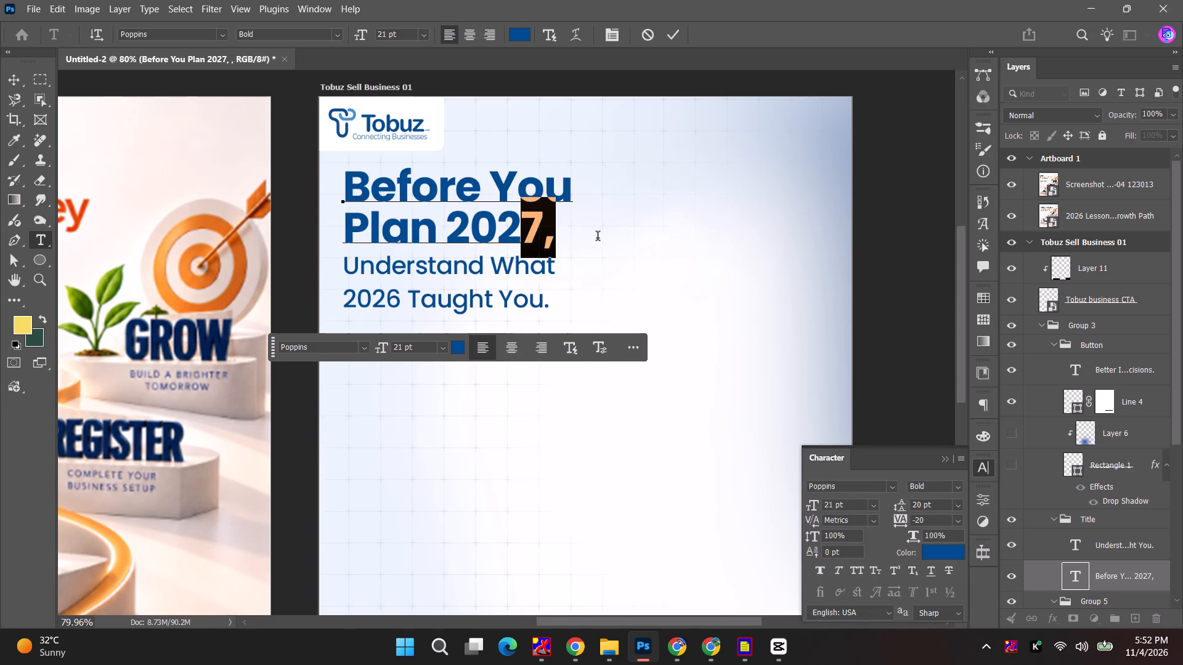
{"action": "key", "text": "0"}
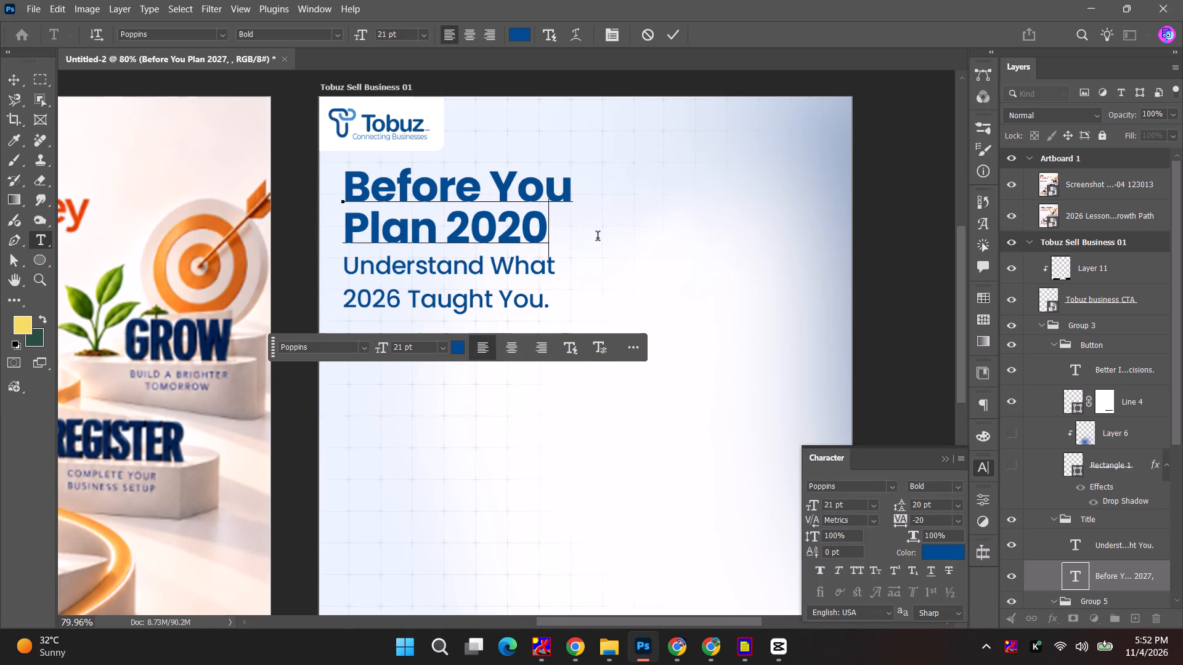
{"action": "key", "text": "7"}
{"action": "key", "text": "Left"}
{"action": "key", "text": "BackSpace"}
{"action": "key", "text": "Escape"}
Scale the headline and the "Understand What 2026 Taught You." text together to about 105%.
{"action": "scroll", "coordinate": [571, 242], "scroll_direction": "down", "scroll_amount": 4, "text": "alt"}
{"action": "key", "text": "space"}
{"action": "left_click_drag", "start_coordinate": [663, 264], "coordinate": [609, 220]}
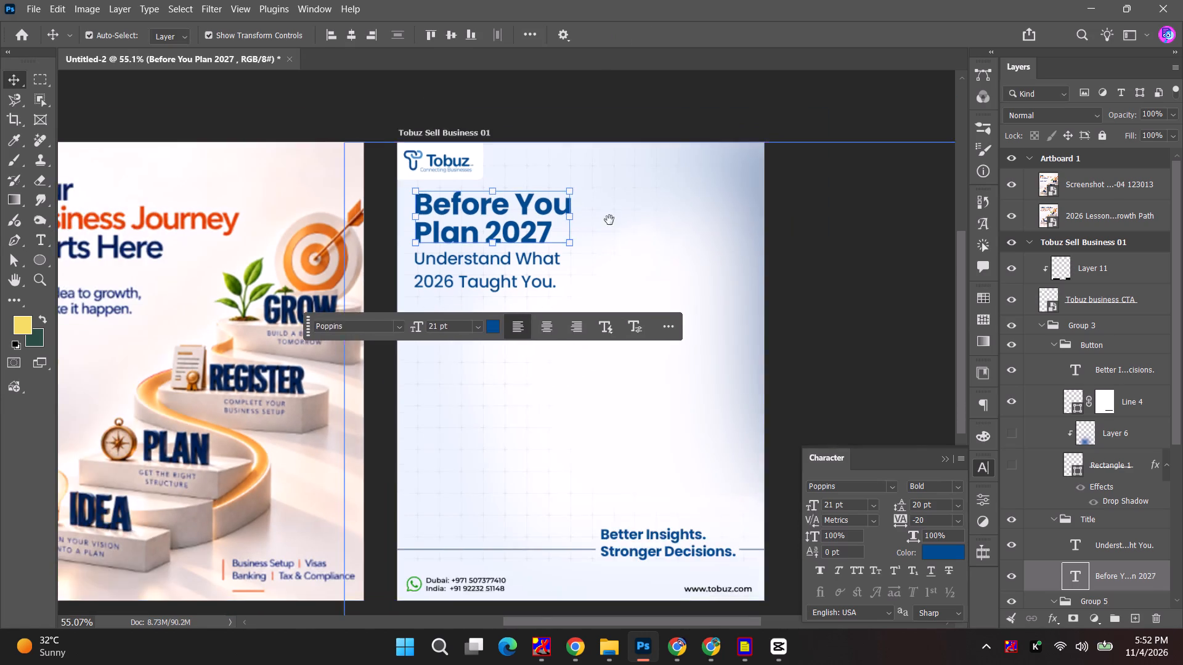
{"action": "left_click_drag", "start_coordinate": [609, 220], "coordinate": [544, 172]}
{"action": "left_click", "coordinate": [359, 179], "text": "shift"}
{"action": "left_click_drag", "start_coordinate": [383, 143], "coordinate": [387, 152]}
{"action": "left_click_drag", "start_coordinate": [457, 208], "coordinate": [466, 212], "text": "shift"}
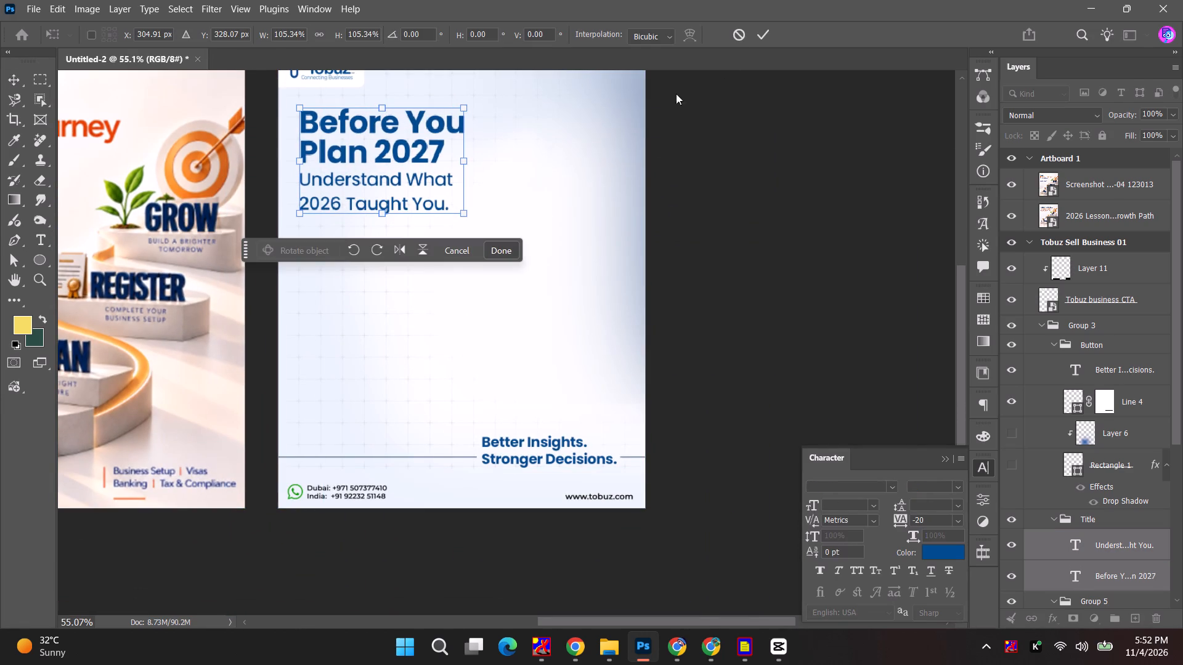
{"action": "left_click", "coordinate": [756, 36]}
{"action": "left_click", "coordinate": [793, 133]}
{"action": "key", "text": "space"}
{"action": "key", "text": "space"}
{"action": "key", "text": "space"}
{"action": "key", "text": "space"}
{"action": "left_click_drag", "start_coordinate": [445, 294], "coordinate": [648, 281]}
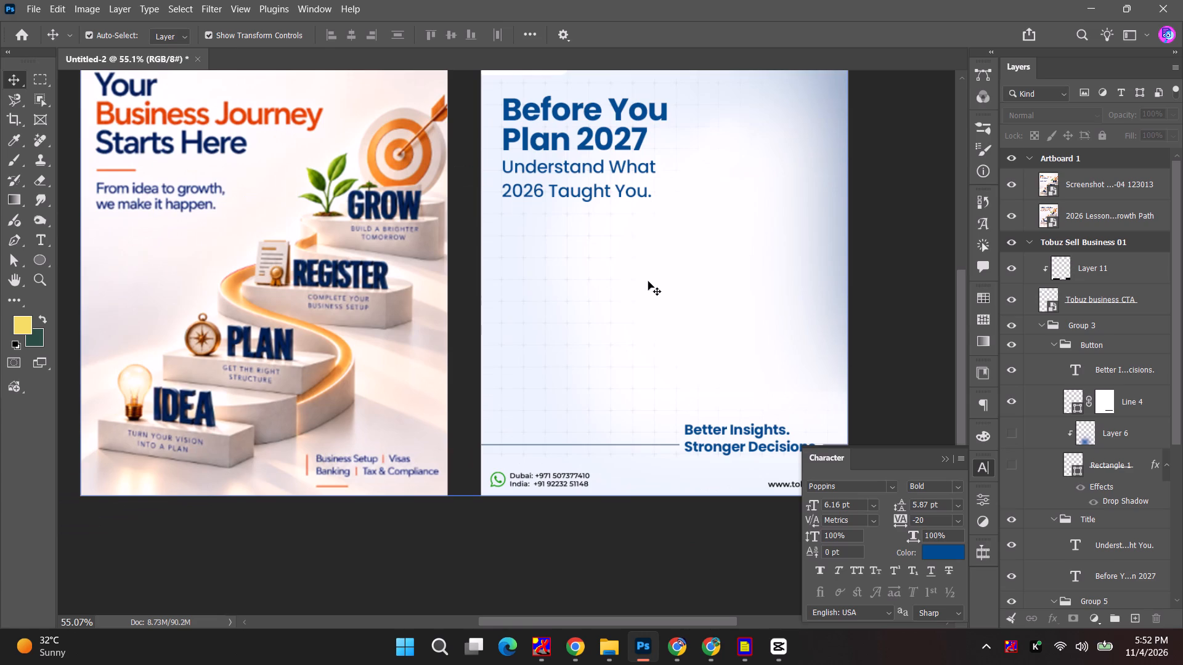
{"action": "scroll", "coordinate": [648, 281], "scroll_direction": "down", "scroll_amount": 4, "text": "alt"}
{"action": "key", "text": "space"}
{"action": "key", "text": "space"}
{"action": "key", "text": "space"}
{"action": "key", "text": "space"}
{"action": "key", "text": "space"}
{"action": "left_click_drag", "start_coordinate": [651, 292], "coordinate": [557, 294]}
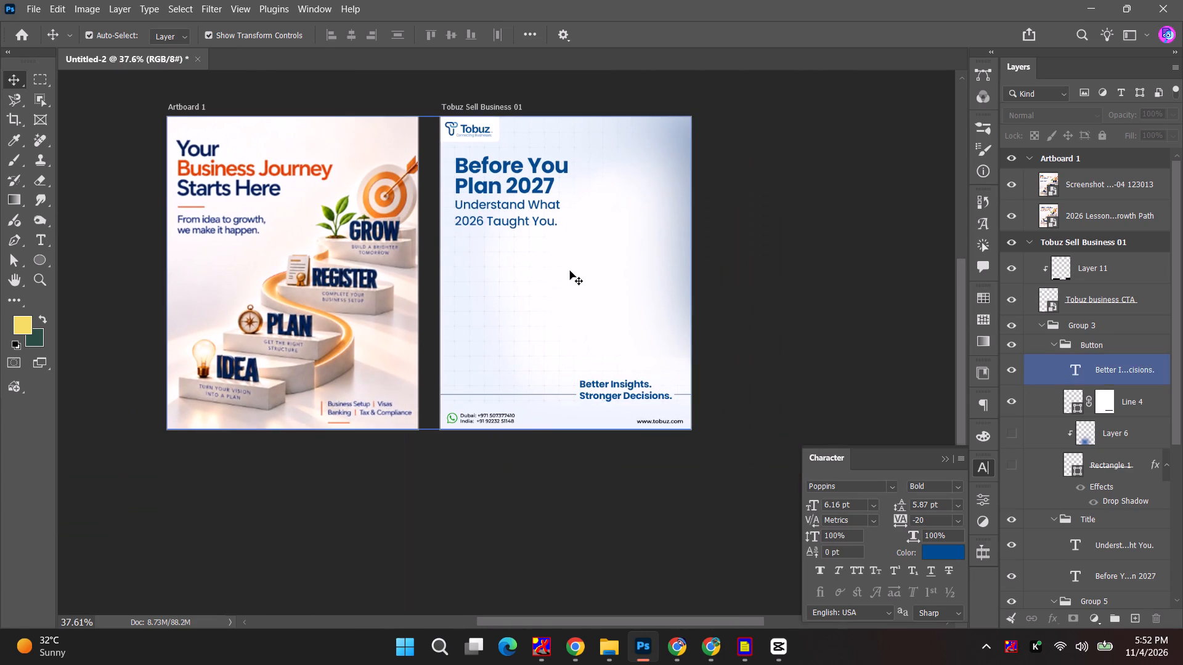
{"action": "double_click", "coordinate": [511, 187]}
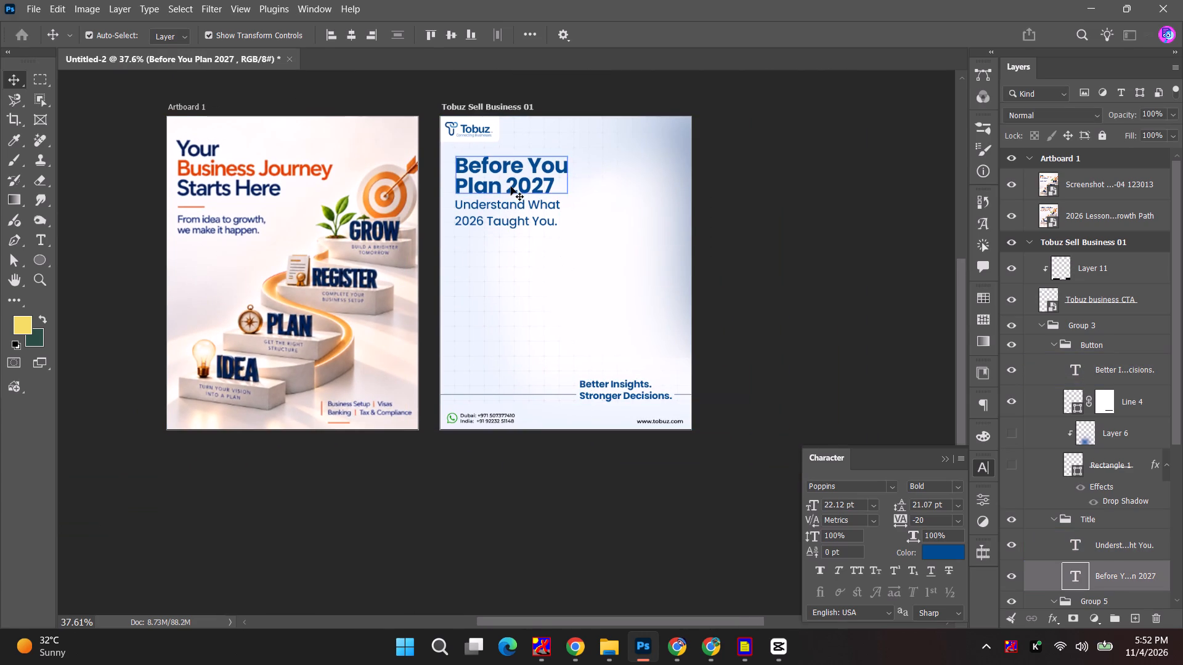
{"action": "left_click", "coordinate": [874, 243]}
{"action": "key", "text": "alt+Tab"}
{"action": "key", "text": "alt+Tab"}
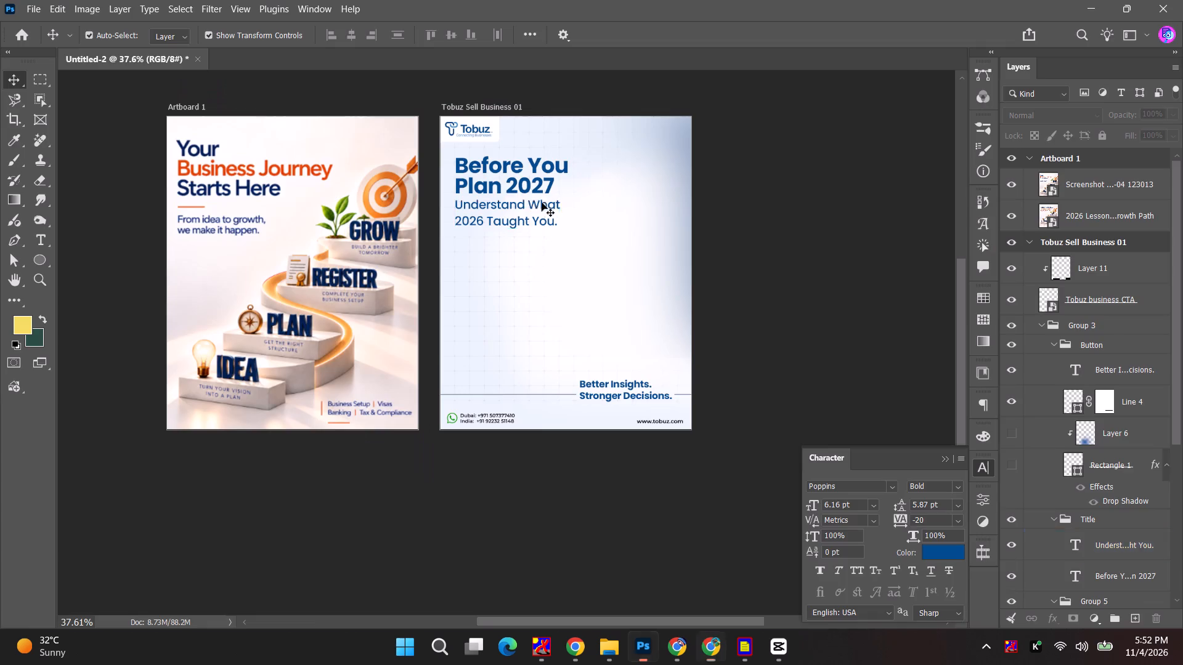
Set the "Before You" line of the headline to Poppins Medium at 19 pt.
{"action": "double_click", "coordinate": [519, 185]}
{"action": "left_click_drag", "start_coordinate": [577, 169], "coordinate": [433, 164]}
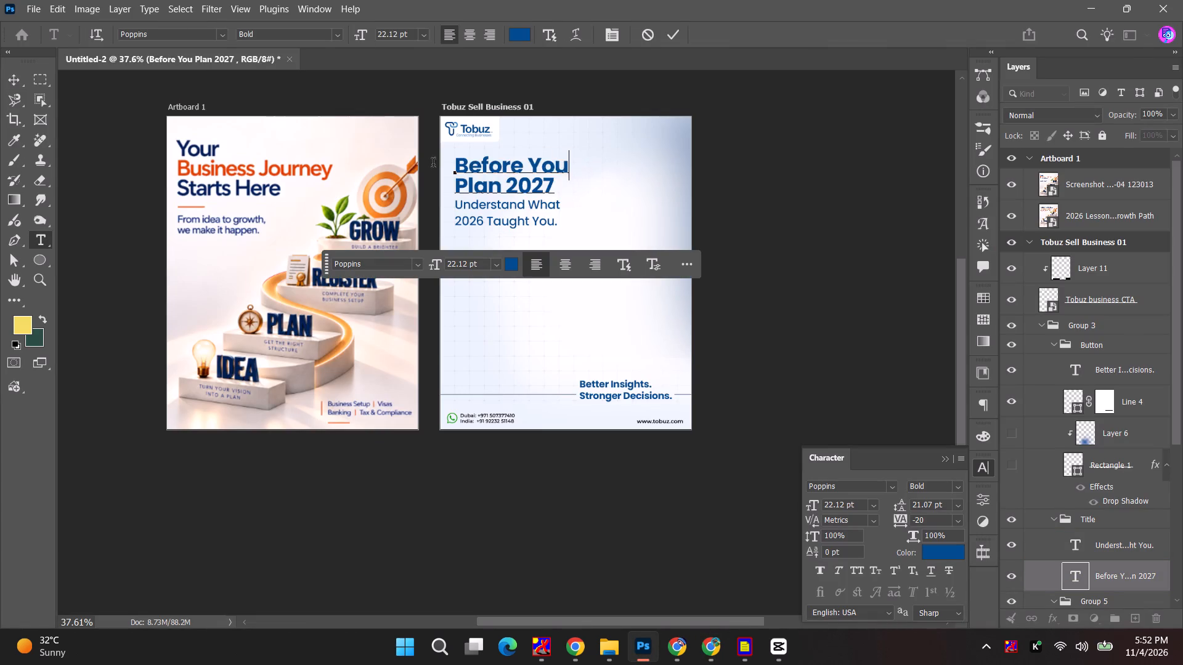
{"action": "left_click_drag", "start_coordinate": [433, 164], "coordinate": [356, 162]}
{"action": "left_click", "coordinate": [957, 483]}
{"action": "left_click", "coordinate": [953, 328]}
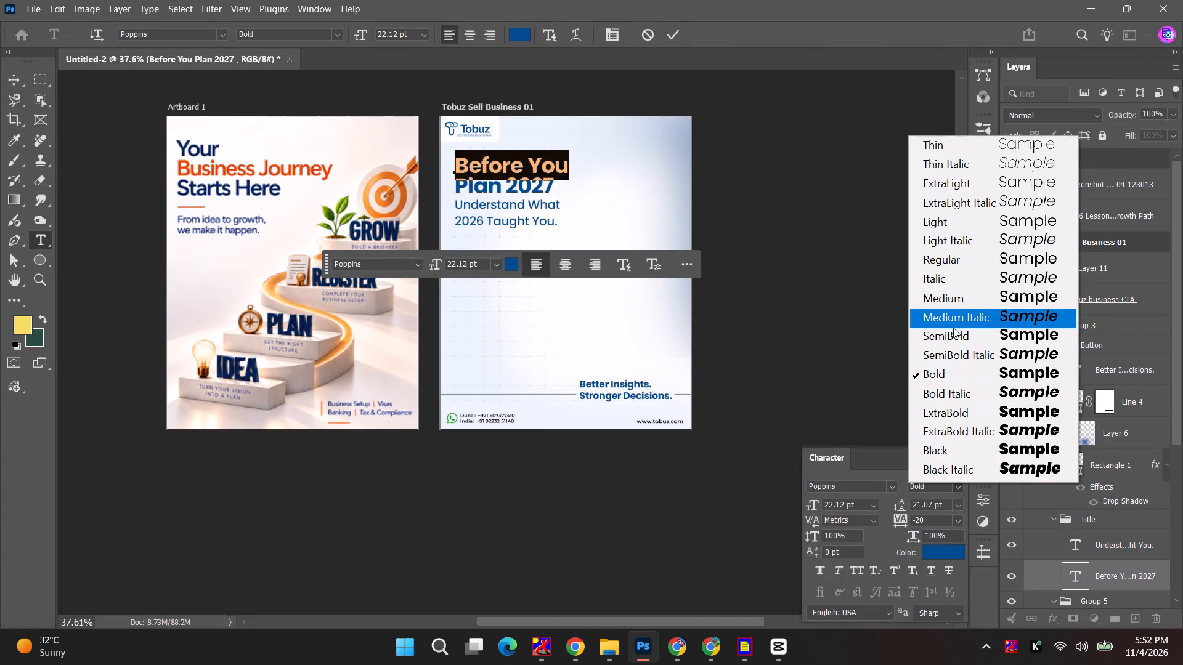
{"action": "left_click", "coordinate": [957, 485]}
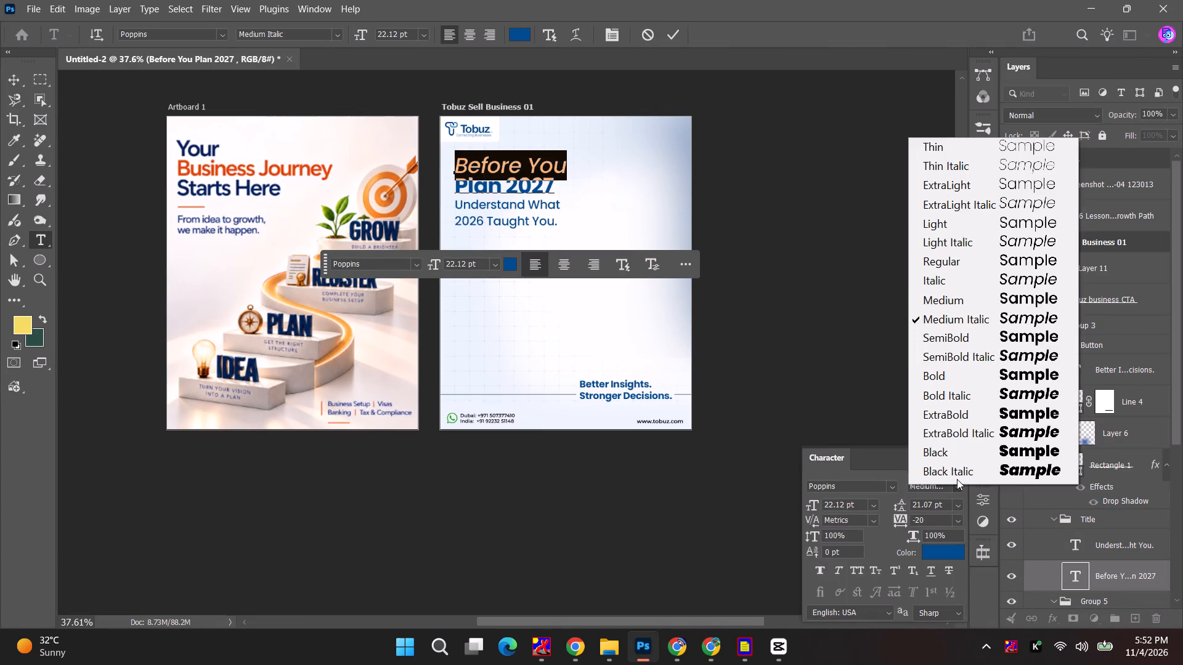
{"action": "left_click", "coordinate": [944, 300]}
{"action": "left_click", "coordinate": [853, 507]}
{"action": "scroll", "coordinate": [853, 501], "scroll_direction": "down", "scroll_amount": 4}
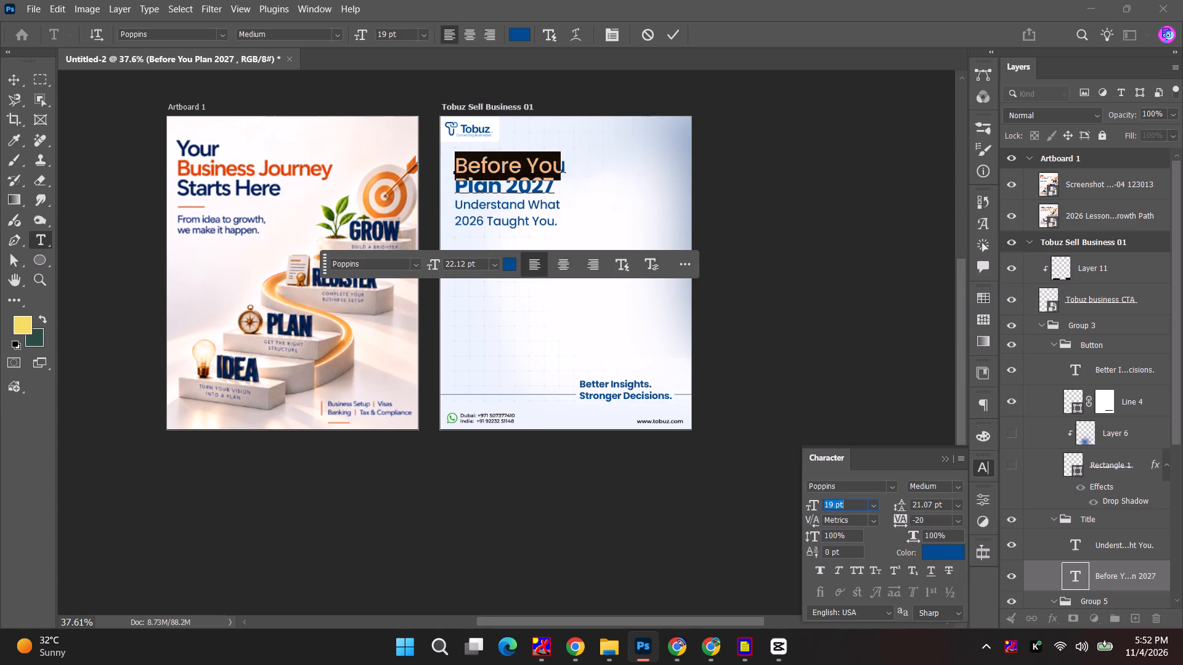
{"action": "left_click", "coordinate": [671, 31]}
{"action": "left_click", "coordinate": [847, 273]}
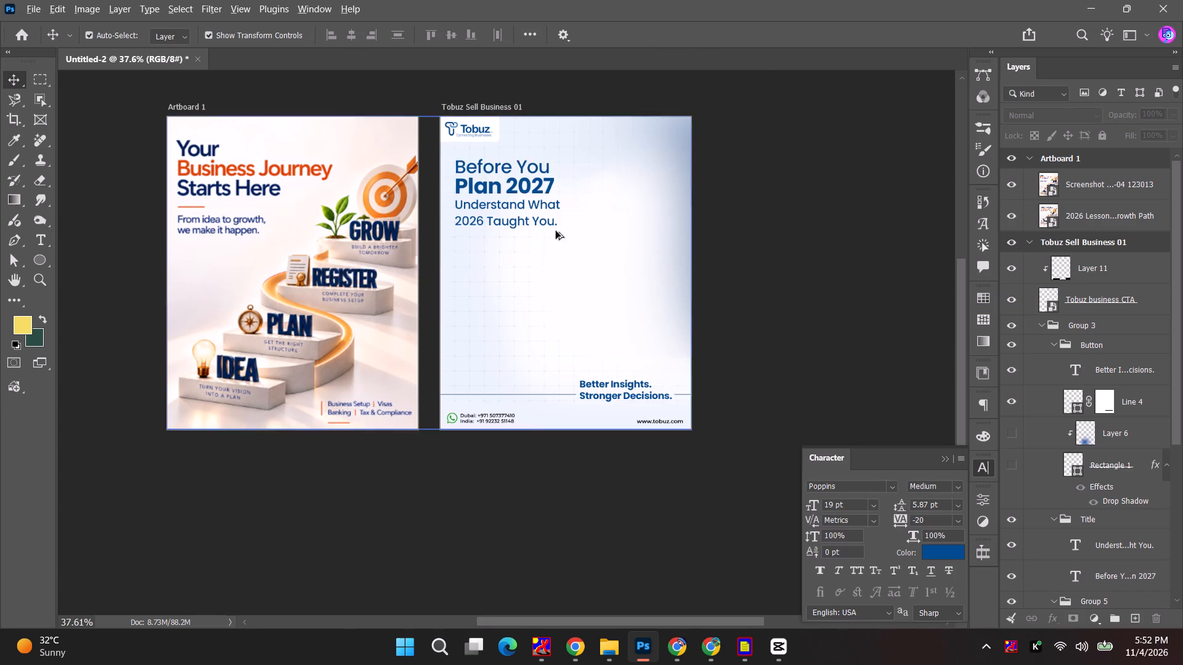
Move the headline and the subheading slightly up towards the logo, keeping the subheading just below.
{"action": "scroll", "coordinate": [506, 203], "scroll_direction": "up", "scroll_amount": 7, "text": "alt"}
{"action": "left_click_drag", "start_coordinate": [465, 177], "coordinate": [465, 165]}
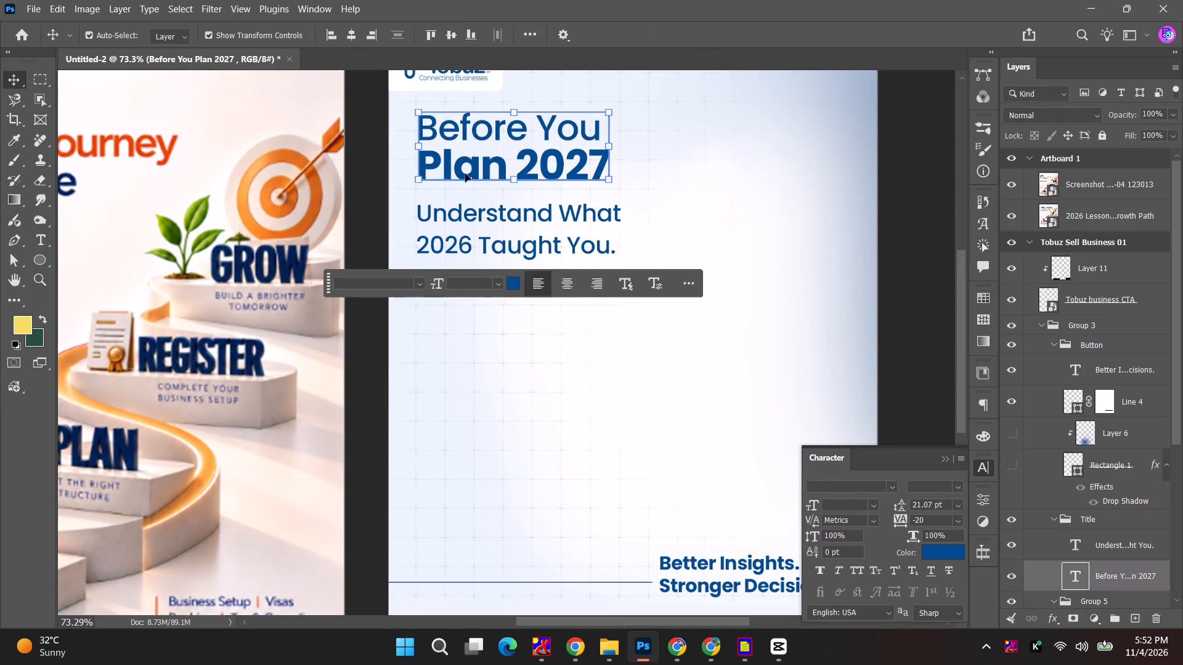
{"action": "left_click_drag", "start_coordinate": [466, 219], "coordinate": [465, 206]}
Set the subheading to 8 pt and join it into one line, "Understand What 2026 Taught You.".
{"action": "double_click", "coordinate": [465, 206]}
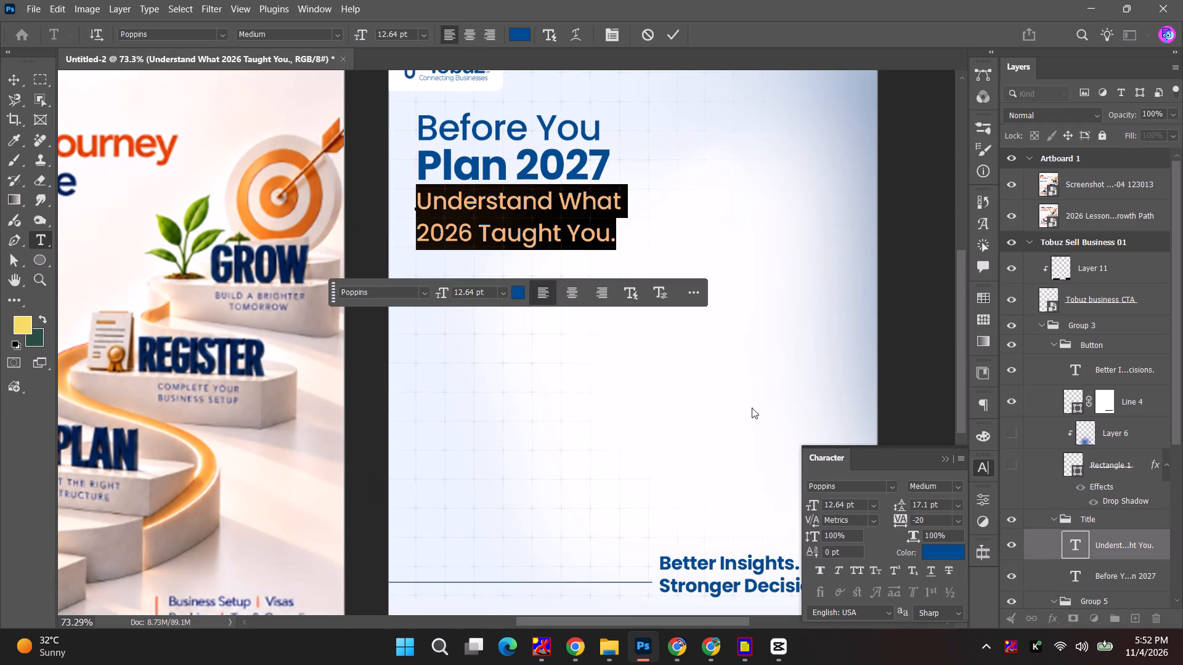
{"action": "left_click", "coordinate": [811, 502]}
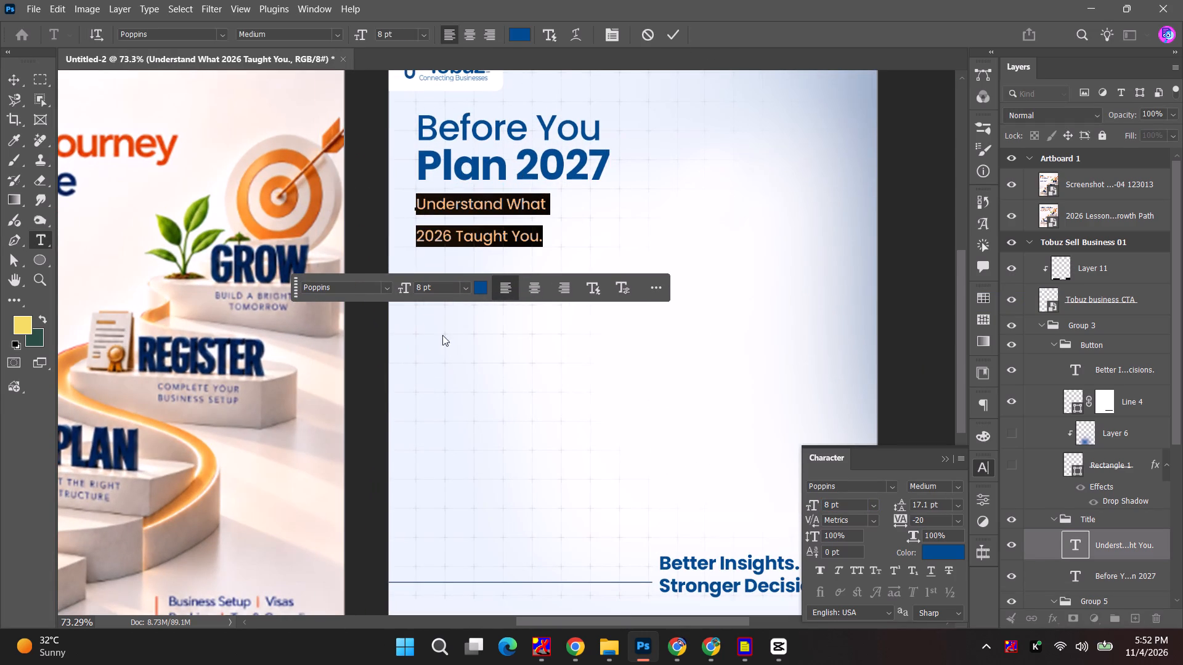
{"action": "left_click", "coordinate": [418, 236]}
{"action": "key", "text": "BackSpace"}
{"action": "key", "text": "space"}
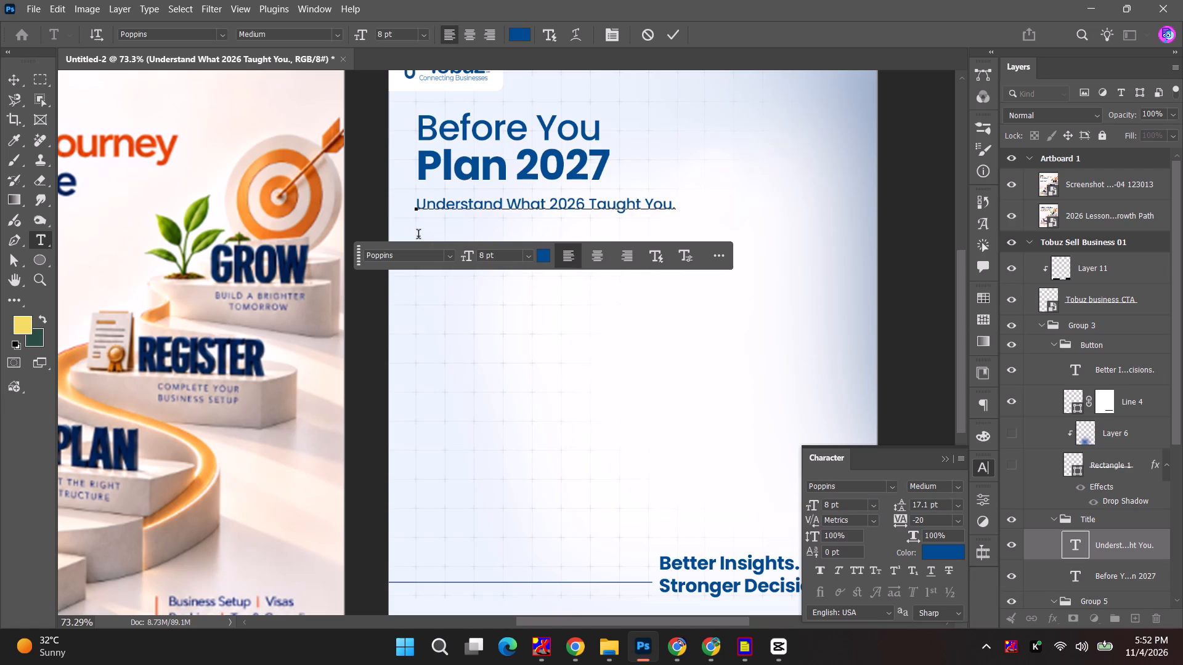
{"action": "key", "text": "Escape"}
Enlarge the "Before You Plan 2027" headline to about 132%, roughly matching the subheading's width.
{"action": "left_click", "coordinate": [546, 153]}
{"action": "left_click_drag", "start_coordinate": [612, 182], "coordinate": [665, 204], "text": "shift"}
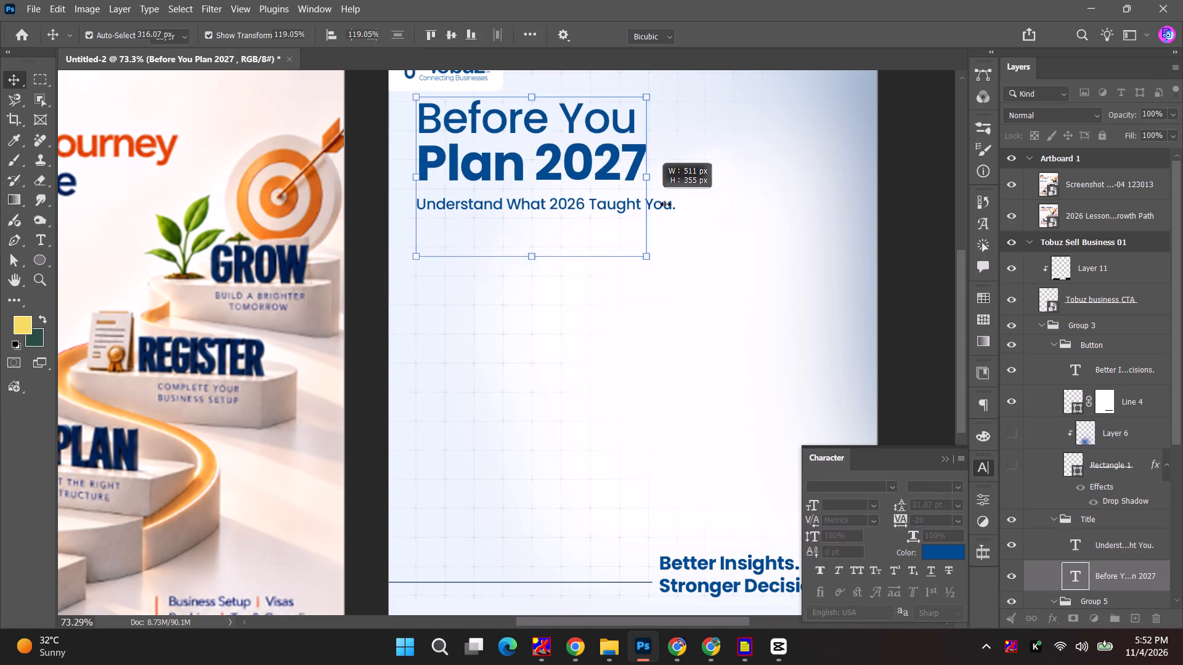
{"action": "left_click_drag", "start_coordinate": [665, 204], "coordinate": [675, 207], "text": "shift"}
{"action": "left_click", "coordinate": [604, 118]}
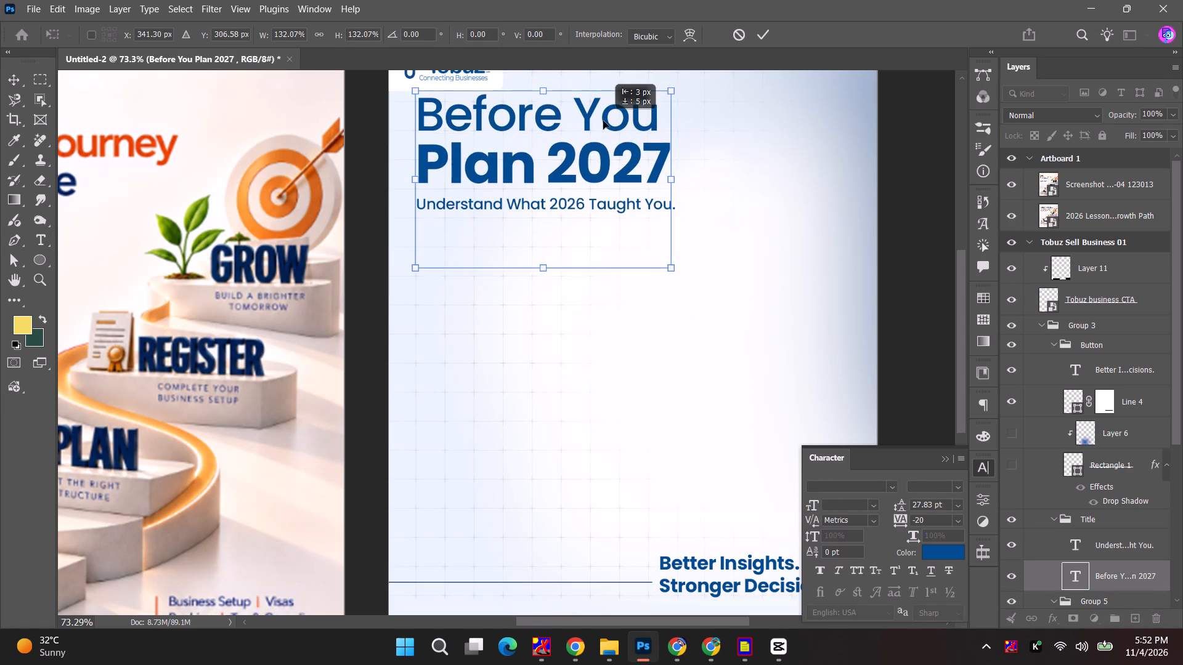
{"action": "left_click", "coordinate": [749, 35]}
{"action": "left_click", "coordinate": [760, 36]}
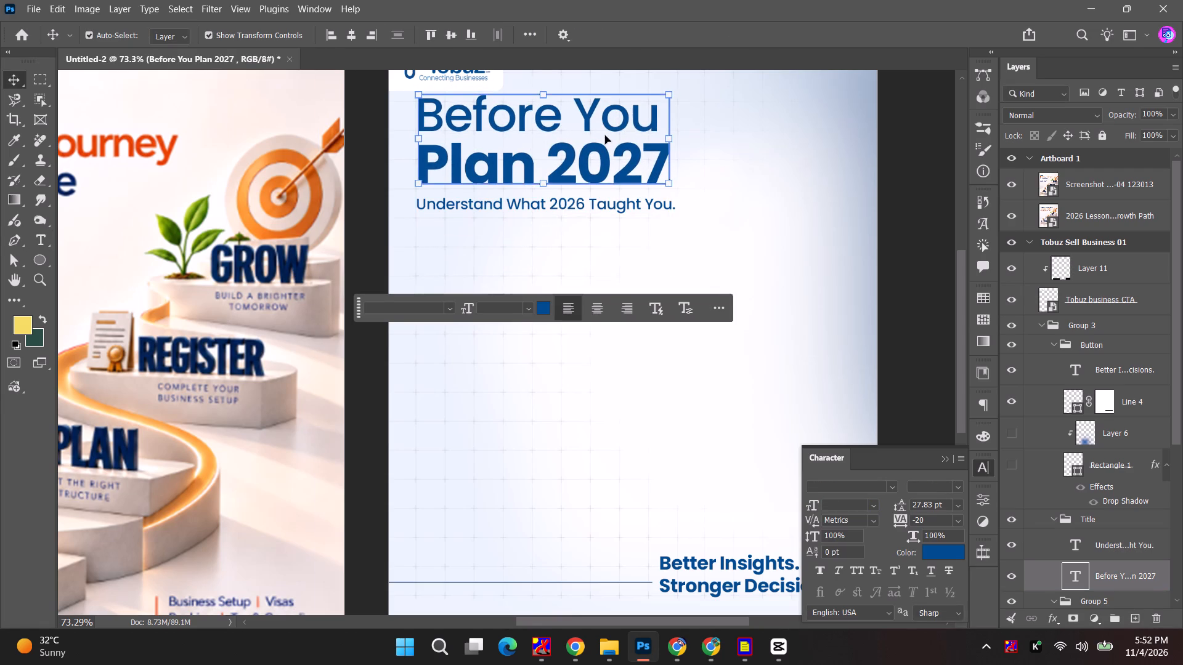
Align the left edges of the headline and subheading and move both slightly down from the logo.
{"action": "scroll", "coordinate": [591, 137], "scroll_direction": "down", "scroll_amount": 3, "text": "alt"}
{"action": "scroll", "coordinate": [537, 192], "scroll_direction": "up", "scroll_amount": 3, "text": "alt"}
{"action": "left_click", "coordinate": [574, 188], "text": "shift"}
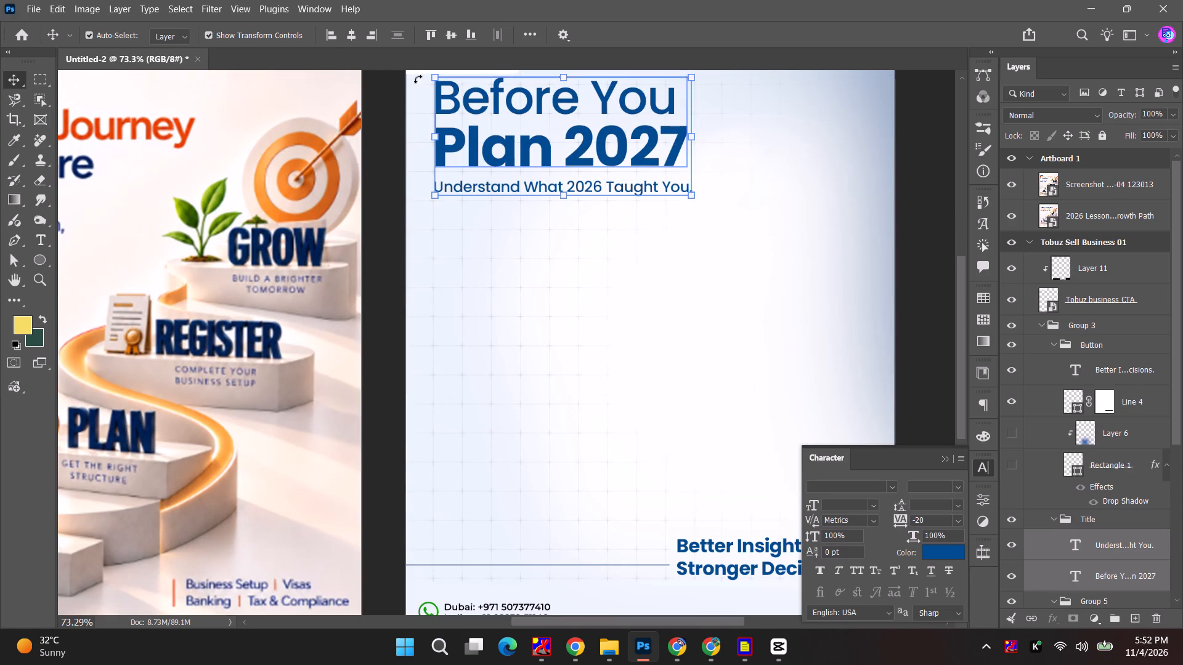
{"action": "left_click", "coordinate": [333, 38]}
{"action": "left_click_drag", "start_coordinate": [522, 152], "coordinate": [521, 171]}
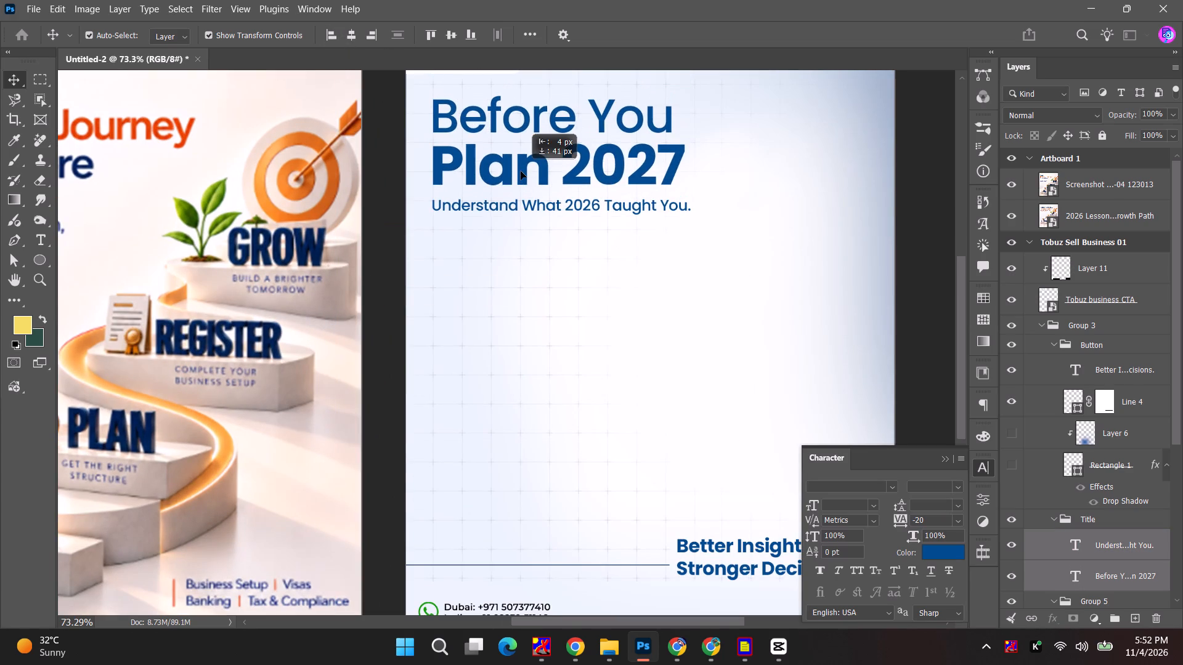
{"action": "left_click_drag", "start_coordinate": [521, 171], "coordinate": [521, 176]}
{"action": "scroll", "coordinate": [513, 318], "scroll_direction": "down", "scroll_amount": 5, "text": "alt"}
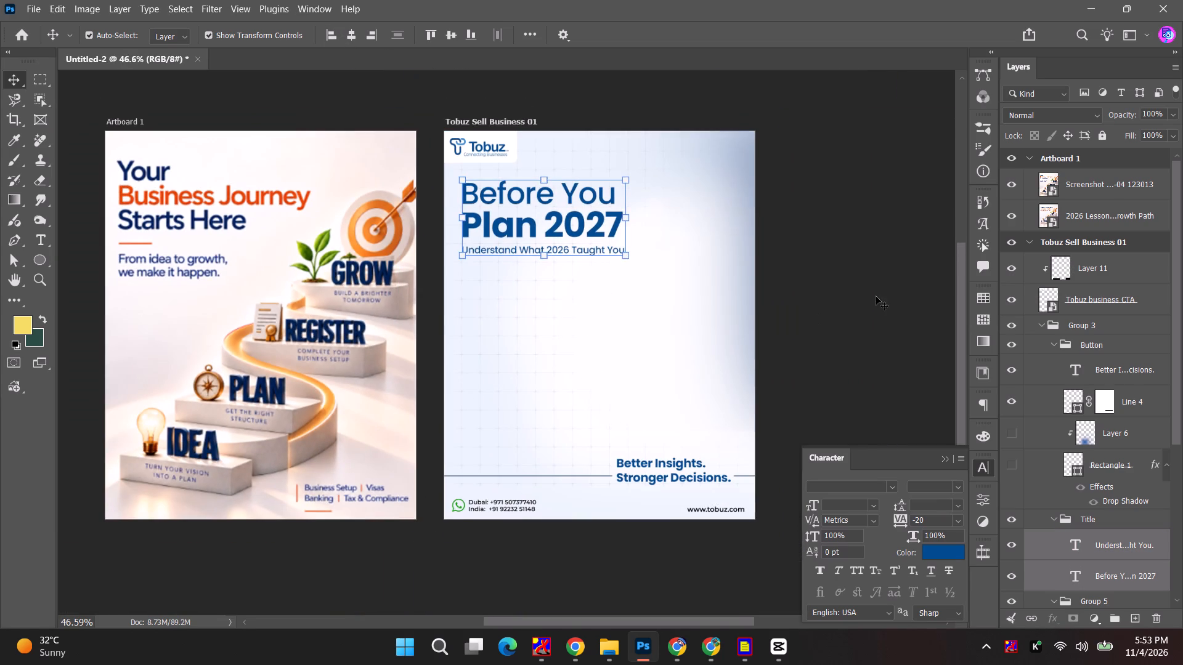
{"action": "left_click", "coordinate": [876, 296]}
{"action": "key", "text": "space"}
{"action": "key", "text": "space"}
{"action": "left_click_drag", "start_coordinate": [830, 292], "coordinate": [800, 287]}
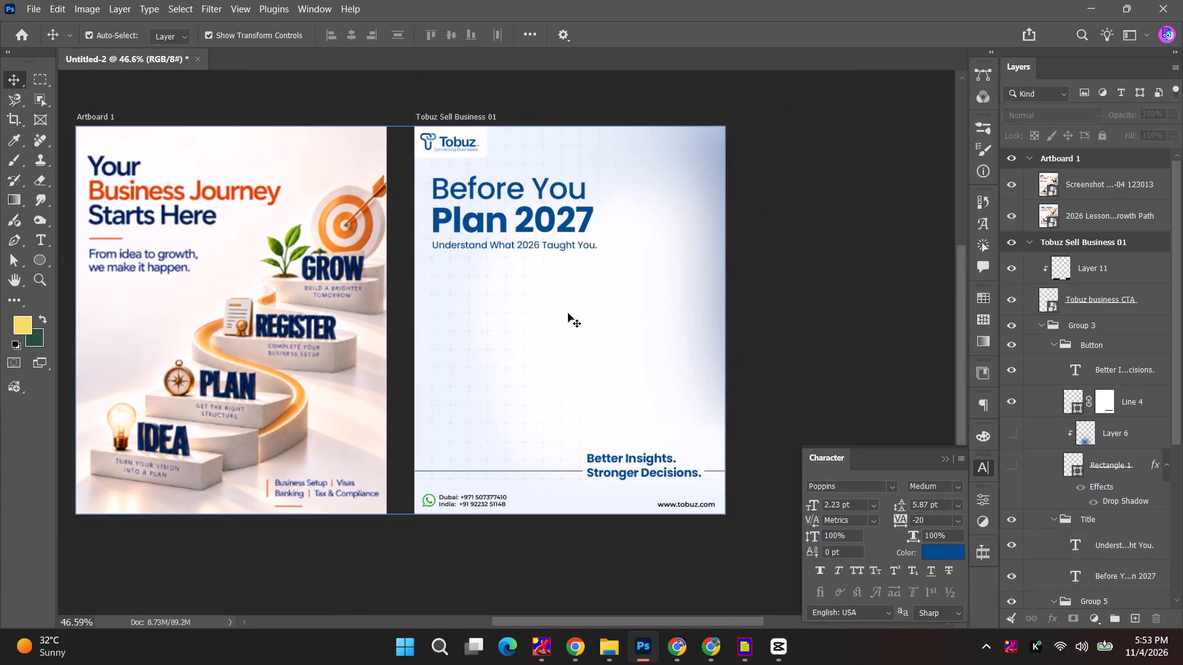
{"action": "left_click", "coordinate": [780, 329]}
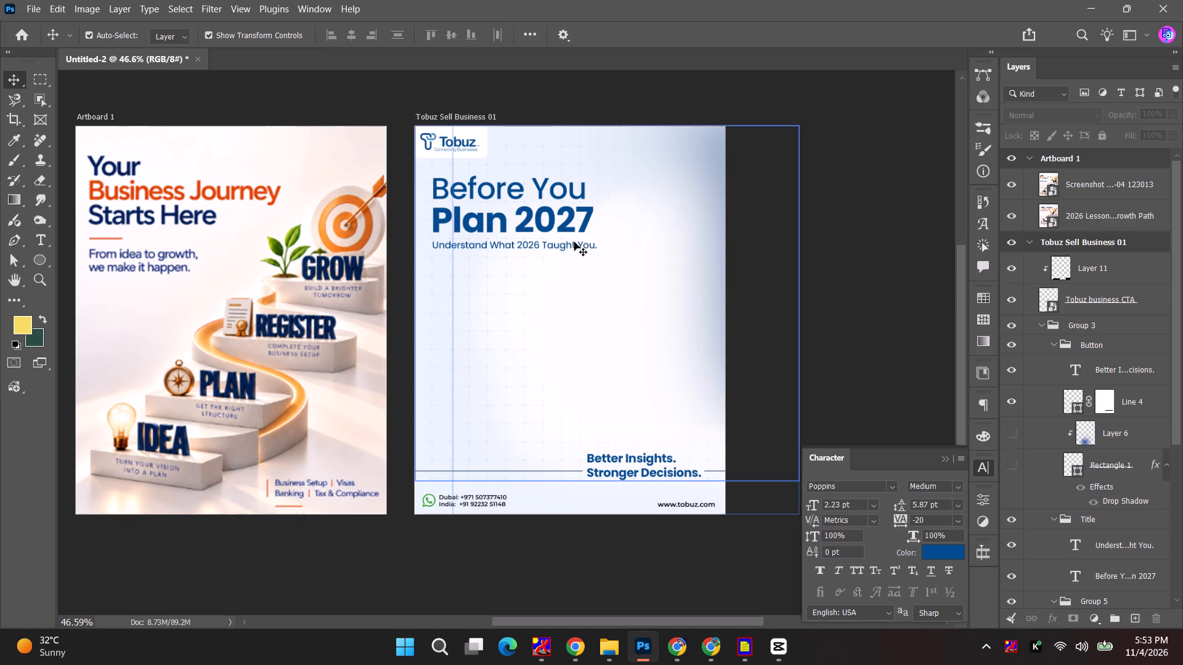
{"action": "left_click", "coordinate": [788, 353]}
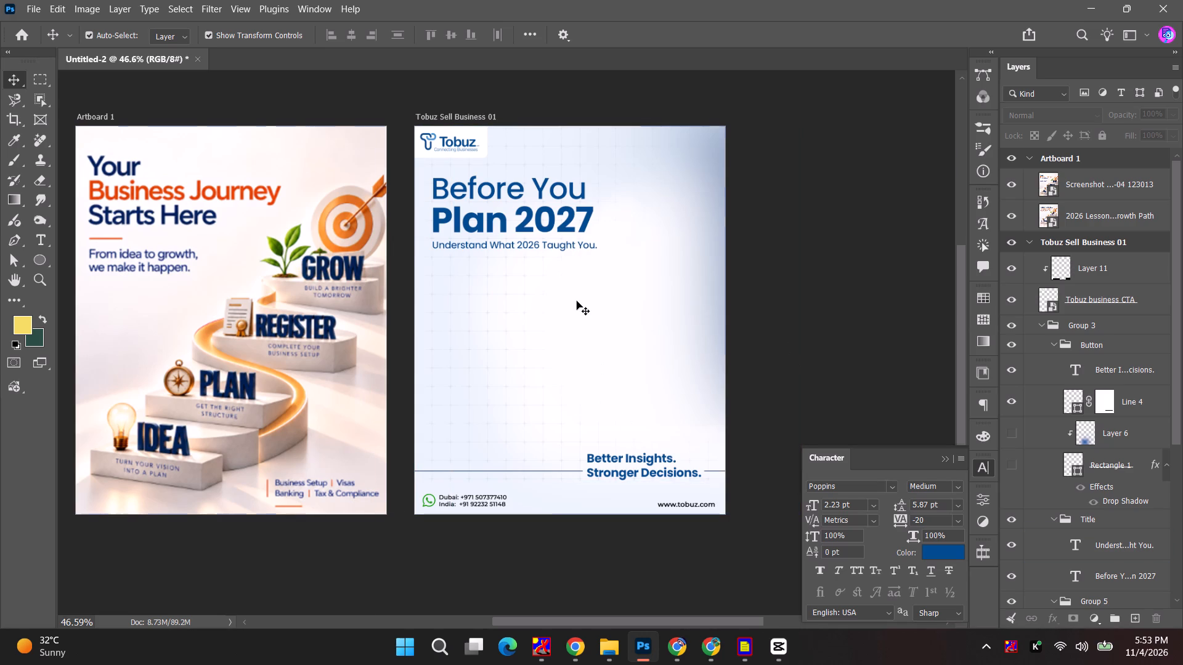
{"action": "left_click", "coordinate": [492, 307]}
Switch to Chrome, browse the related Pinterest staircase images against the post, and open the blue 3D staircase with the white zigzag arrow.
{"action": "key", "text": "alt+Tab"}
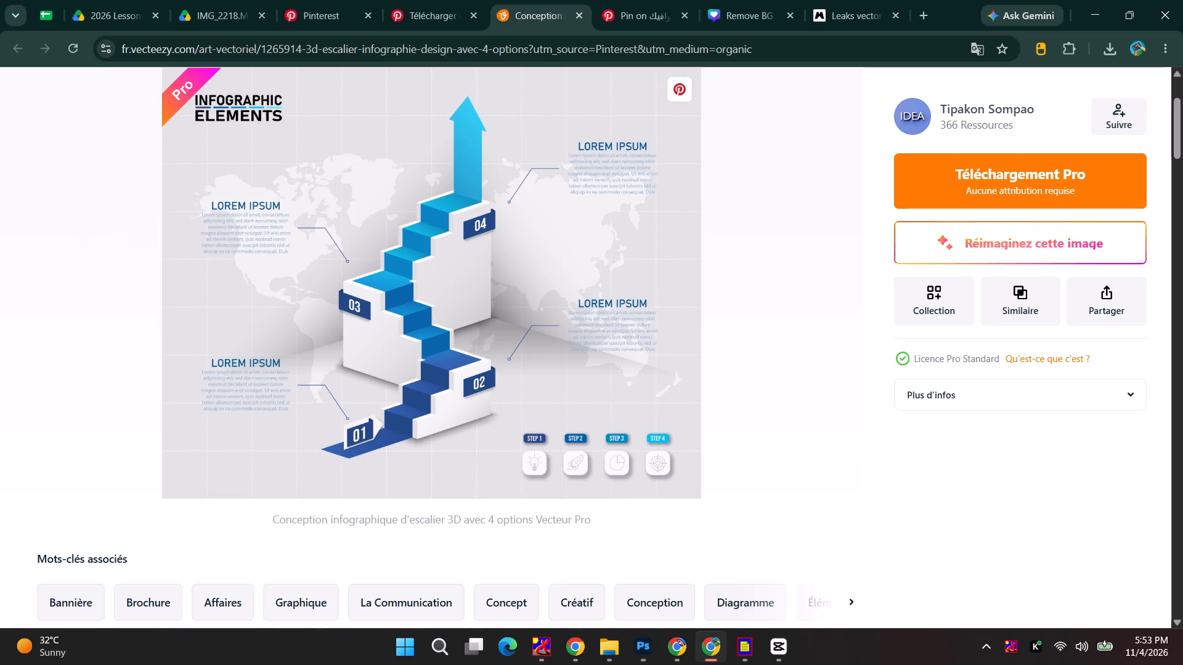
{"action": "left_click", "coordinate": [640, 0]}
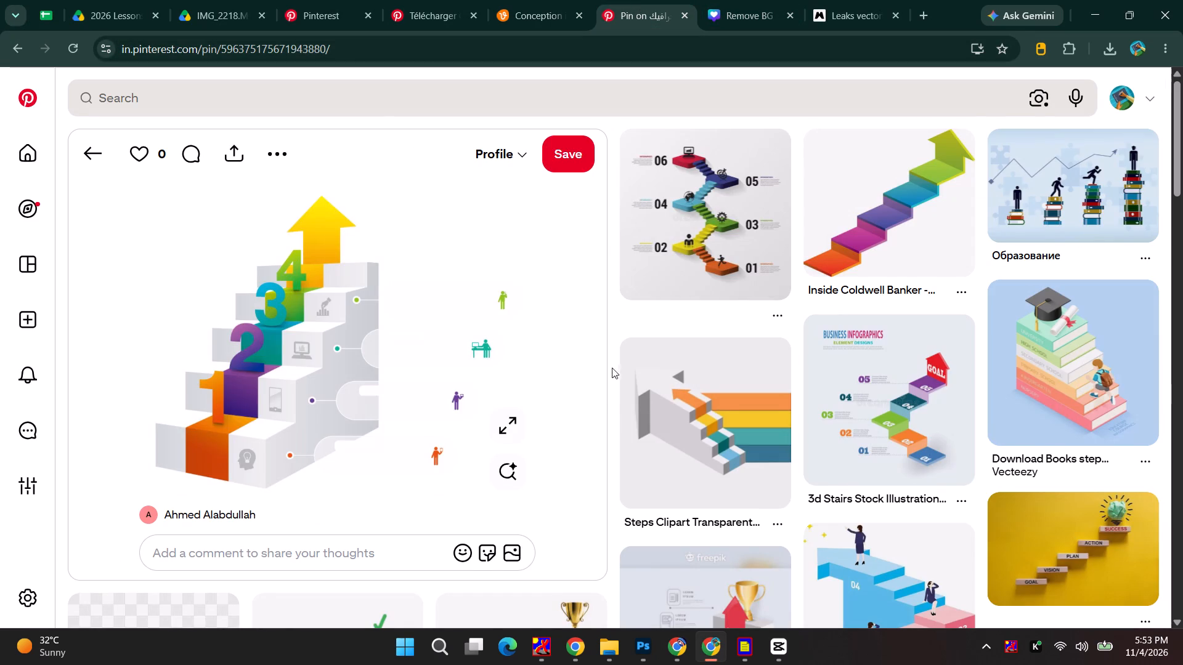
{"action": "scroll", "coordinate": [606, 397], "scroll_direction": "down", "scroll_amount": 5}
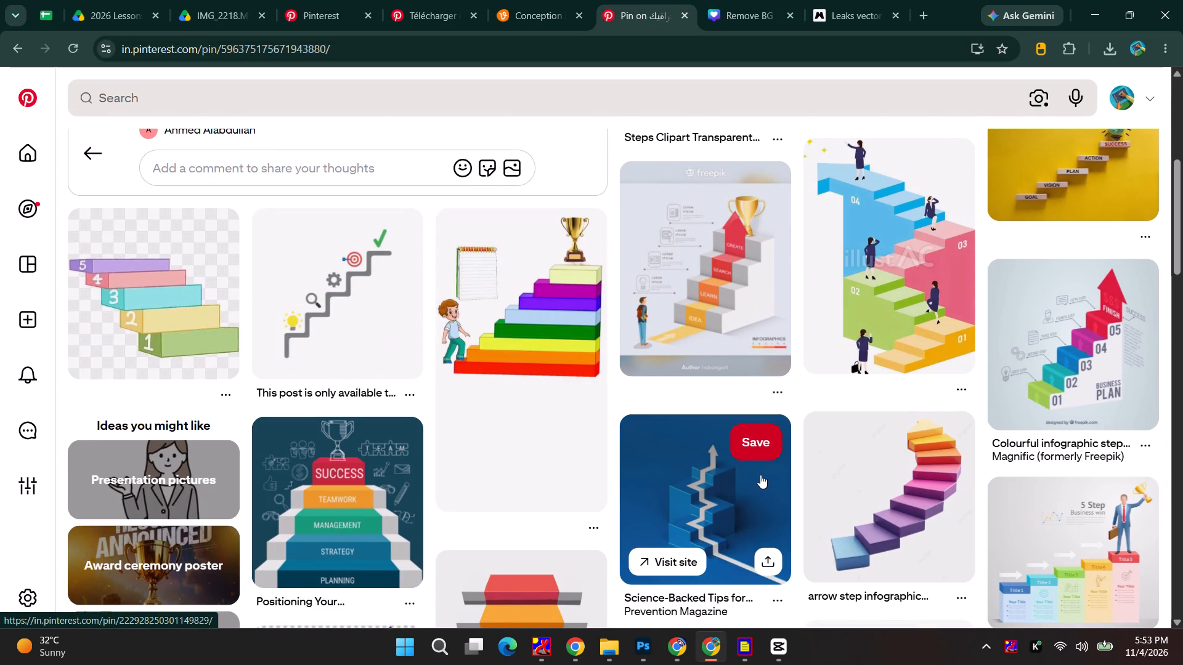
{"action": "key", "text": "alt+Tab"}
{"action": "key", "text": "alt+Tab"}
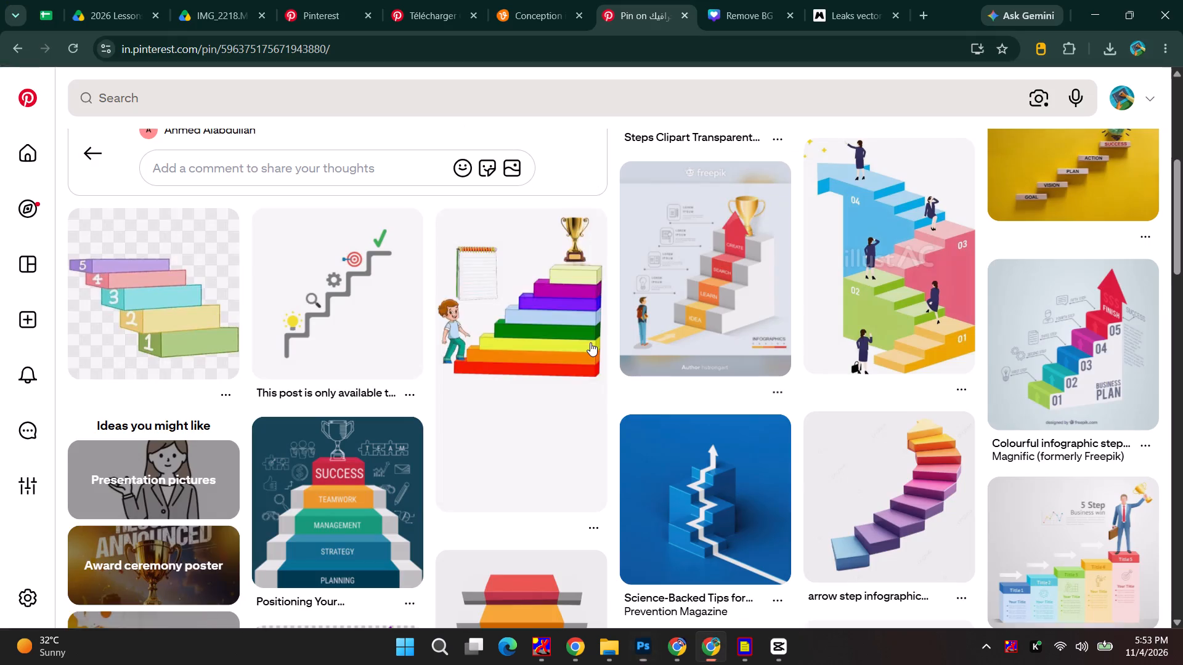
{"action": "key", "text": "alt+Tab"}
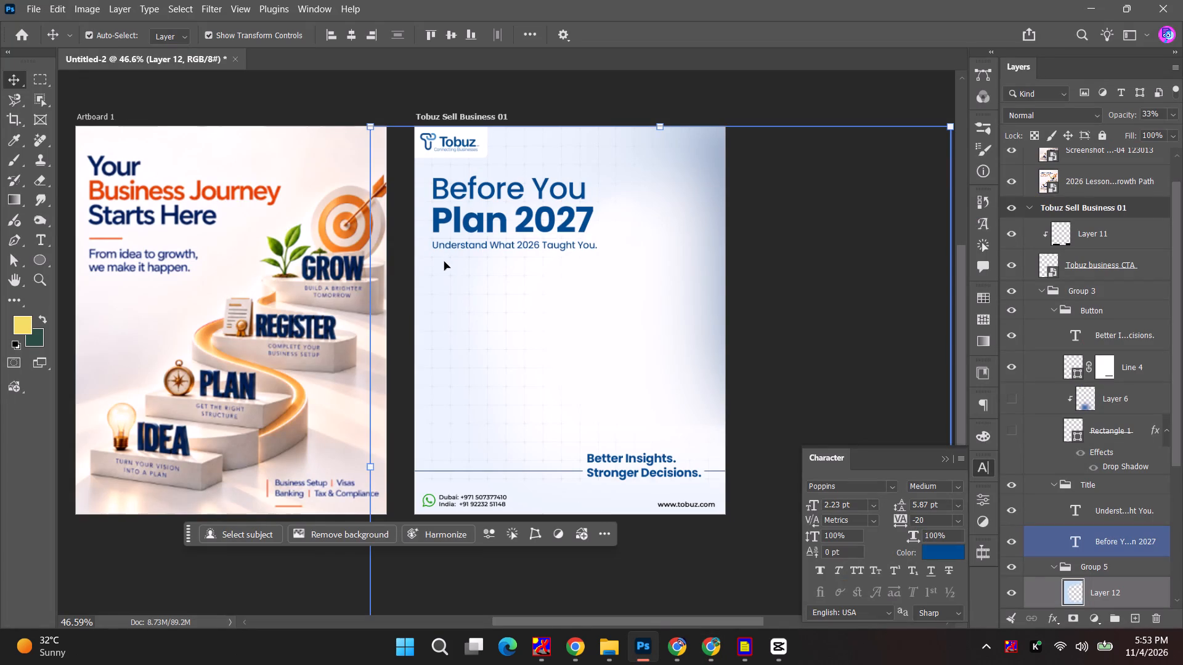
{"action": "key", "text": "alt+Tab"}
{"action": "scroll", "coordinate": [524, 360], "scroll_direction": "down", "scroll_amount": 3}
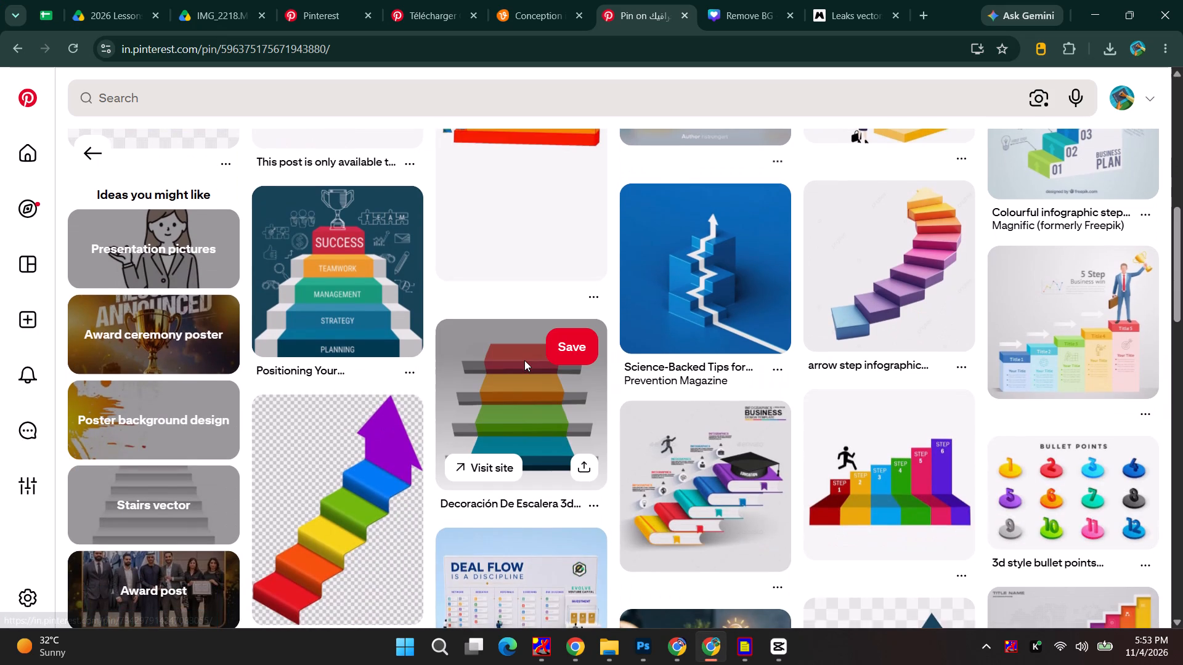
{"action": "key", "text": "alt+Tab"}
{"action": "key", "text": "alt+Tab"}
{"action": "left_click", "coordinate": [715, 291]}
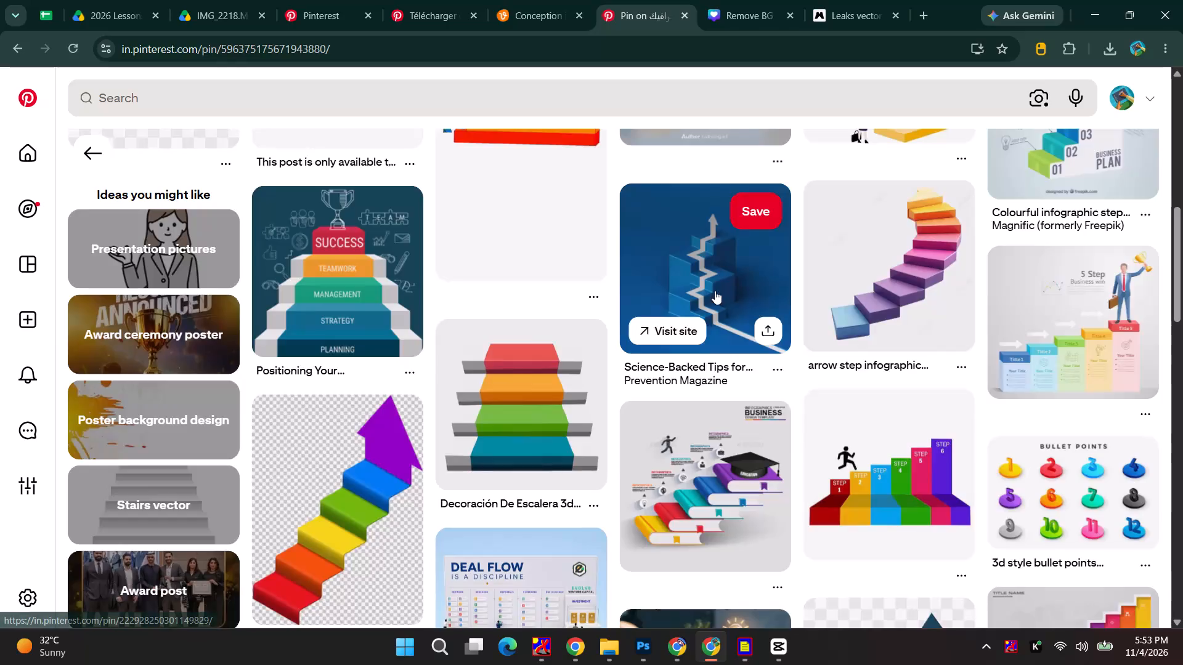
{"action": "scroll", "coordinate": [386, 339], "scroll_direction": "down", "scroll_amount": 3}
{"action": "scroll", "coordinate": [359, 348], "scroll_direction": "up", "scroll_amount": 3}
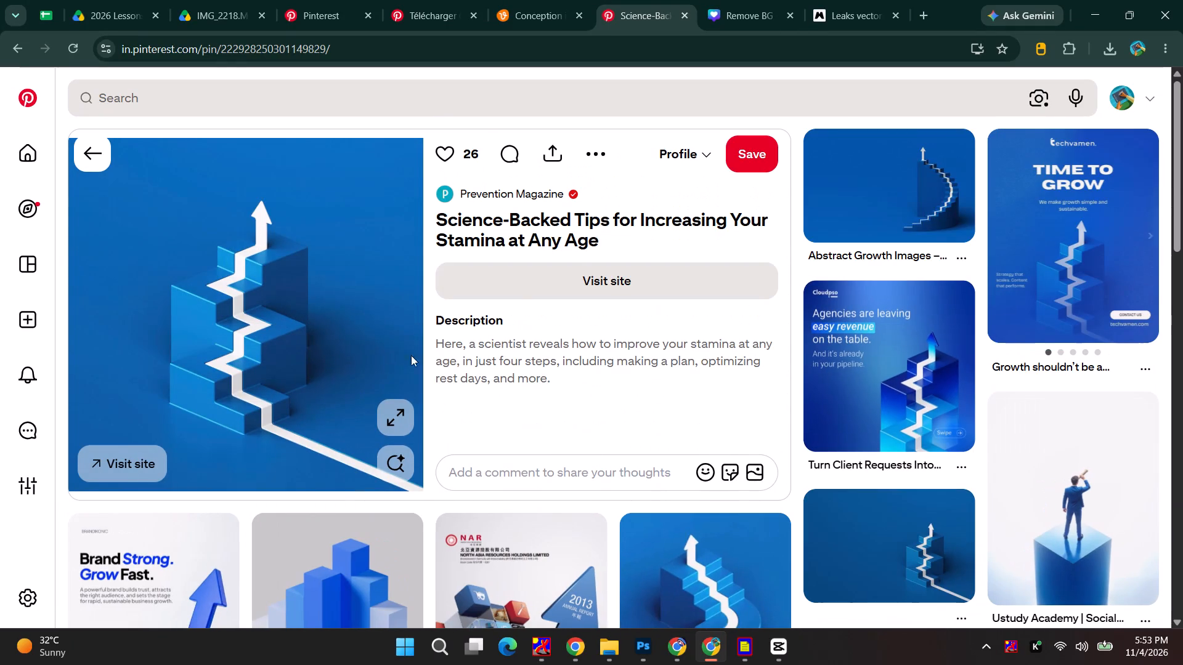
Examine the related Pinterest images under the blue zigzag-arrow staircase pin and compare them with the post in Photoshop.
{"action": "scroll", "coordinate": [880, 356], "scroll_direction": "down", "scroll_amount": 3}
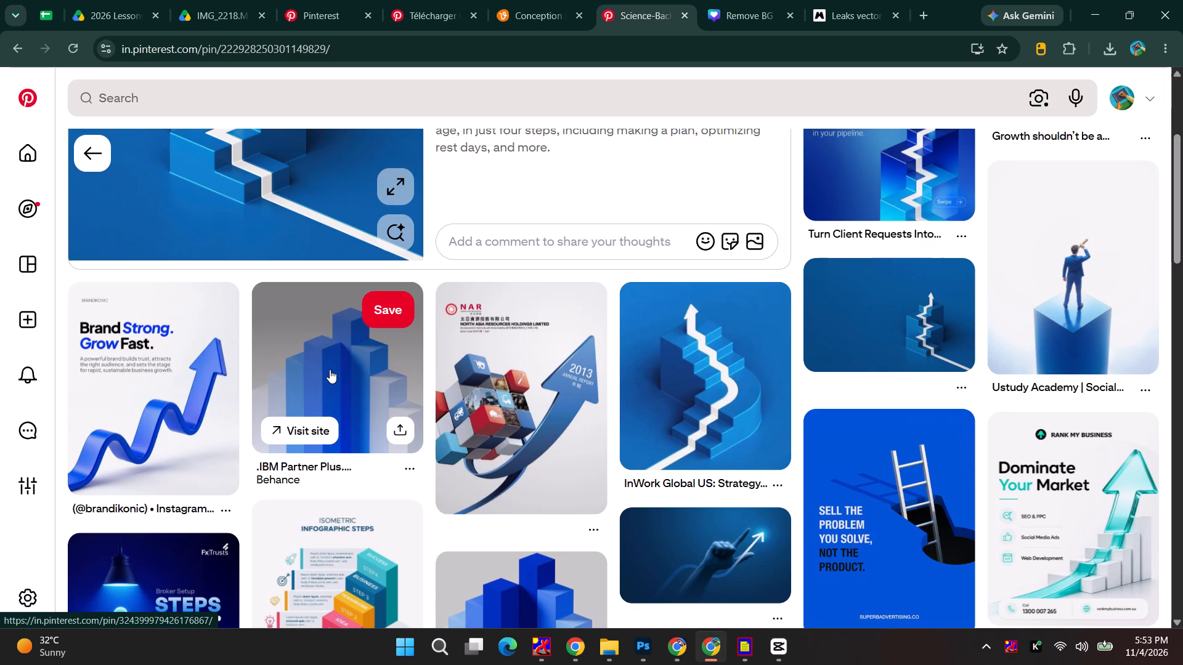
{"action": "scroll", "coordinate": [387, 379], "scroll_direction": "down", "scroll_amount": 2}
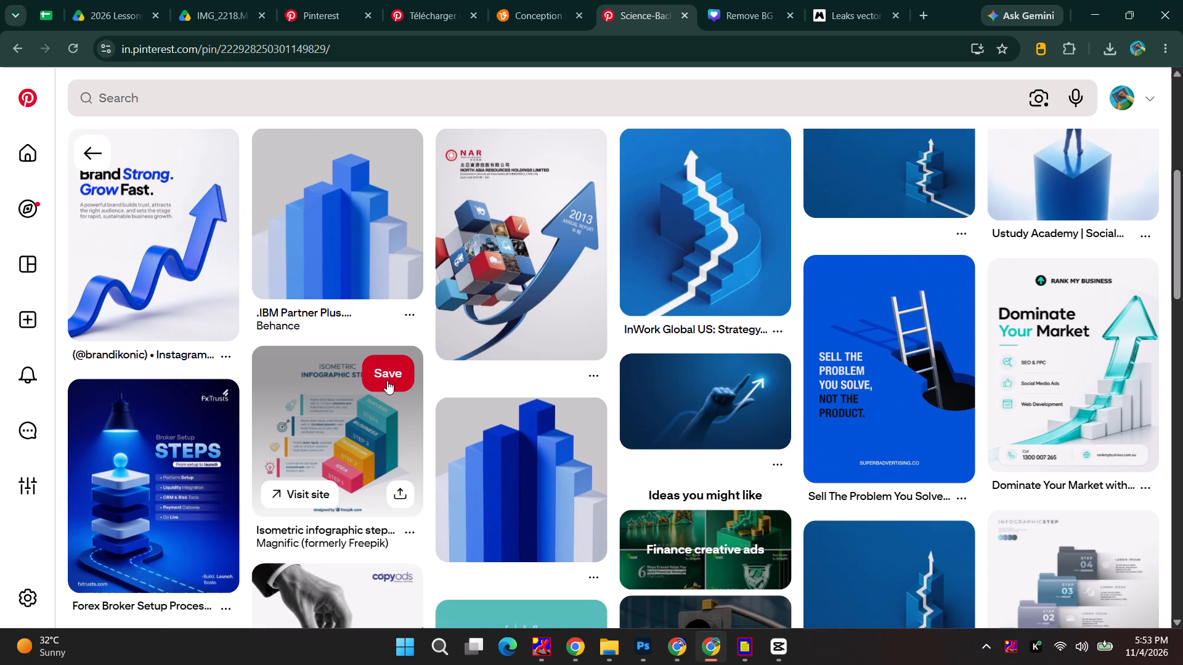
{"action": "scroll", "coordinate": [392, 384], "scroll_direction": "up", "scroll_amount": 2}
{"action": "scroll", "coordinate": [702, 339], "scroll_direction": "down", "scroll_amount": 8}
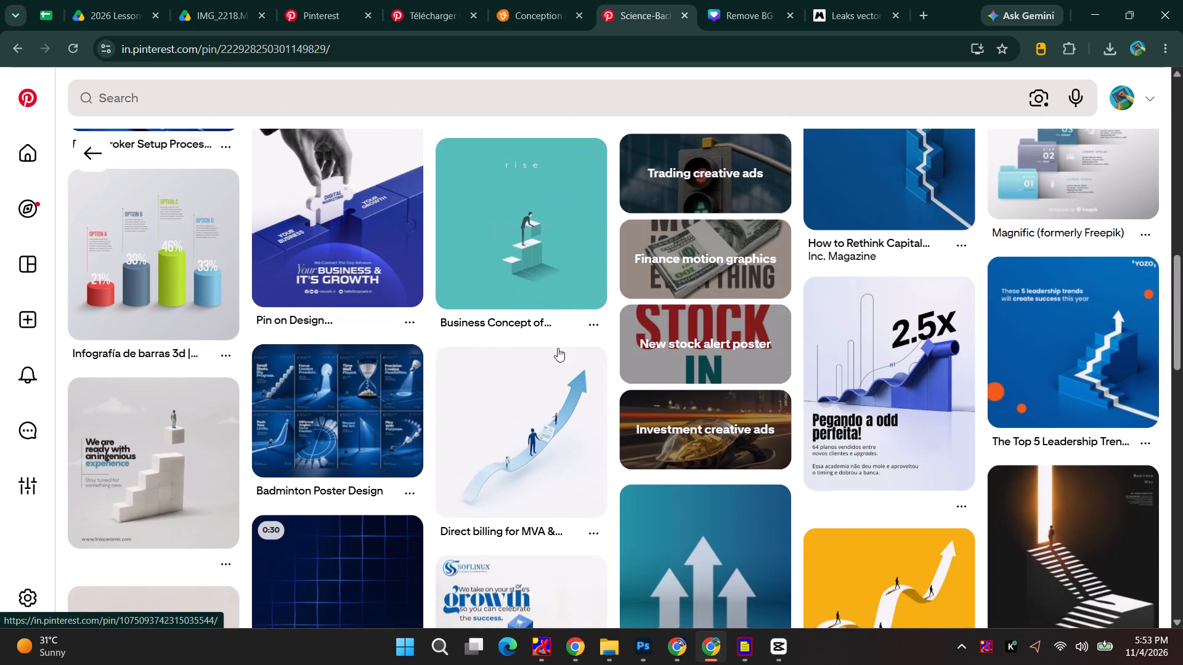
{"action": "scroll", "coordinate": [415, 344], "scroll_direction": "up", "scroll_amount": 3}
{"action": "scroll", "coordinate": [415, 344], "scroll_direction": "down", "scroll_amount": 3}
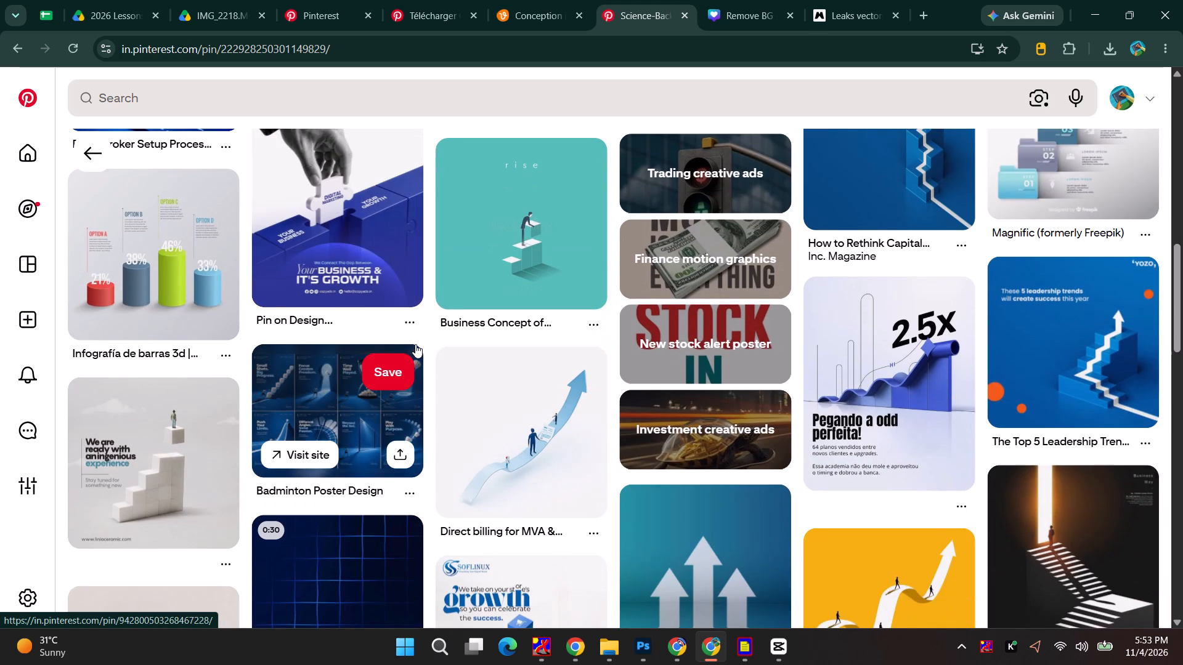
{"action": "key", "text": "alt+Tab"}
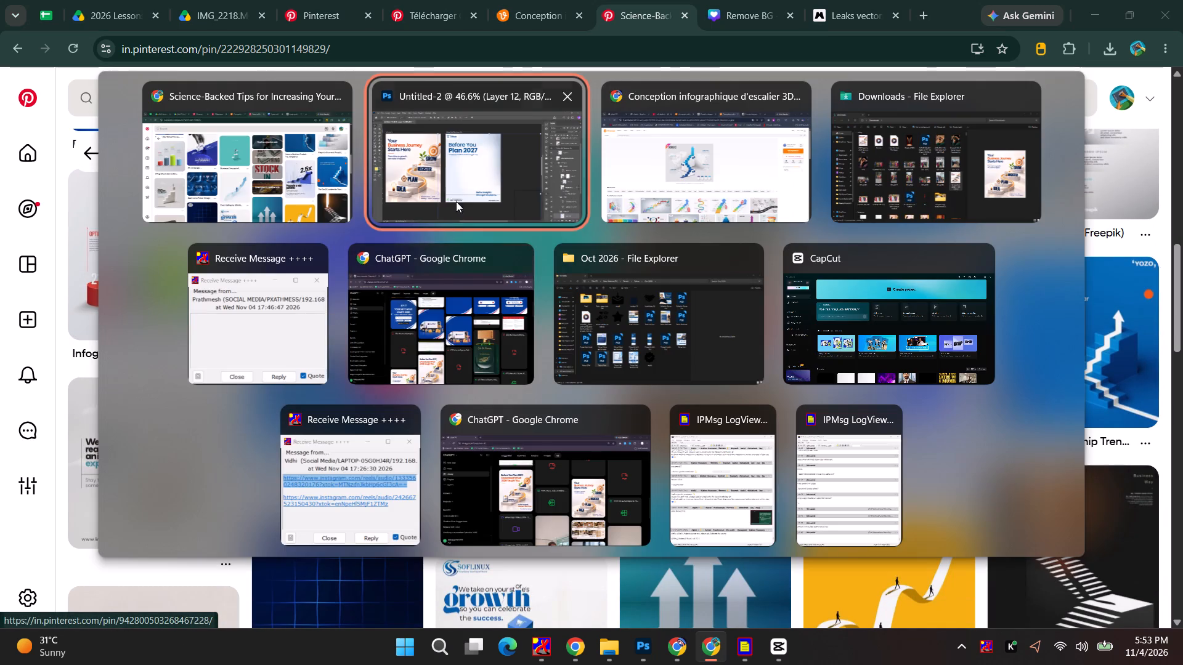
{"action": "left_click", "coordinate": [487, 161], "text": "alt"}
{"action": "key", "text": "alt+Tab"}
{"action": "key", "text": "alt+Tab"}
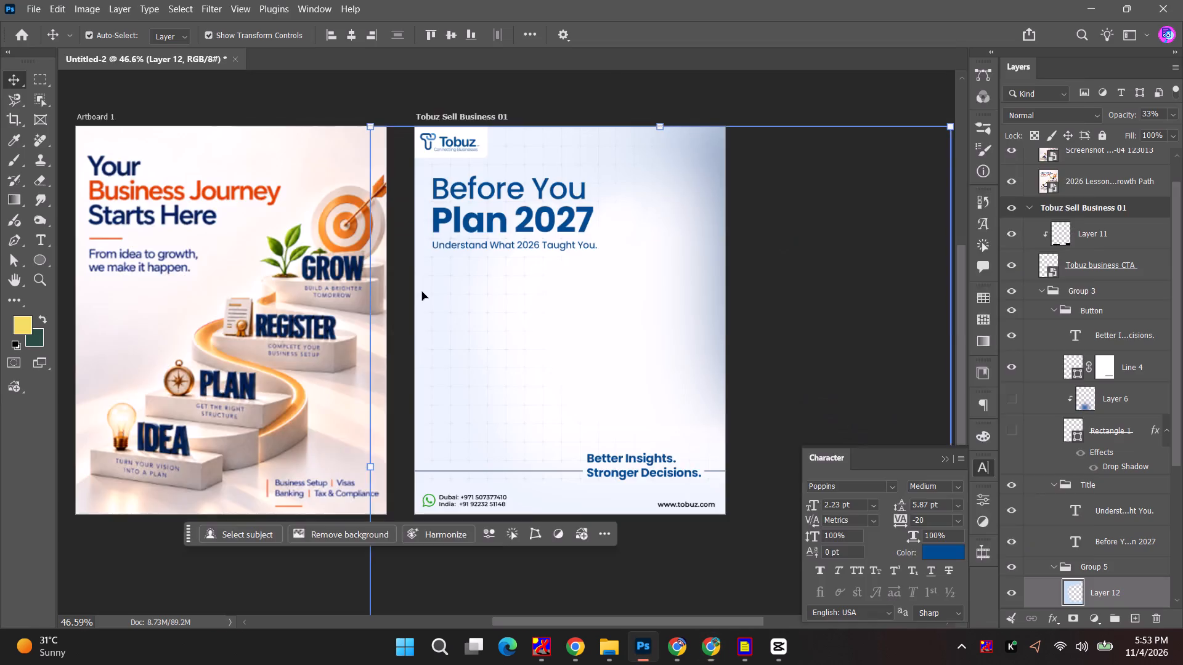
{"action": "key", "text": "alt+Tab"}
{"action": "key", "text": "alt+Tab"}
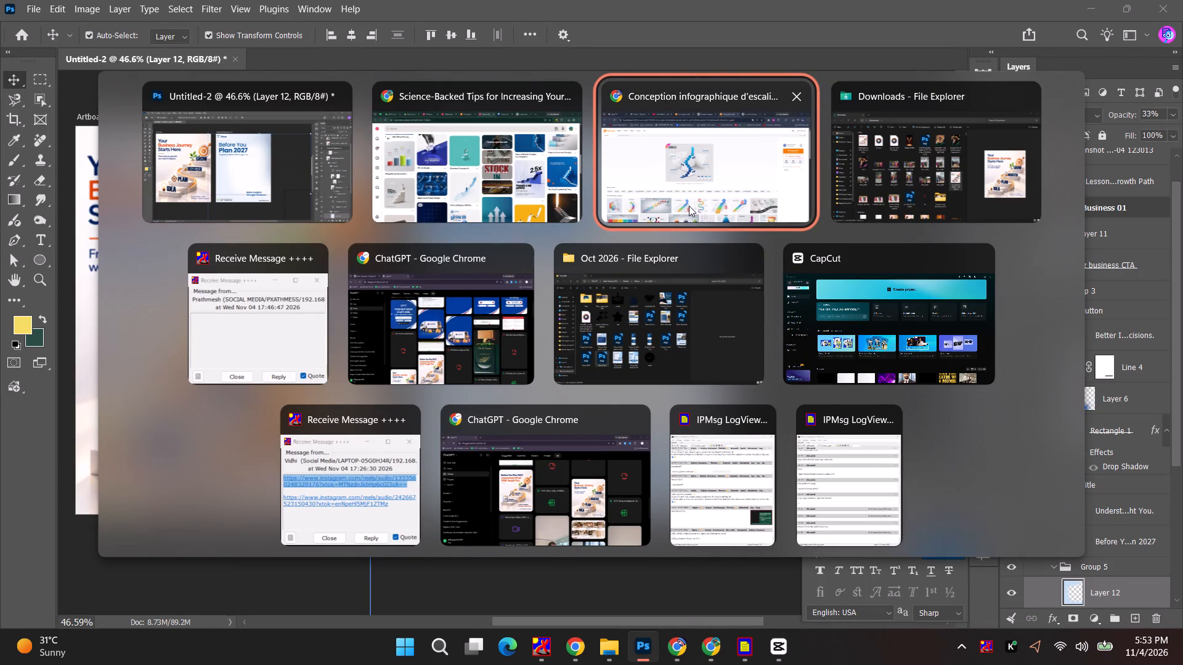
{"action": "left_click", "coordinate": [689, 206], "text": "alt"}
{"action": "key", "text": "alt+Tab"}
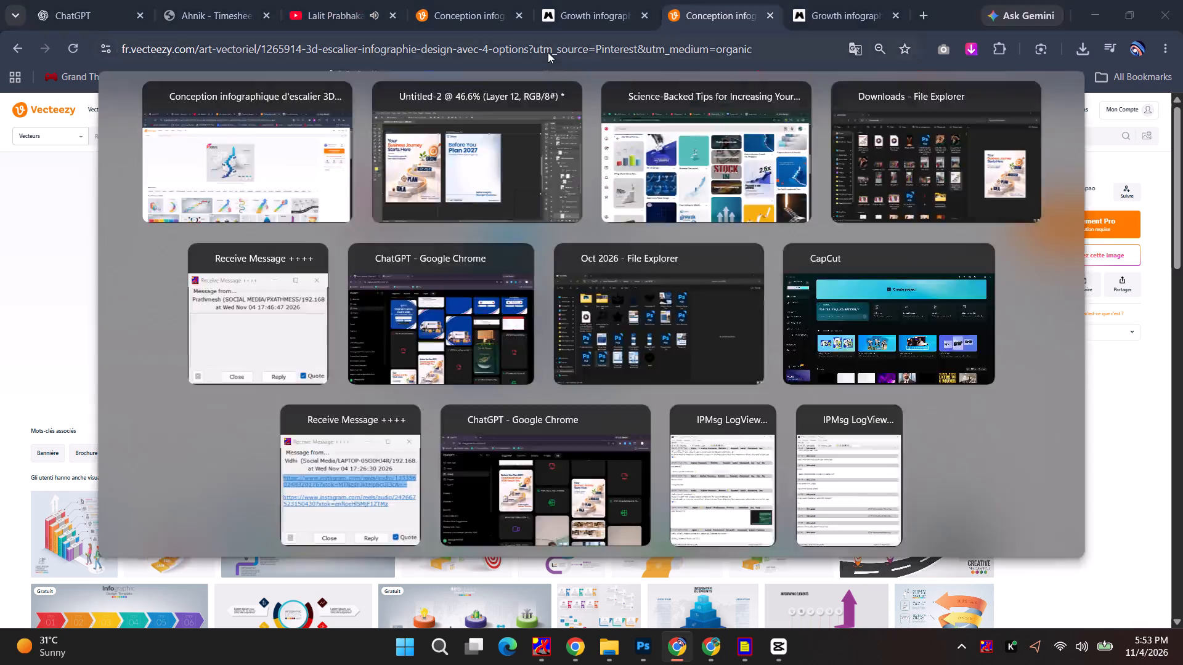
{"action": "key", "text": "alt+Tab"}
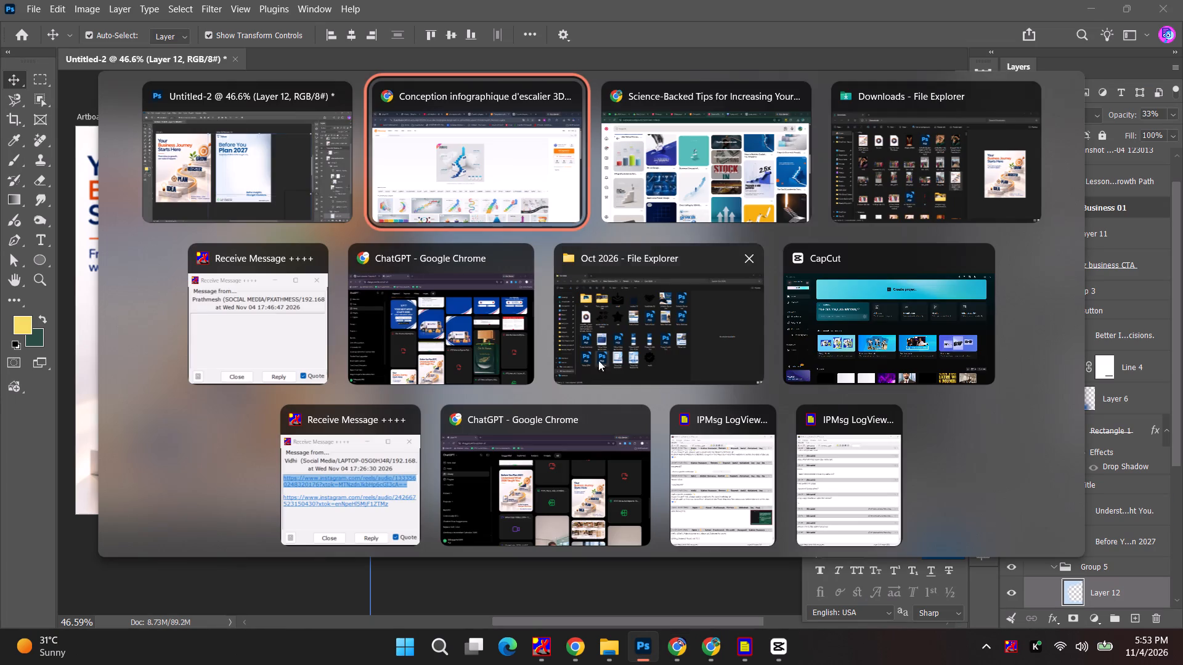
{"action": "left_click", "coordinate": [667, 182], "text": "alt"}
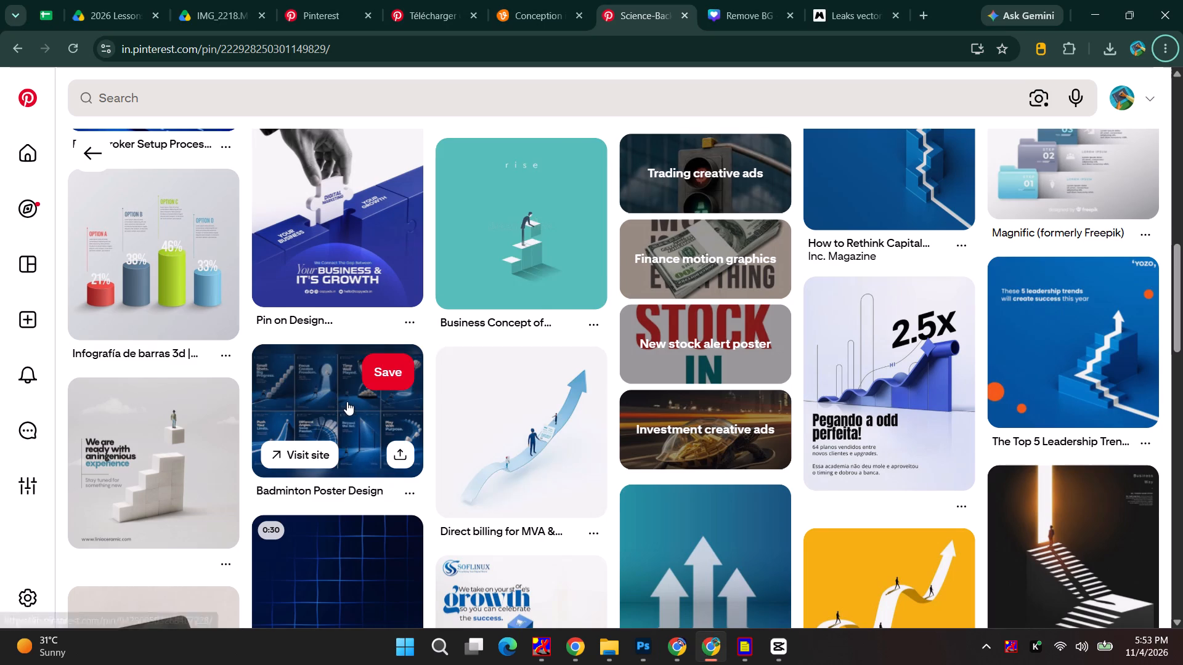
Open the white block staircase pin reading "We are ready with an ingenious experience" and look through its related images for a suitable visual.
{"action": "scroll", "coordinate": [347, 401], "scroll_direction": "down", "scroll_amount": 2}
{"action": "left_click", "coordinate": [148, 337]}
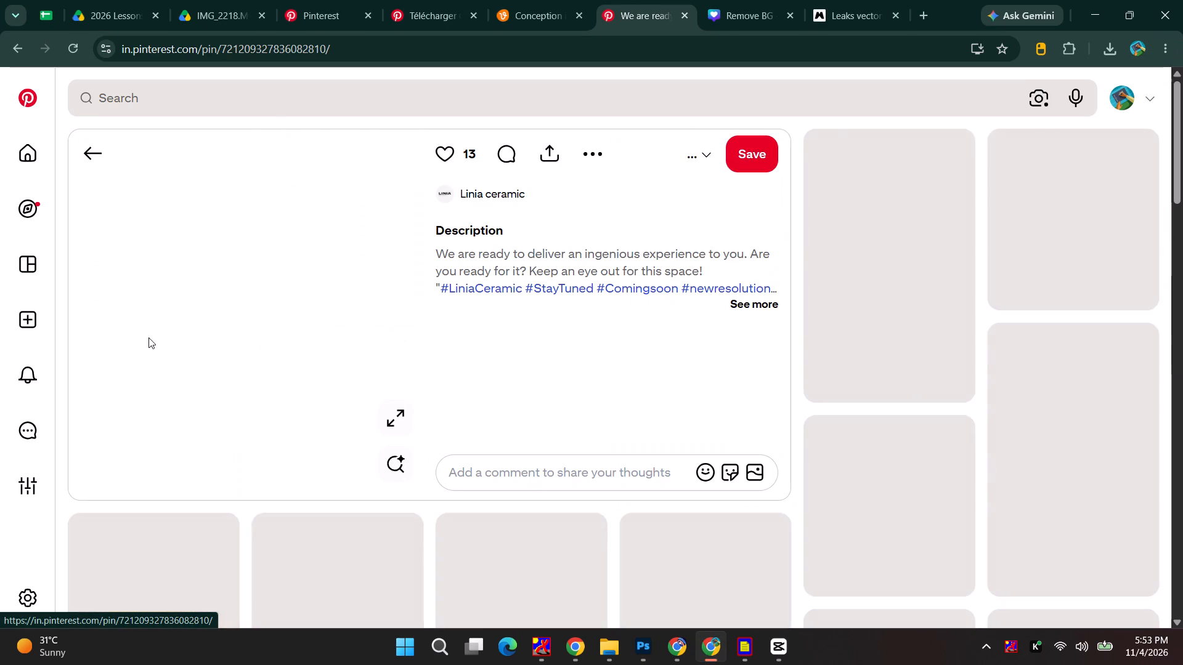
{"action": "scroll", "coordinate": [370, 344], "scroll_direction": "down", "scroll_amount": 3}
{"action": "scroll", "coordinate": [586, 406], "scroll_direction": "up", "scroll_amount": 1}
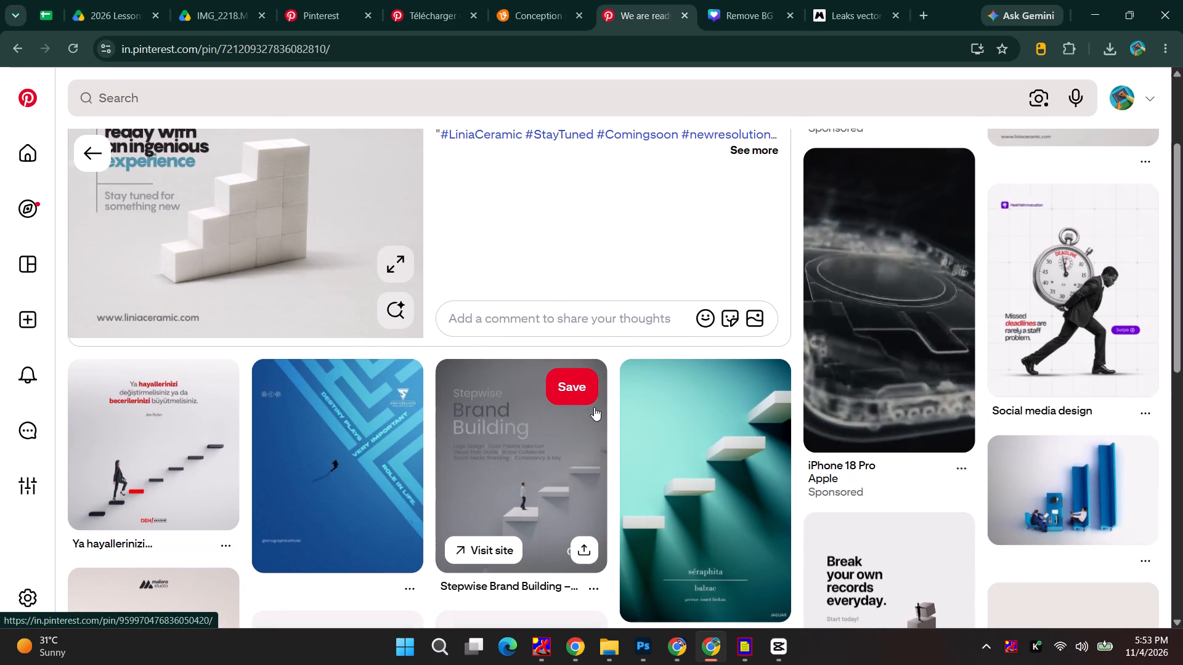
{"action": "scroll", "coordinate": [595, 409], "scroll_direction": "down", "scroll_amount": 7}
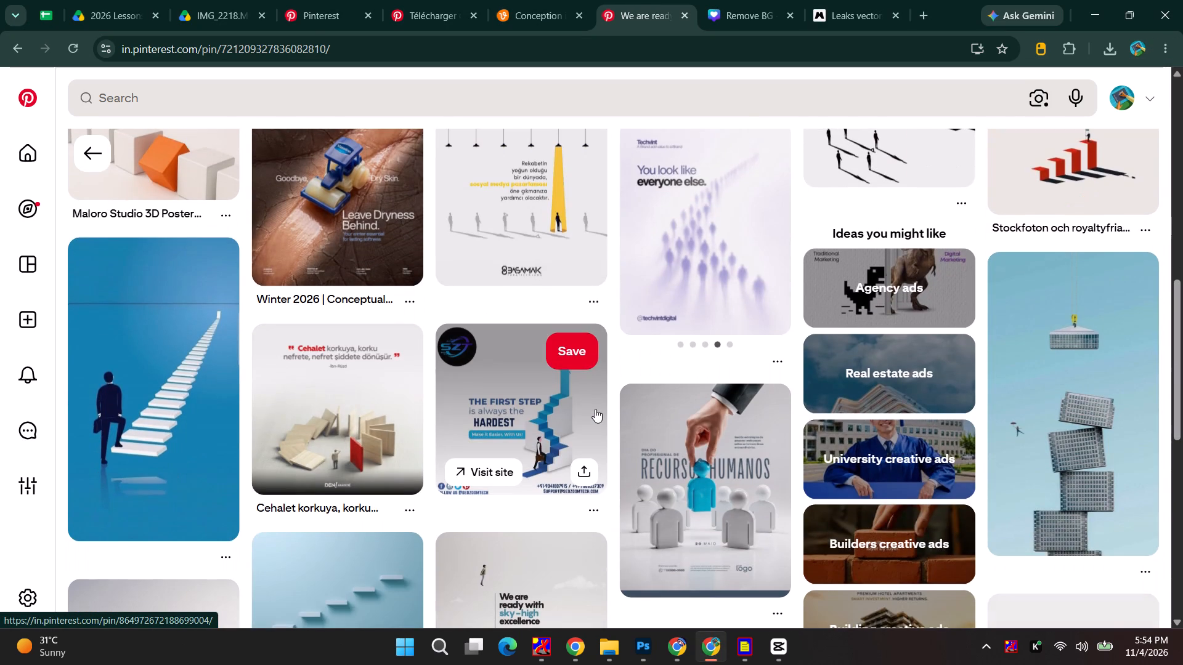
{"action": "scroll", "coordinate": [595, 409], "scroll_direction": "down", "scroll_amount": 3}
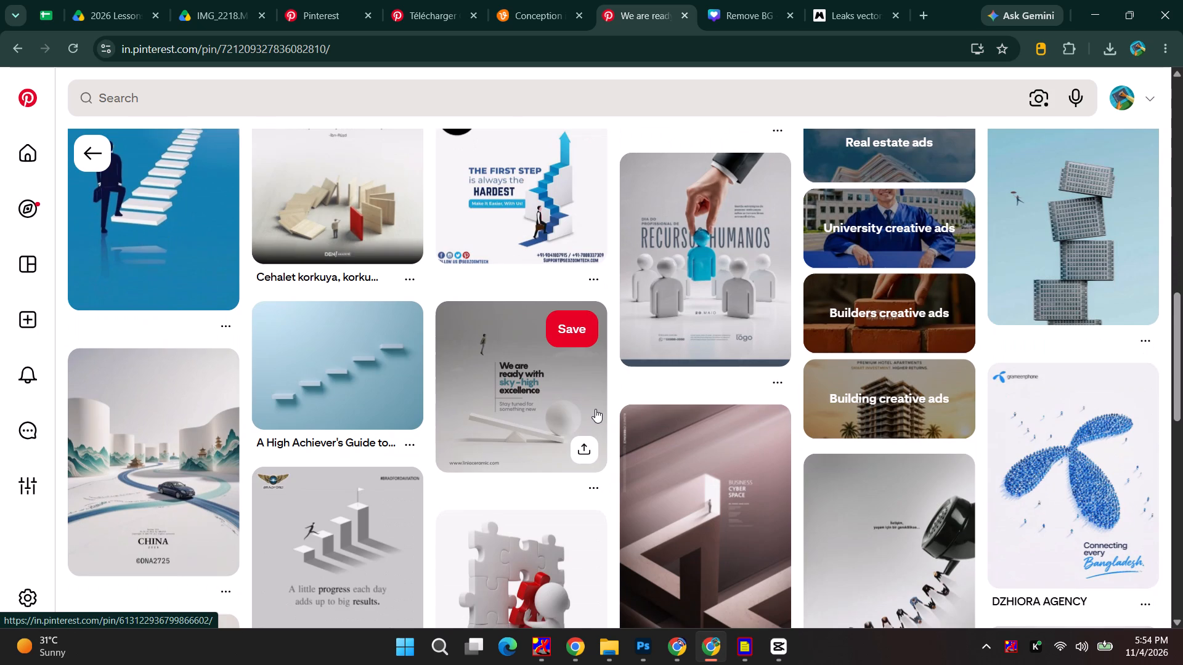
{"action": "scroll", "coordinate": [595, 409], "scroll_direction": "down", "scroll_amount": 2}
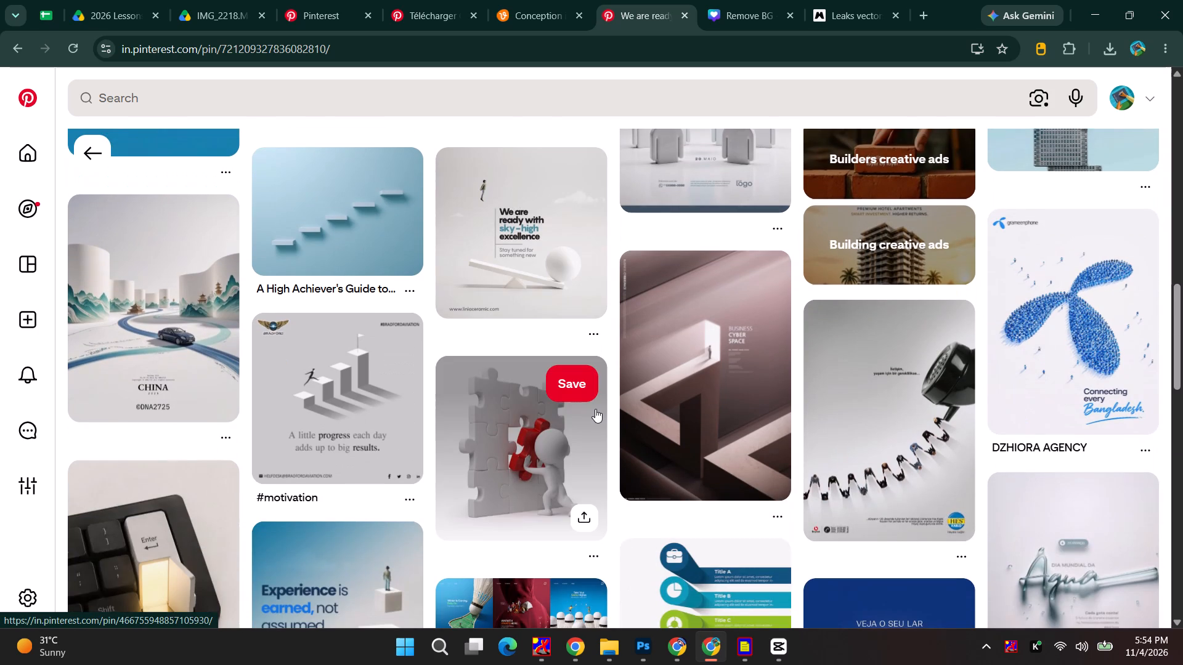
{"action": "scroll", "coordinate": [595, 409], "scroll_direction": "down", "scroll_amount": 4}
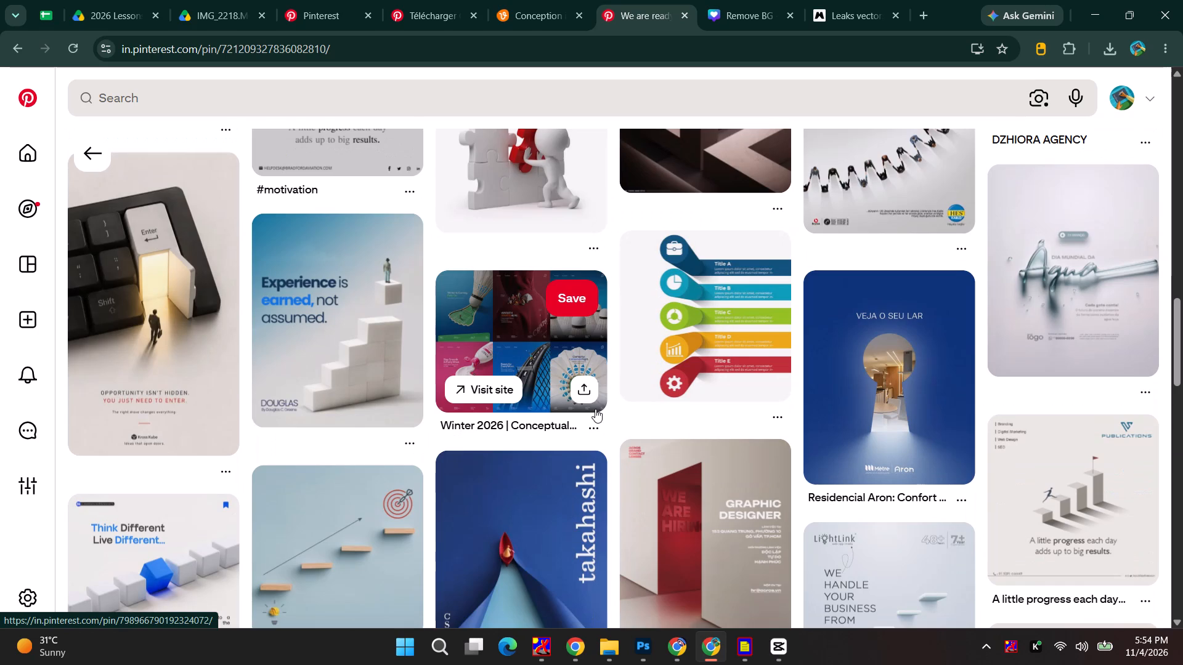
{"action": "scroll", "coordinate": [595, 409], "scroll_direction": "down", "scroll_amount": 2}
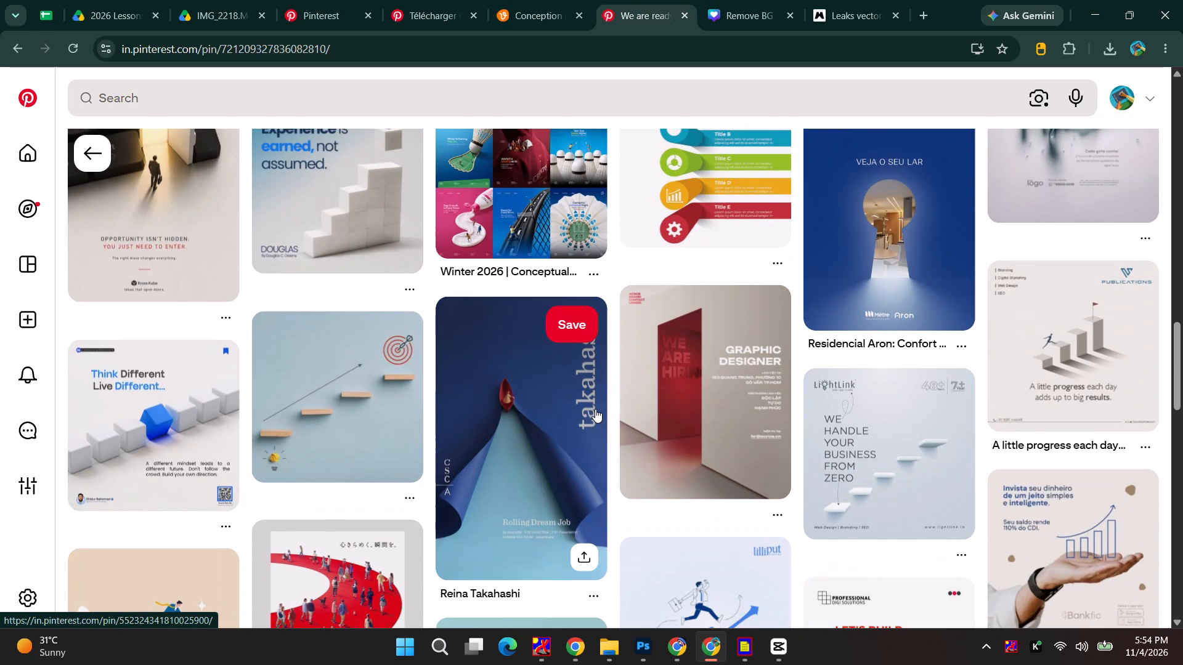
{"action": "scroll", "coordinate": [595, 409], "scroll_direction": "down", "scroll_amount": 3}
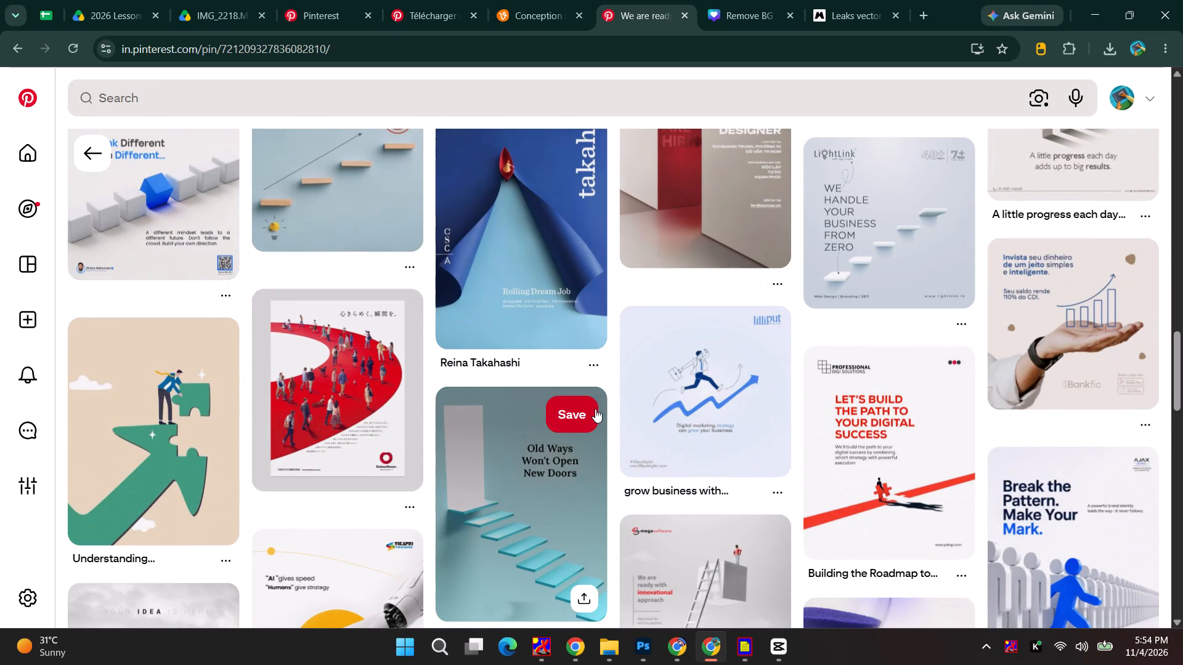
From the Vecteezy 3D staircase pin, open the "Khung Lương SME 2026" staircase infographic and look through its related images.
{"action": "left_click", "coordinate": [434, 0]}
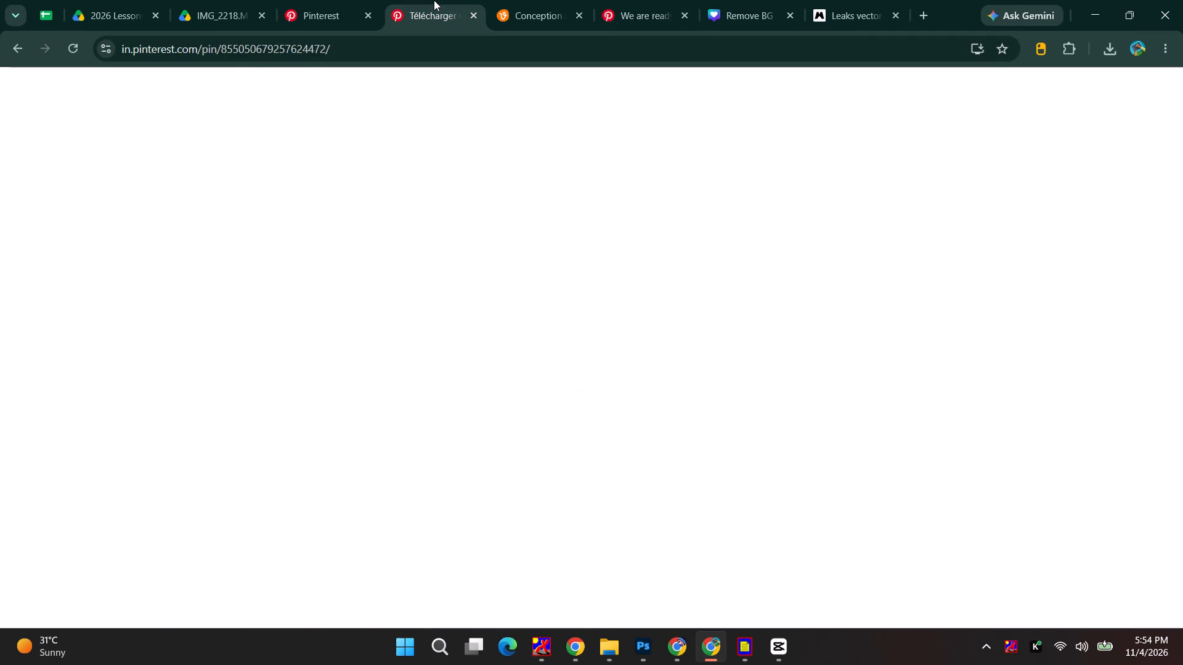
{"action": "scroll", "coordinate": [458, 337], "scroll_direction": "up", "scroll_amount": 4}
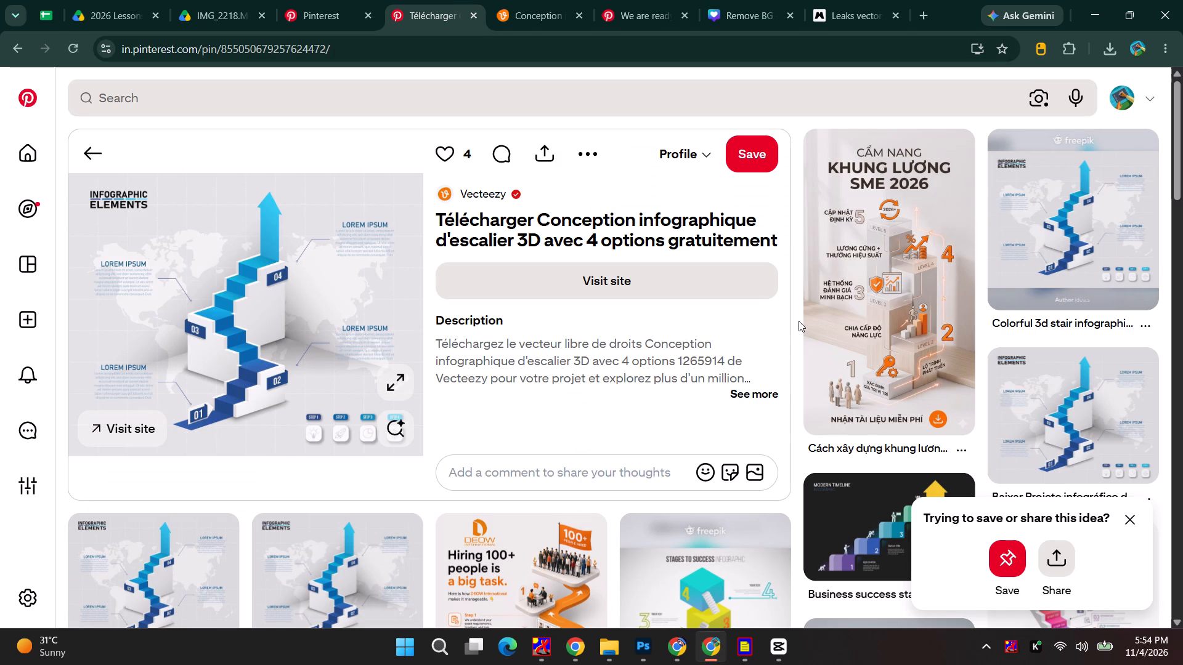
{"action": "left_click", "coordinate": [875, 318]}
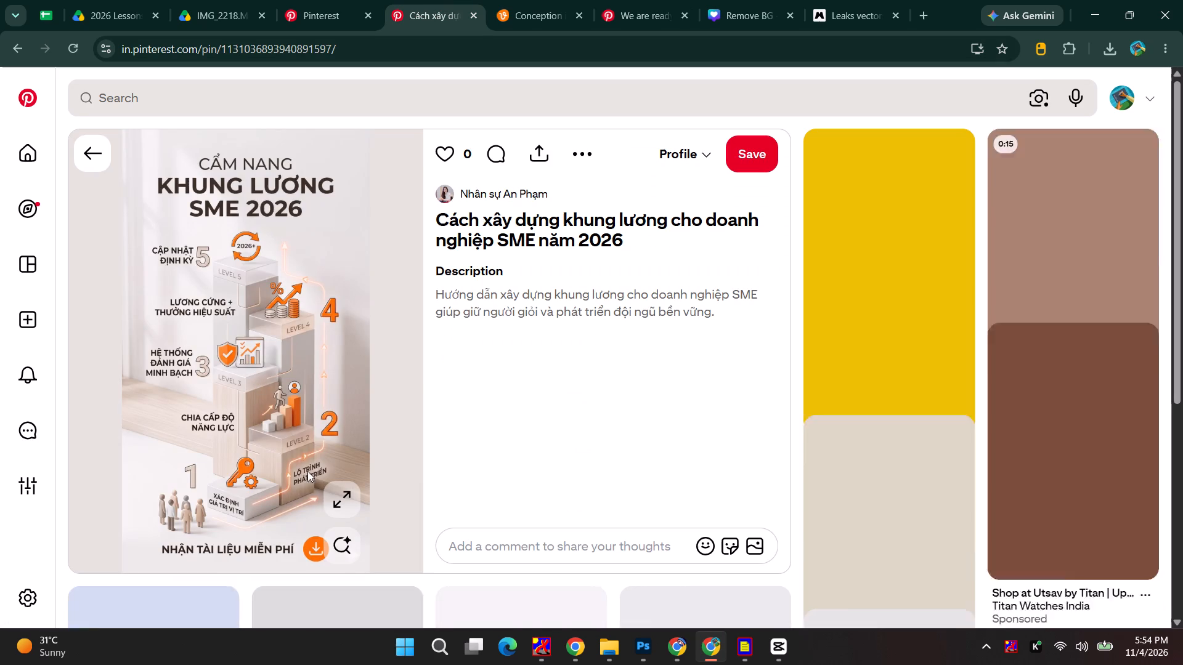
{"action": "scroll", "coordinate": [301, 436], "scroll_direction": "down", "scroll_amount": 2}
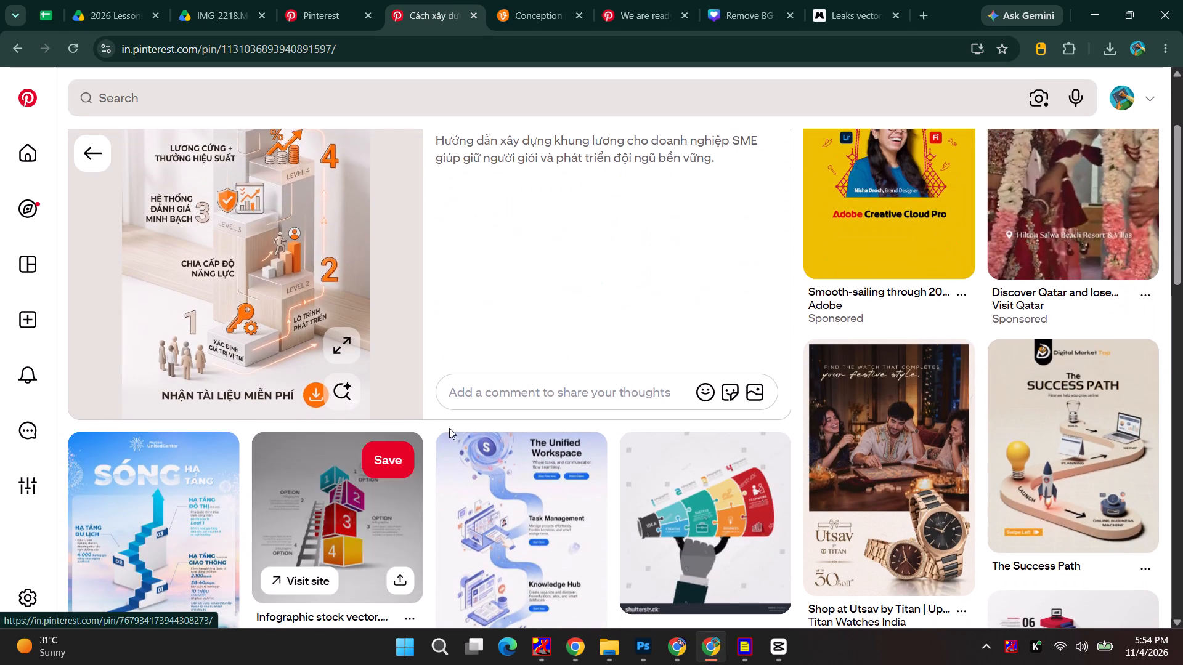
{"action": "scroll", "coordinate": [465, 430], "scroll_direction": "up", "scroll_amount": 4}
{"action": "scroll", "coordinate": [465, 431], "scroll_direction": "down", "scroll_amount": 5}
{"action": "scroll", "coordinate": [465, 432], "scroll_direction": "up", "scroll_amount": 1}
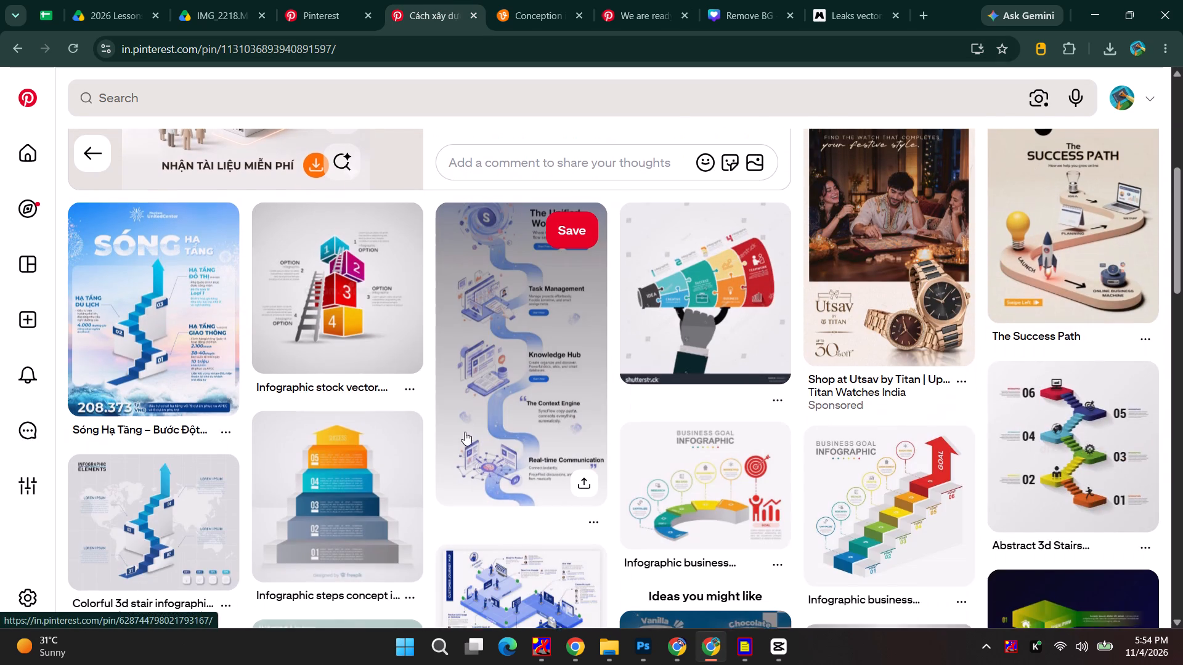
{"action": "scroll", "coordinate": [465, 432], "scroll_direction": "up", "scroll_amount": 1}
{"action": "scroll", "coordinate": [689, 432], "scroll_direction": "up", "scroll_amount": 3}
{"action": "scroll", "coordinate": [743, 405], "scroll_direction": "down", "scroll_amount": 4}
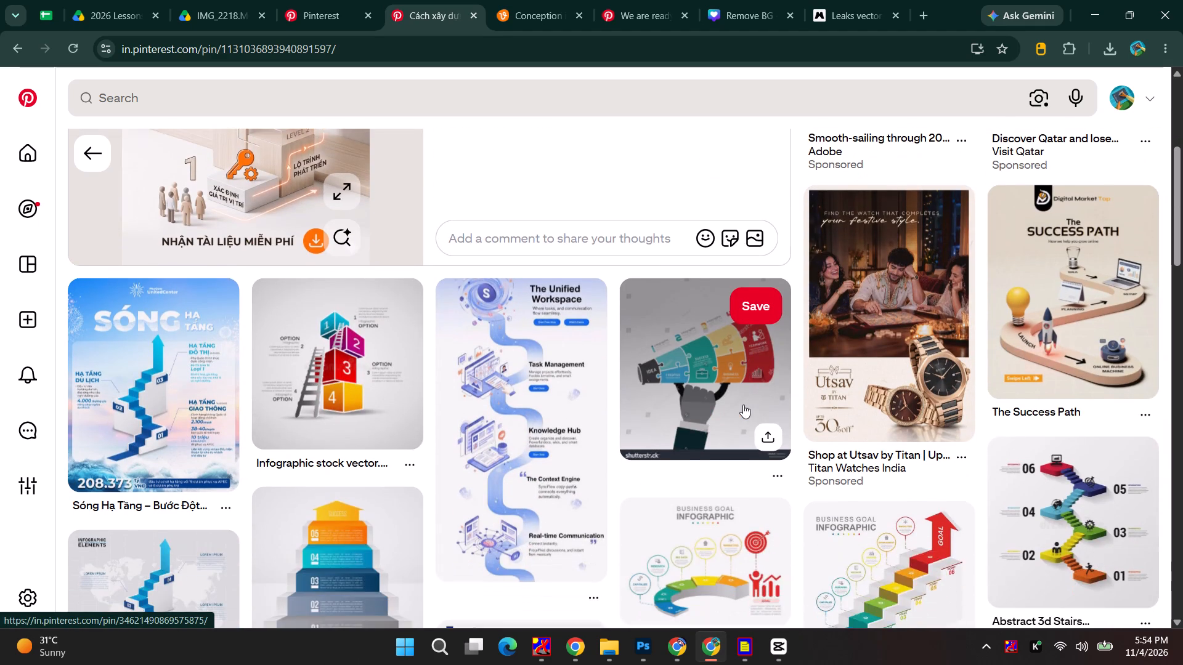
{"action": "scroll", "coordinate": [743, 405], "scroll_direction": "down", "scroll_amount": 2}
{"action": "scroll", "coordinate": [682, 472], "scroll_direction": "down", "scroll_amount": 3}
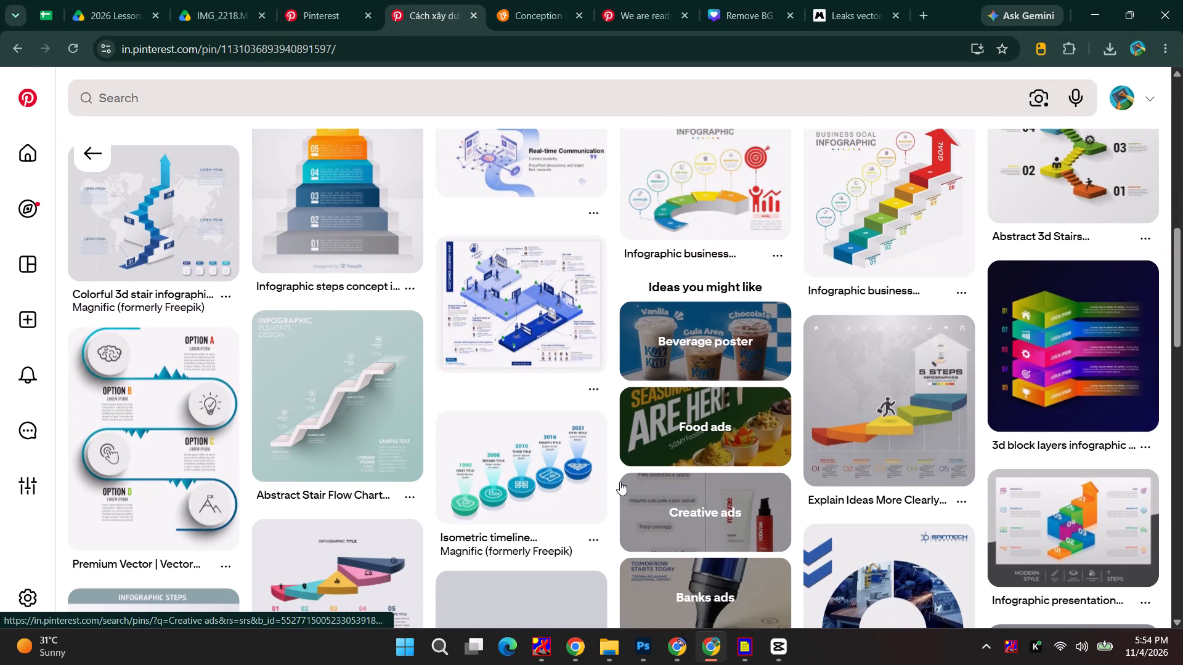
{"action": "scroll", "coordinate": [608, 470], "scroll_direction": "down", "scroll_amount": 4}
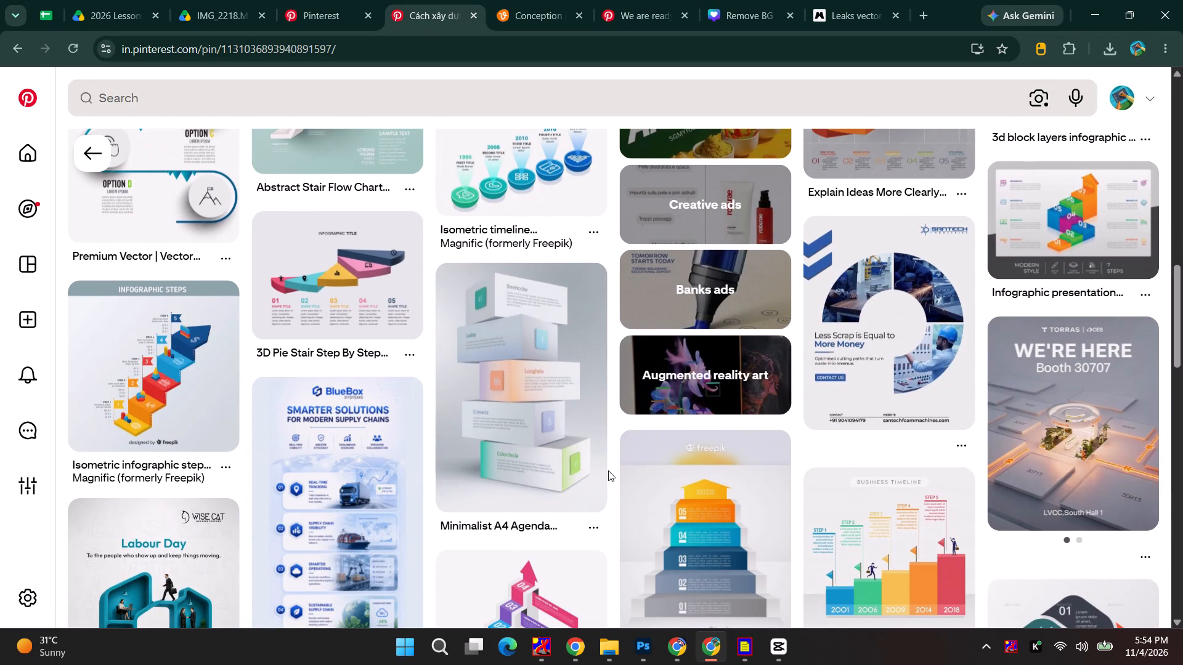
{"action": "scroll", "coordinate": [608, 470], "scroll_direction": "up", "scroll_amount": 6}
Switch to Photoshop and open the "Your Business Journey Starts Here" screenshot smart object for editing.
{"action": "left_click", "coordinate": [583, 0]}
{"action": "left_click", "coordinate": [722, 0]}
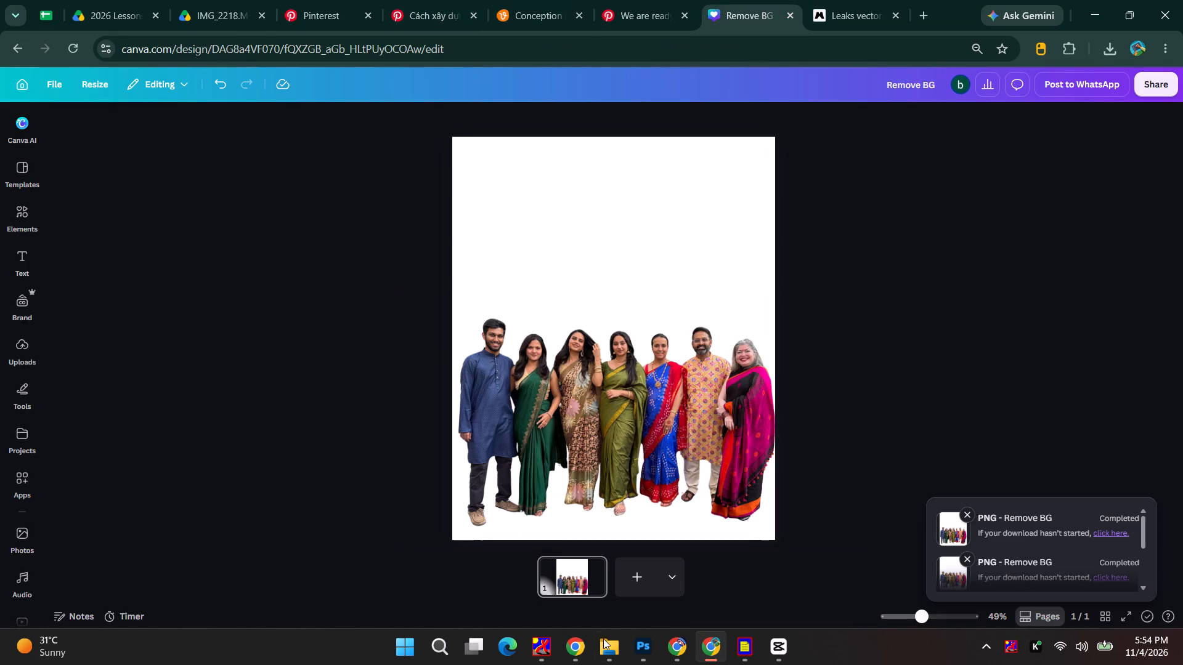
{"action": "left_click", "coordinate": [641, 655]}
{"action": "left_click", "coordinate": [178, 270]}
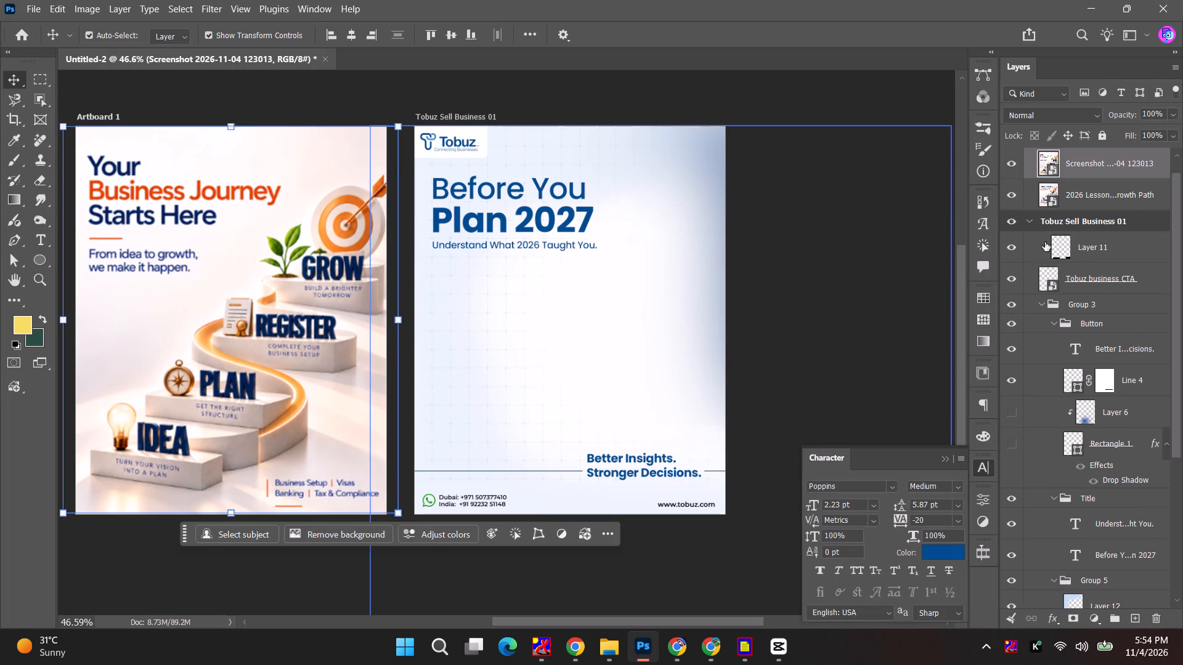
{"action": "double_click", "coordinate": [1041, 158]}
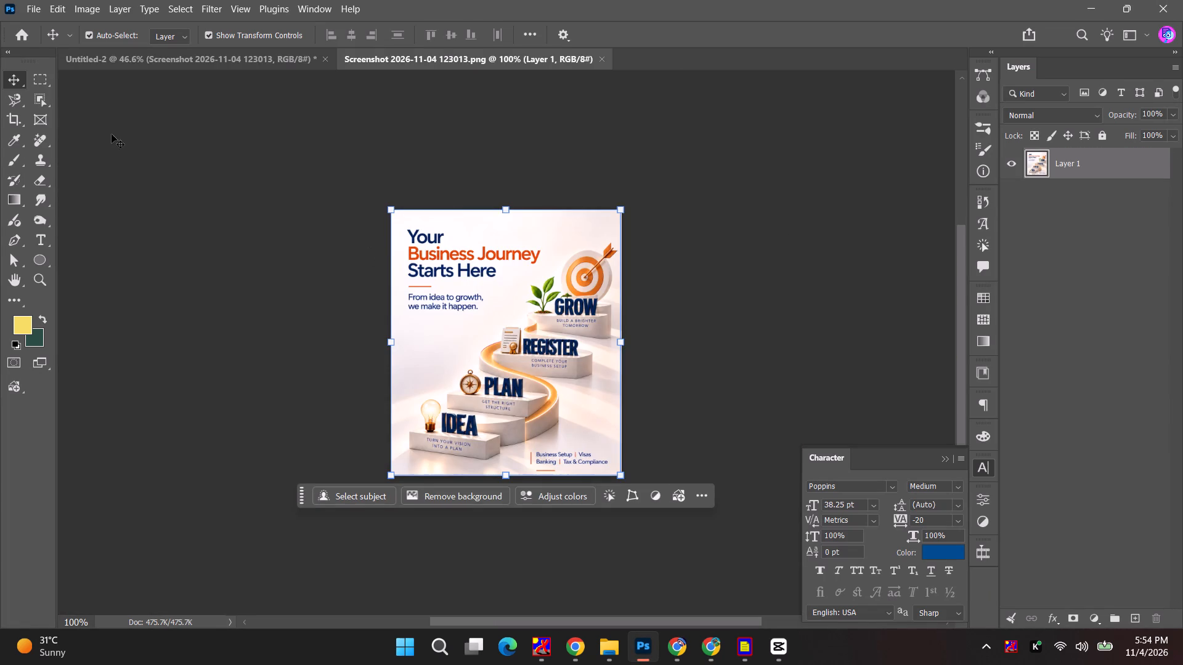
Select the headline, orange divider and "From idea to growth" text, and erase them using Generative Fill with the prompt "remove".
{"action": "left_click", "coordinate": [46, 79]}
{"action": "scroll", "coordinate": [435, 236], "scroll_direction": "up", "scroll_amount": 5, "text": "alt"}
{"action": "left_click_drag", "start_coordinate": [387, 215], "coordinate": [608, 284]}
{"action": "left_click_drag", "start_coordinate": [381, 272], "coordinate": [532, 316]}
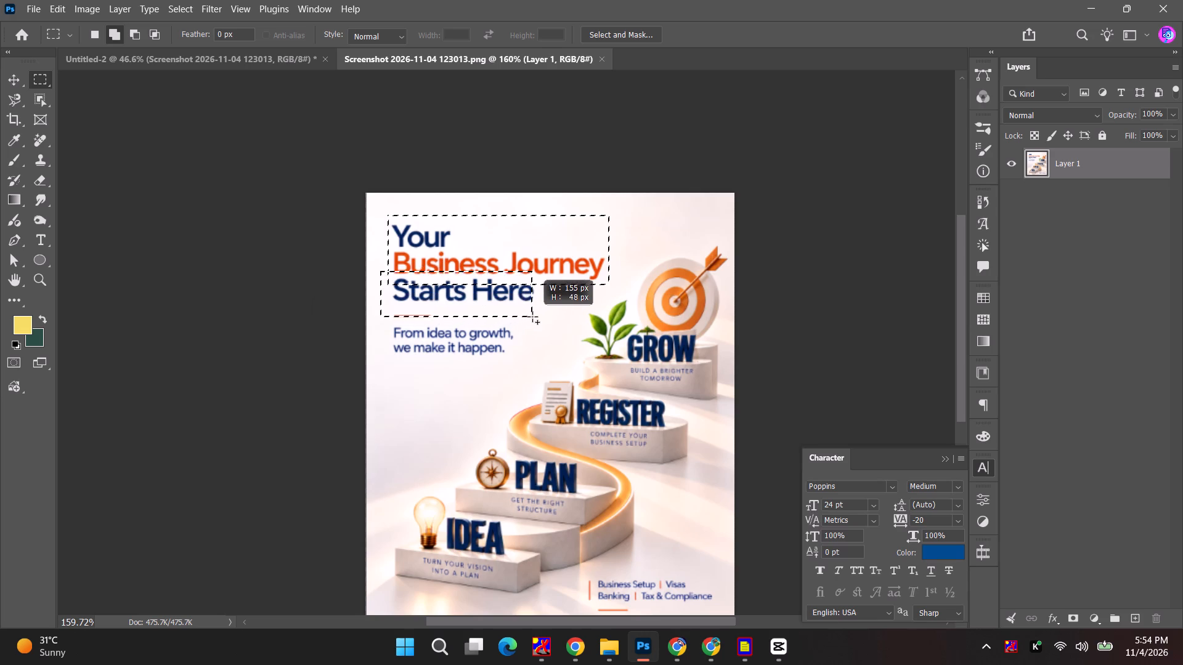
{"action": "left_click_drag", "start_coordinate": [532, 316], "coordinate": [543, 313]}
{"action": "scroll", "coordinate": [421, 322], "scroll_direction": "up", "scroll_amount": 14, "text": "alt"}
{"action": "left_click_drag", "start_coordinate": [381, 304], "coordinate": [661, 423]}
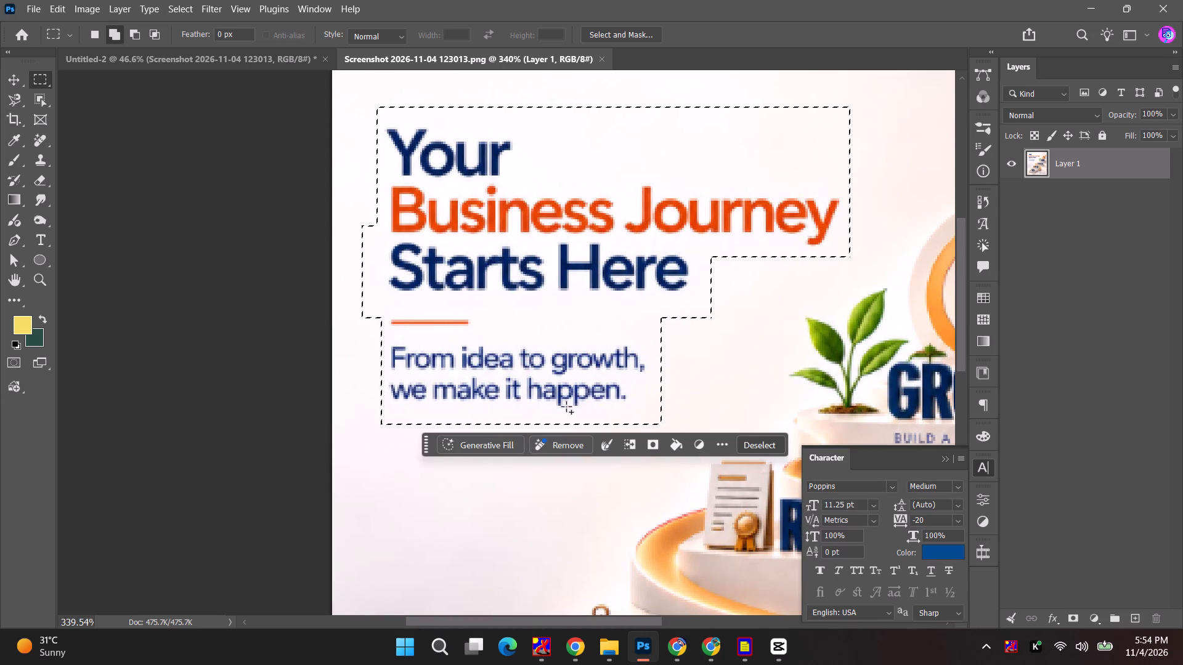
{"action": "left_click", "coordinate": [474, 452]}
{"action": "type", "text": "remove"}
{"action": "key", "text": "Return"}
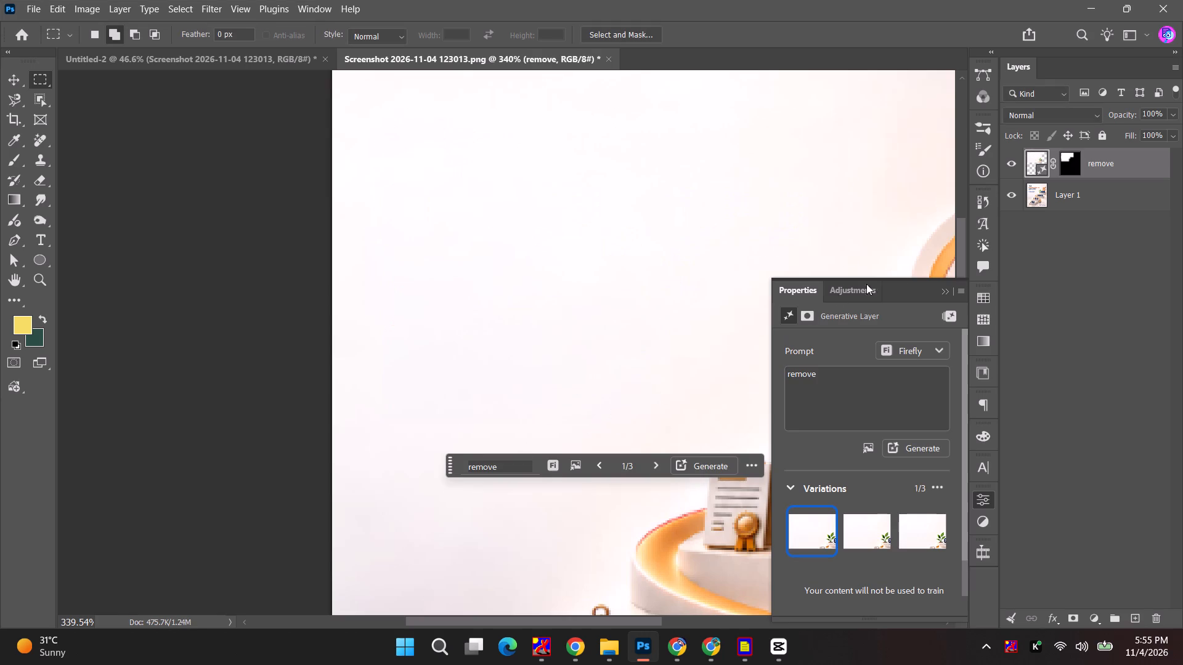
{"action": "left_click", "coordinate": [941, 288]}
Select the business services text and orange lines at the image's bottom, and run Generative Fill on Layer 1 with the prompt "remove".
{"action": "scroll", "coordinate": [671, 350], "scroll_direction": "down", "scroll_amount": 12, "text": "alt"}
{"action": "key", "text": "space"}
{"action": "left_click_drag", "start_coordinate": [675, 375], "coordinate": [534, 217]}
{"action": "scroll", "coordinate": [587, 467], "scroll_direction": "up", "scroll_amount": 10, "text": "alt"}
{"action": "left_click_drag", "start_coordinate": [640, 398], "coordinate": [916, 469]}
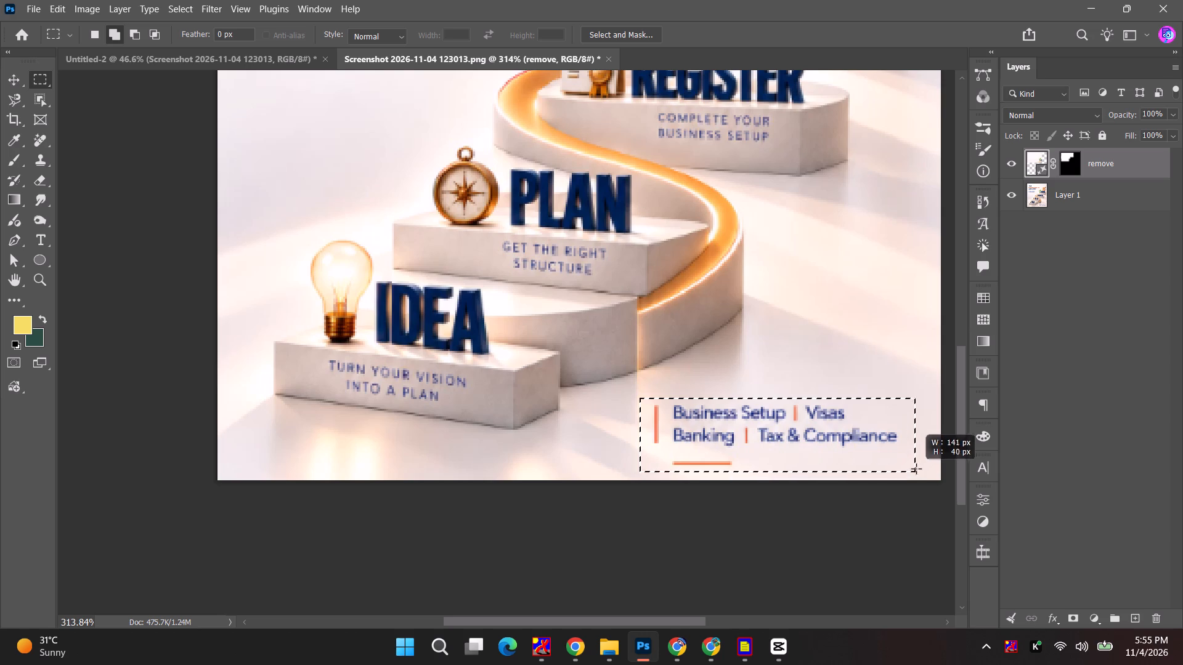
{"action": "left_click_drag", "start_coordinate": [916, 469], "coordinate": [918, 470]}
{"action": "left_click", "coordinate": [1099, 190]}
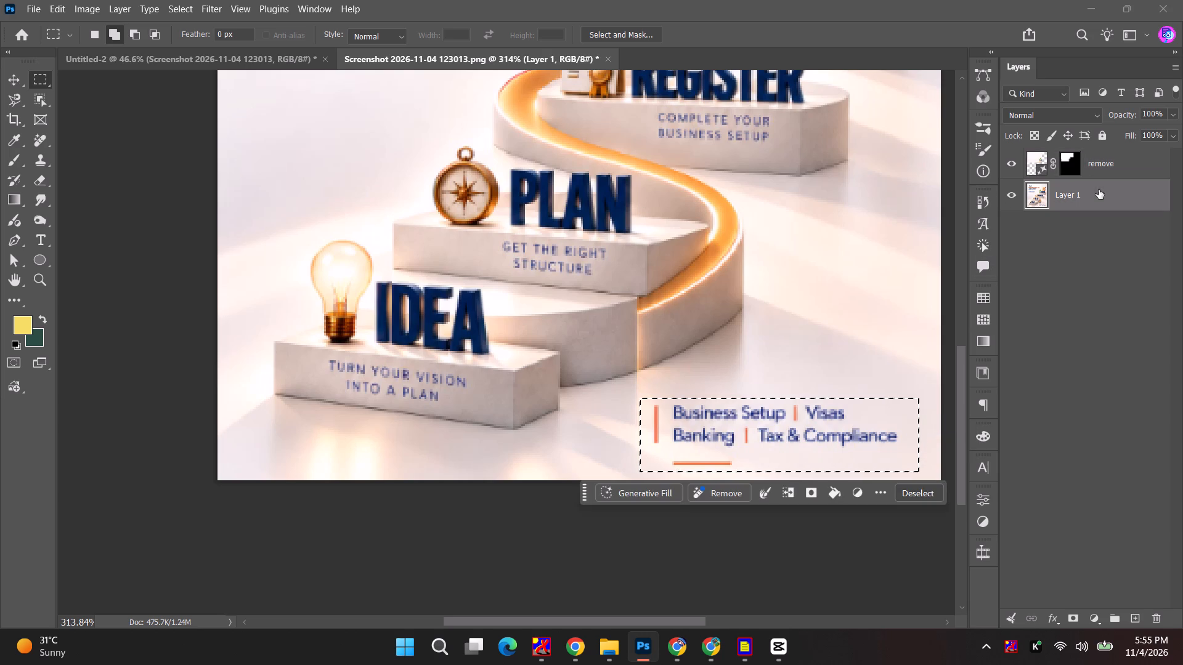
{"action": "left_click", "coordinate": [652, 491]}
{"action": "type", "text": "remove"}
{"action": "key", "text": "Return"}
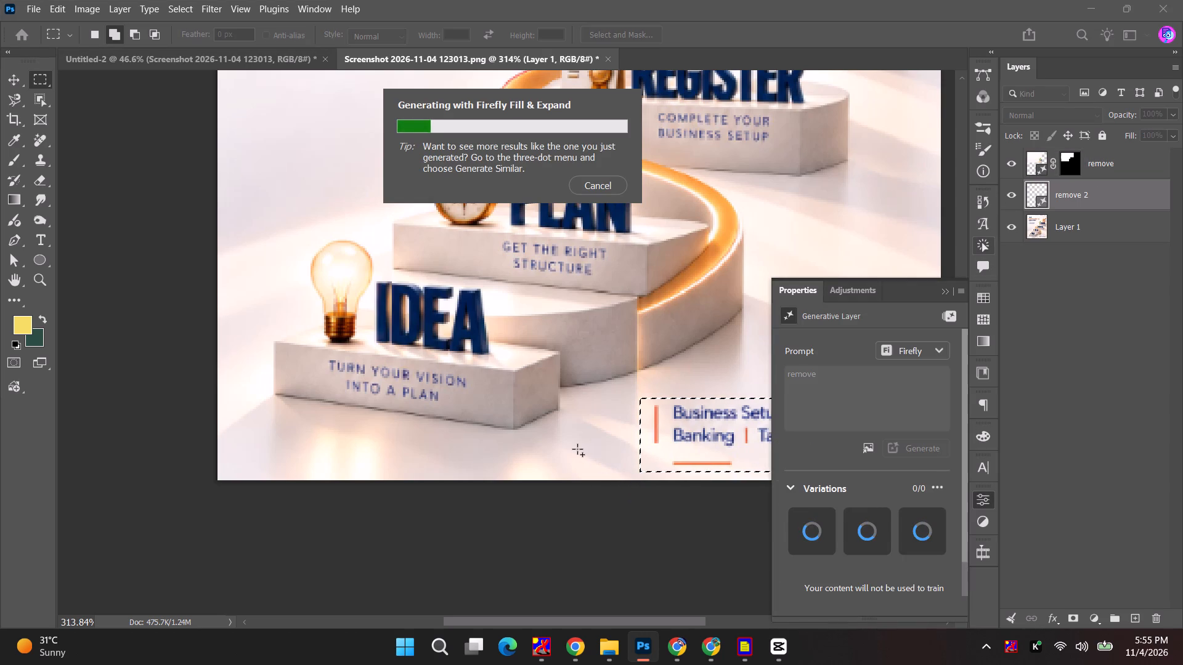
Outline the IDEA stair and the lower part of the image with the Polygonal Lasso and try Generative Fill with the prompt "remove".
{"action": "left_click", "coordinate": [942, 288]}
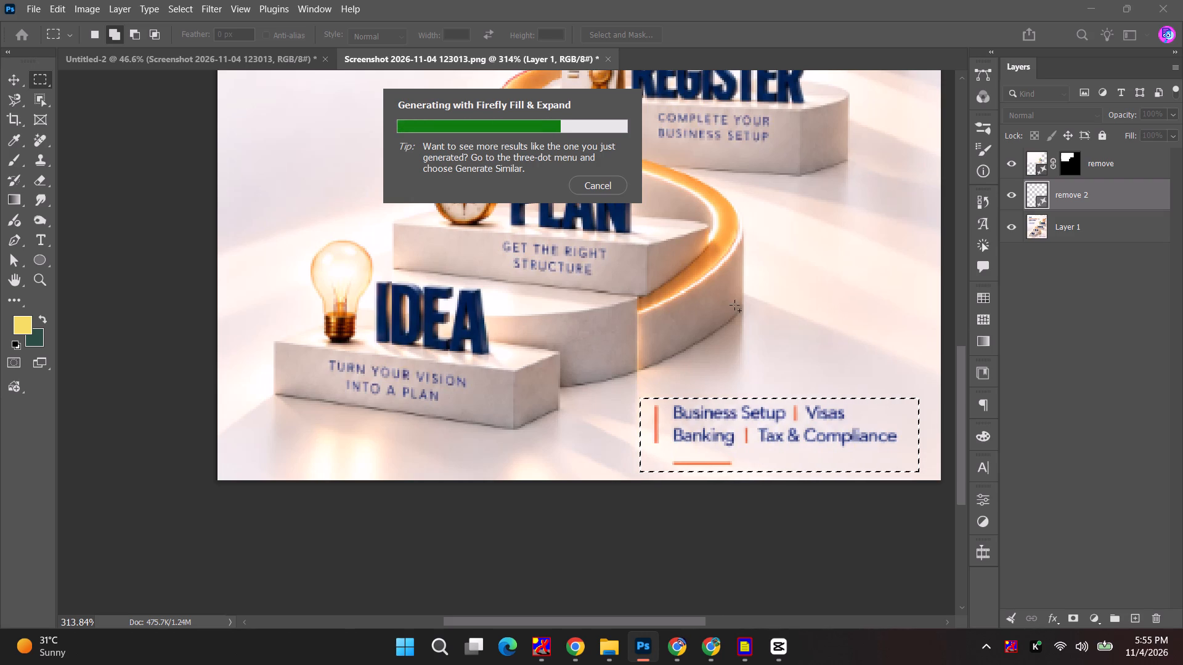
{"action": "scroll", "coordinate": [699, 302], "scroll_direction": "down", "scroll_amount": 7, "text": "alt"}
{"action": "key", "text": "space"}
{"action": "key", "text": "space"}
{"action": "key", "text": "space"}
{"action": "key", "text": "space"}
{"action": "key", "text": "space"}
{"action": "key", "text": "space"}
{"action": "key", "text": "space"}
{"action": "key", "text": "space"}
{"action": "key", "text": "space"}
{"action": "key", "text": "space"}
{"action": "key", "text": "space"}
{"action": "key", "text": "space"}
{"action": "key", "text": "space"}
{"action": "key", "text": "space"}
{"action": "key", "text": "space"}
{"action": "key", "text": "space"}
{"action": "key", "text": "space"}
{"action": "left_click_drag", "start_coordinate": [719, 275], "coordinate": [600, 371]}
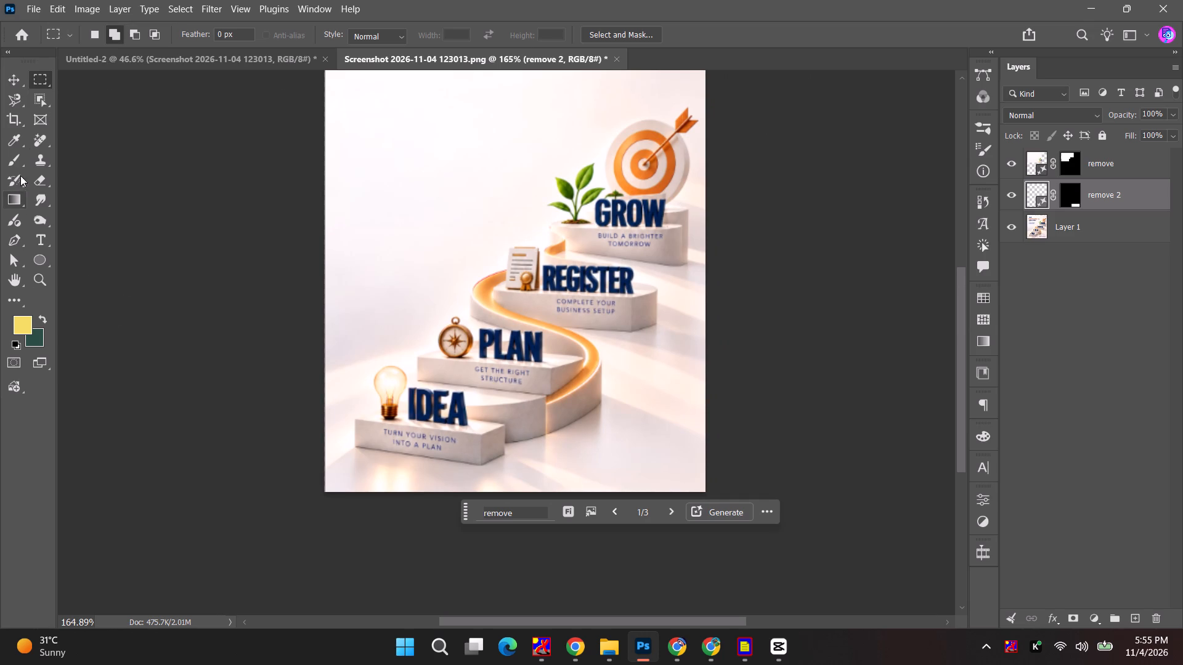
{"action": "left_click", "coordinate": [10, 79]}
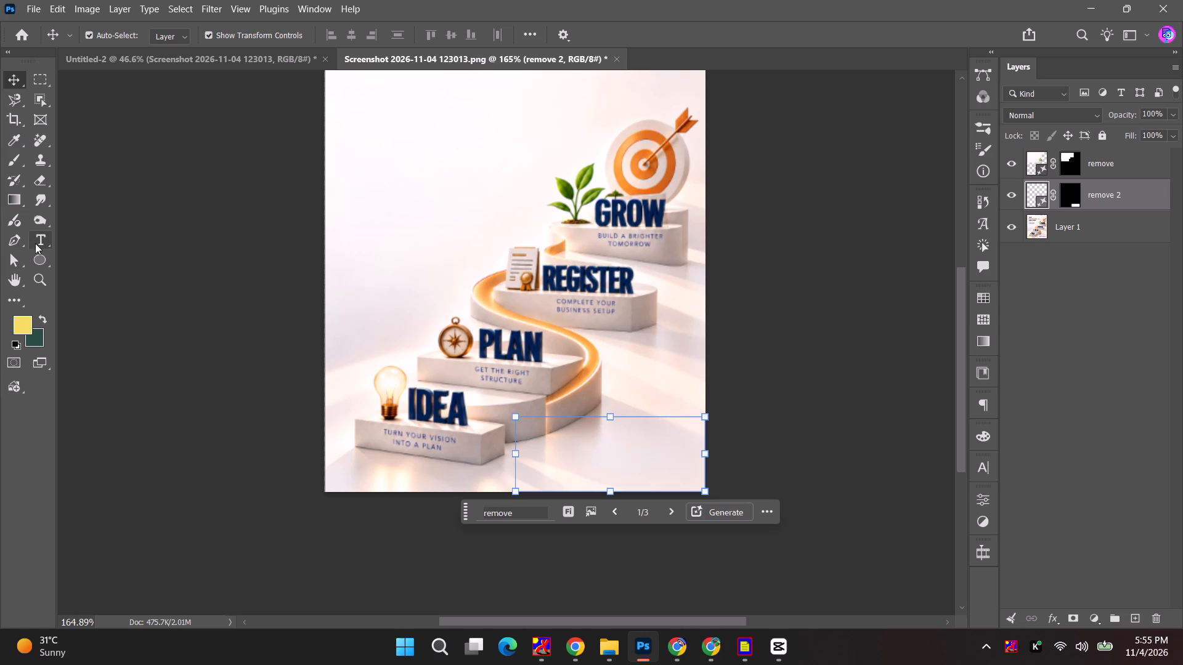
{"action": "left_click", "coordinate": [14, 100]}
{"action": "right_click", "coordinate": [14, 100]}
{"action": "left_click", "coordinate": [92, 136]}
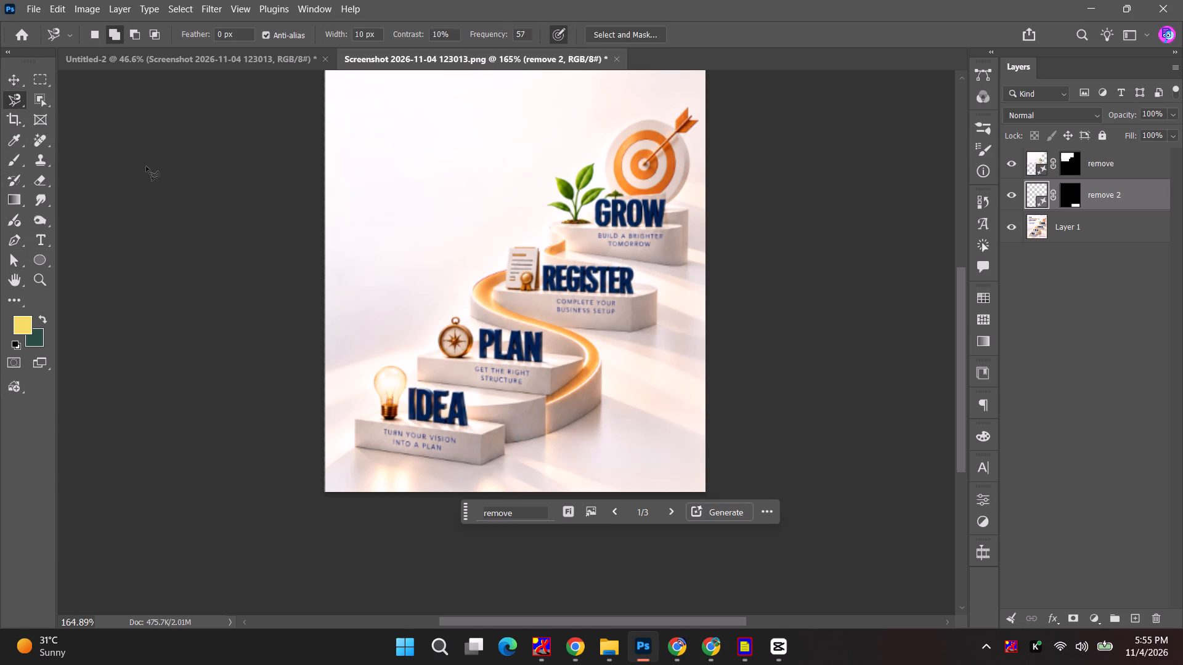
{"action": "left_click", "coordinate": [416, 380]}
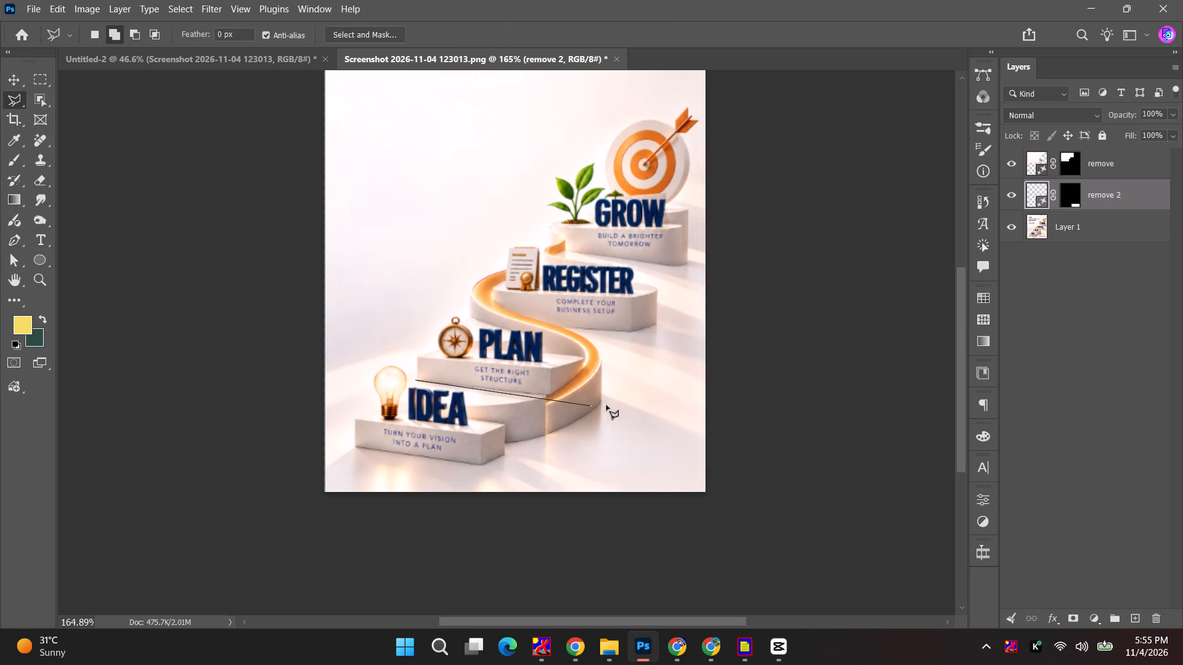
{"action": "left_click", "coordinate": [626, 402]}
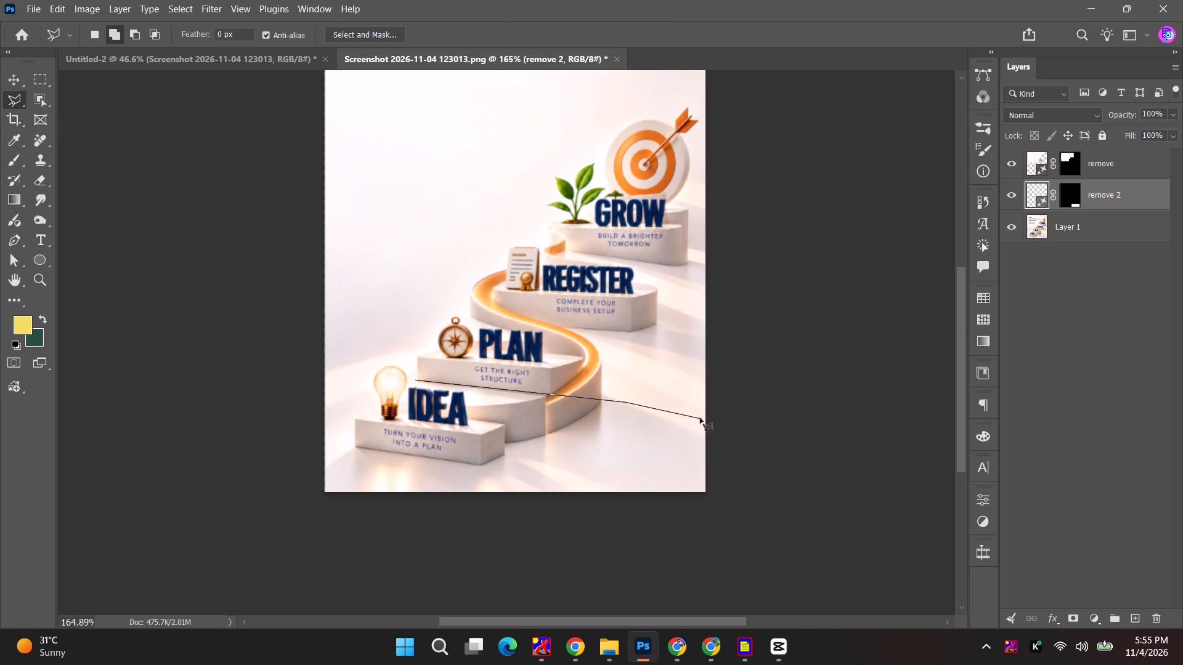
{"action": "left_click", "coordinate": [726, 414]}
{"action": "left_click", "coordinate": [764, 534]}
{"action": "left_click", "coordinate": [391, 517]}
{"action": "left_click_drag", "start_coordinate": [270, 517], "coordinate": [272, 509]}
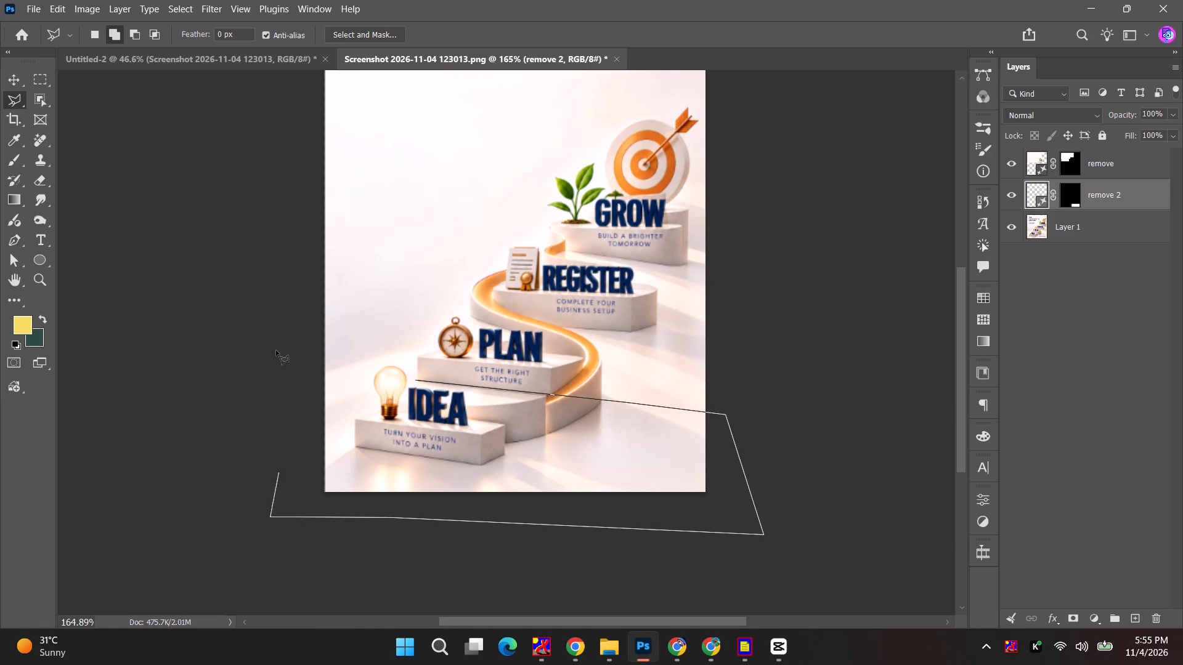
{"action": "left_click", "coordinate": [276, 349]}
{"action": "left_click", "coordinate": [378, 345]}
{"action": "double_click", "coordinate": [407, 366]}
{"action": "double_click", "coordinate": [415, 381]}
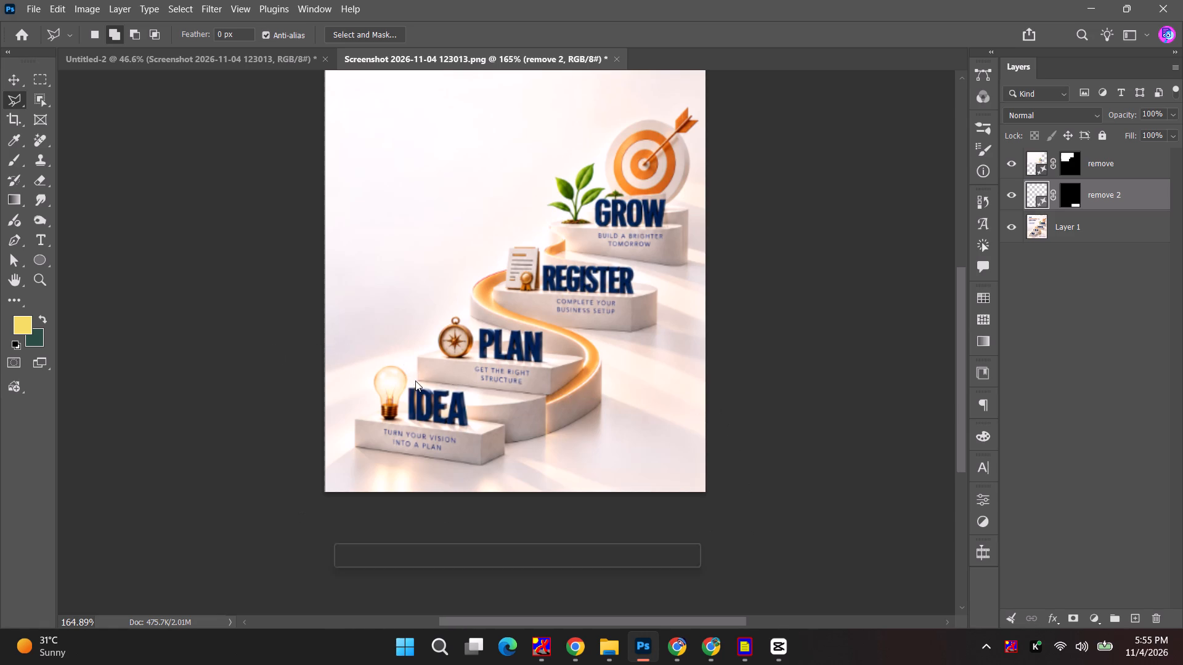
{"action": "left_click", "coordinate": [373, 557]}
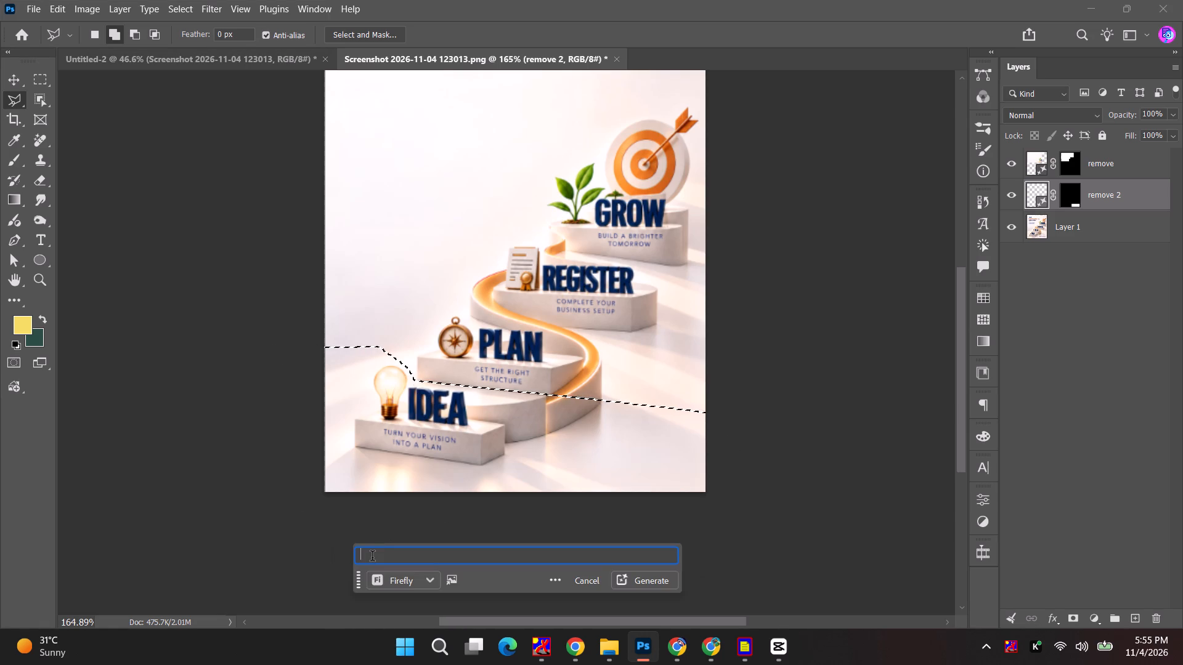
{"action": "type", "text": "remove"}
{"action": "key", "text": "Return"}
{"action": "key", "text": "Escape"}
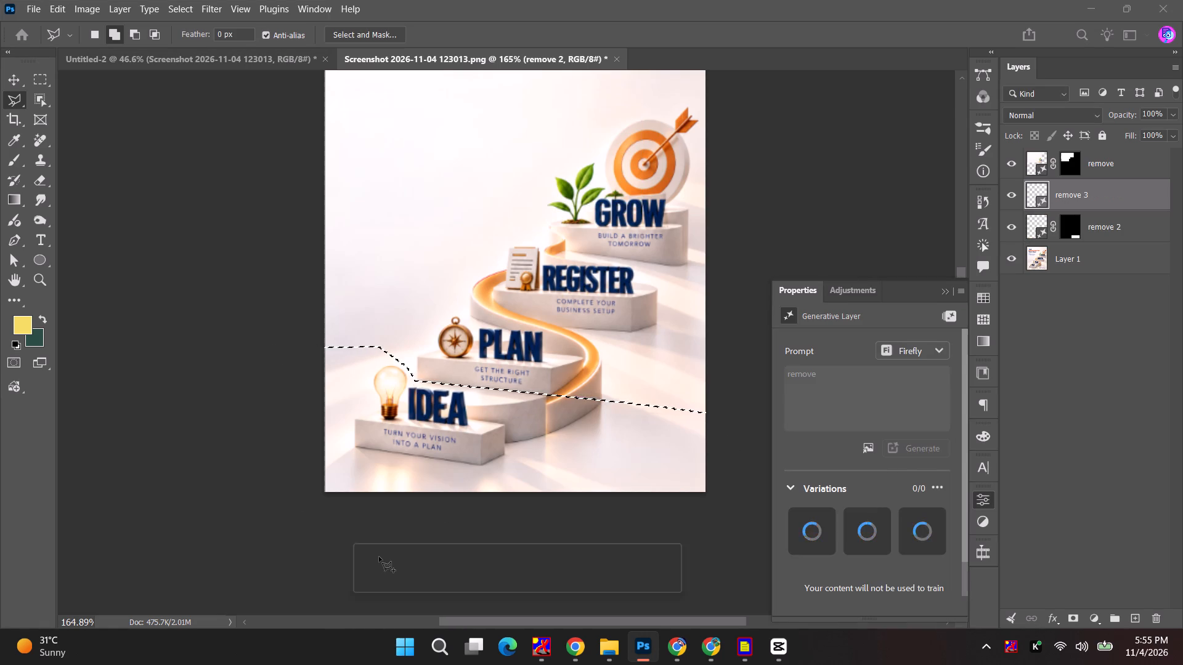
Merge the remove, remove 2 and Layer 1 layers into one layer.
{"action": "left_click", "coordinate": [1117, 224]}
{"action": "left_click", "coordinate": [1120, 165], "text": "ctrl"}
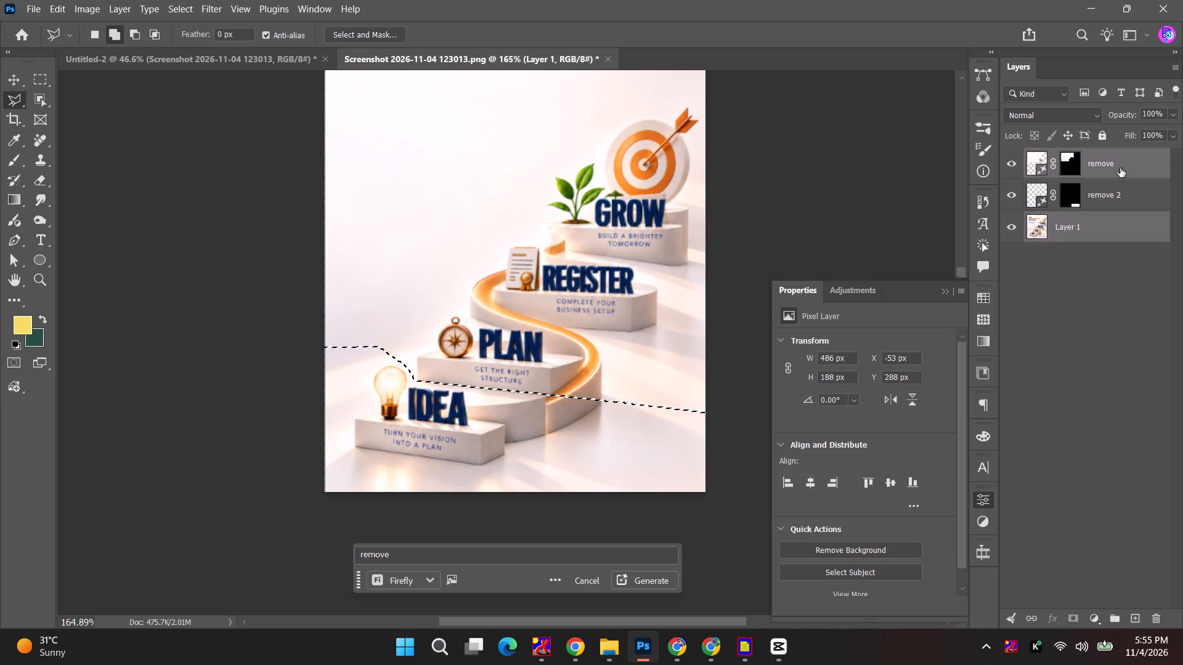
{"action": "left_click", "coordinate": [1118, 190], "text": "ctrl"}
{"action": "key", "text": "ctrl+e"}
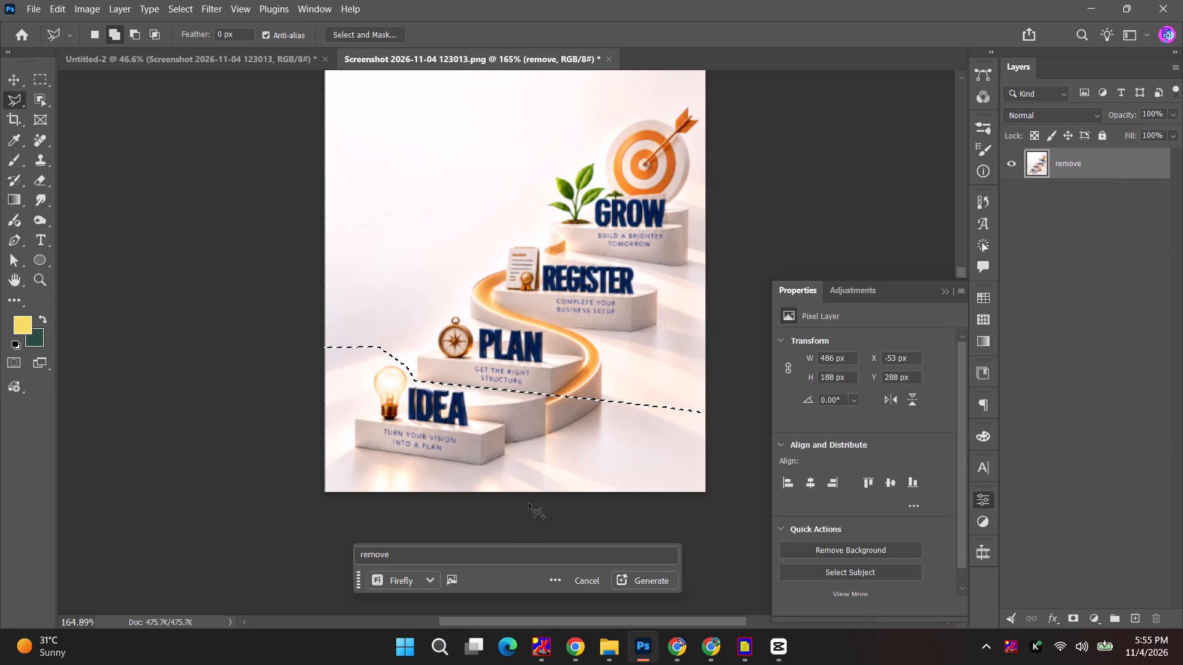
Erase the selected IDEA stair using Generative Fill with the prompt "remove" and choose the third variation.
{"action": "left_click", "coordinate": [646, 577]}
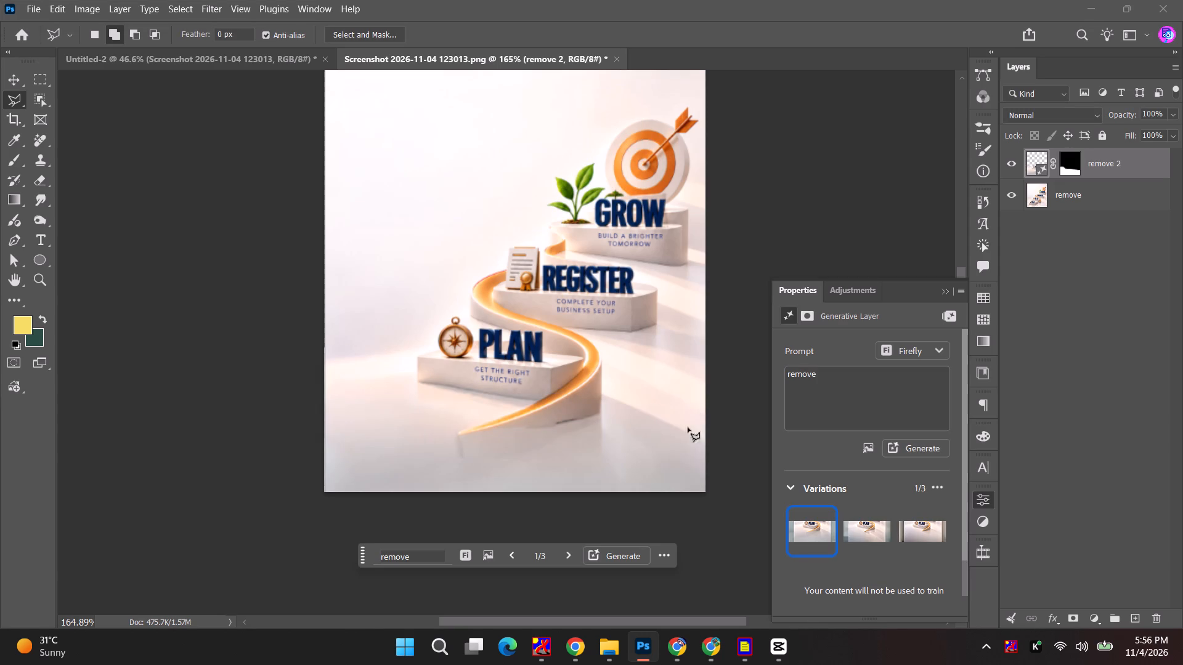
{"action": "left_click", "coordinate": [853, 536]}
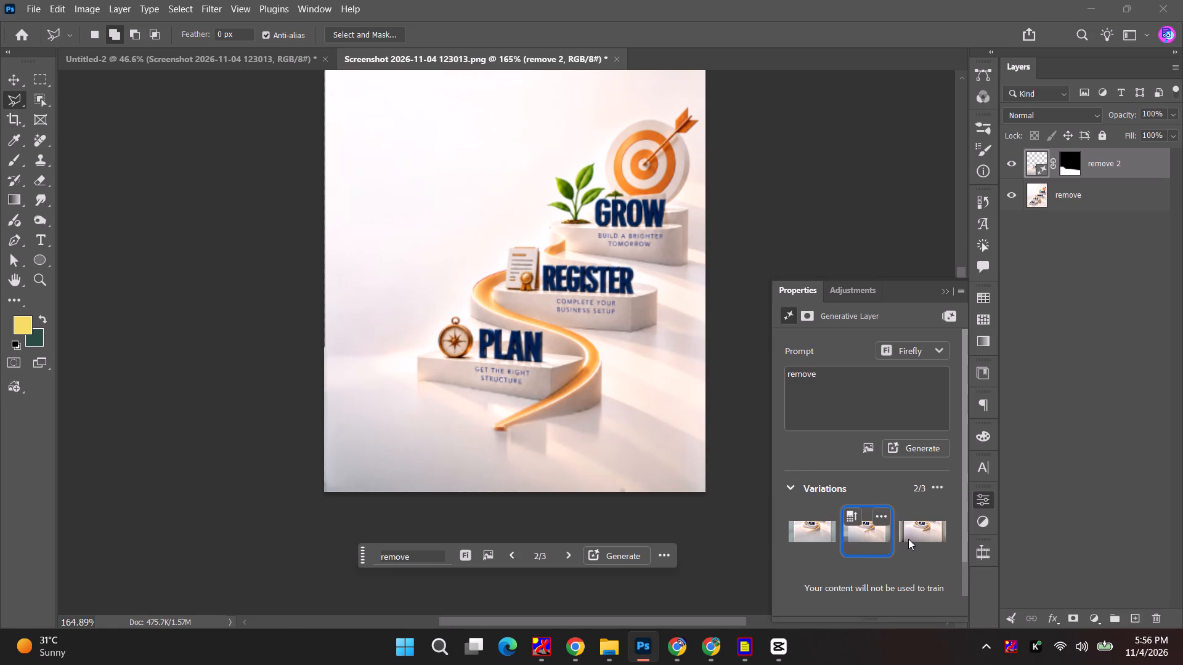
{"action": "left_click", "coordinate": [908, 539]}
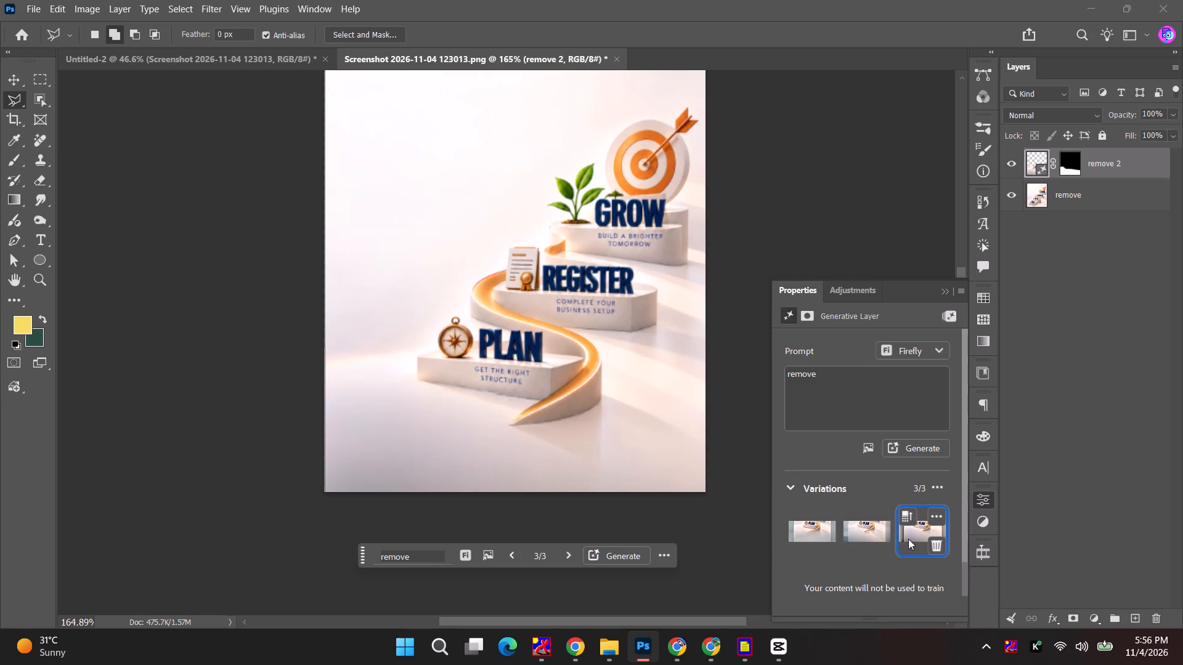
Convert the remove 2 and remove layers together into a single smart object.
{"action": "left_click", "coordinate": [18, 76]}
{"action": "left_click", "coordinate": [1123, 170], "text": "ctrl"}
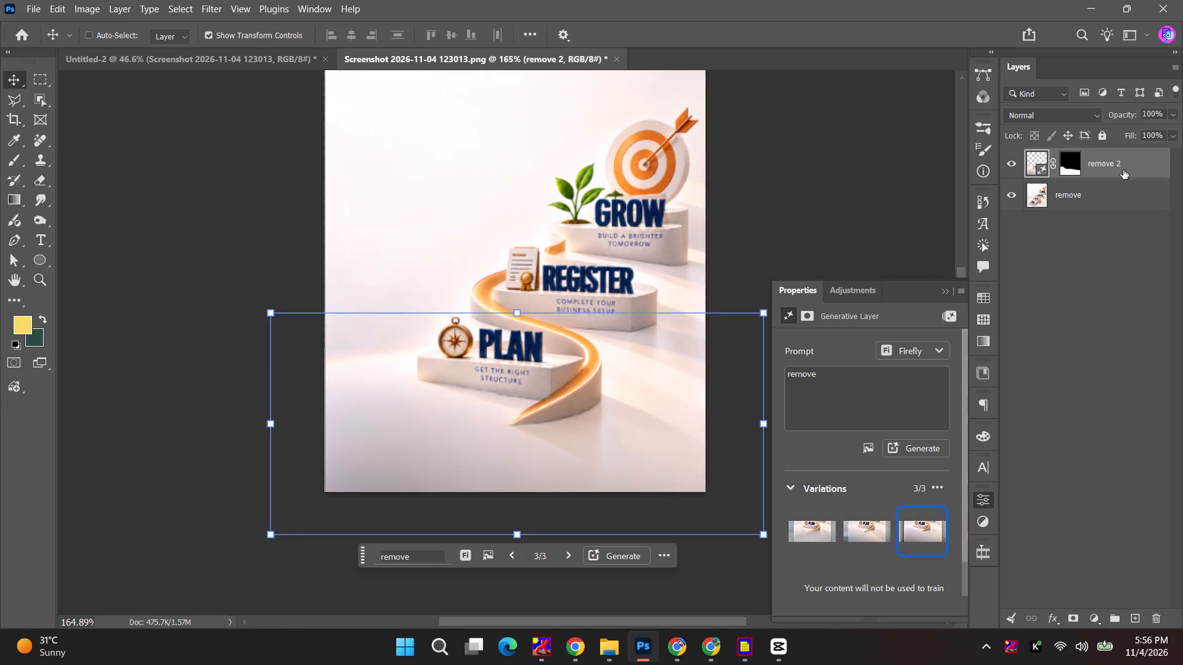
{"action": "left_click", "coordinate": [1112, 193], "text": "ctrl"}
{"action": "left_click", "coordinate": [1118, 167], "text": "ctrl"}
{"action": "right_click", "coordinate": [1118, 167]}
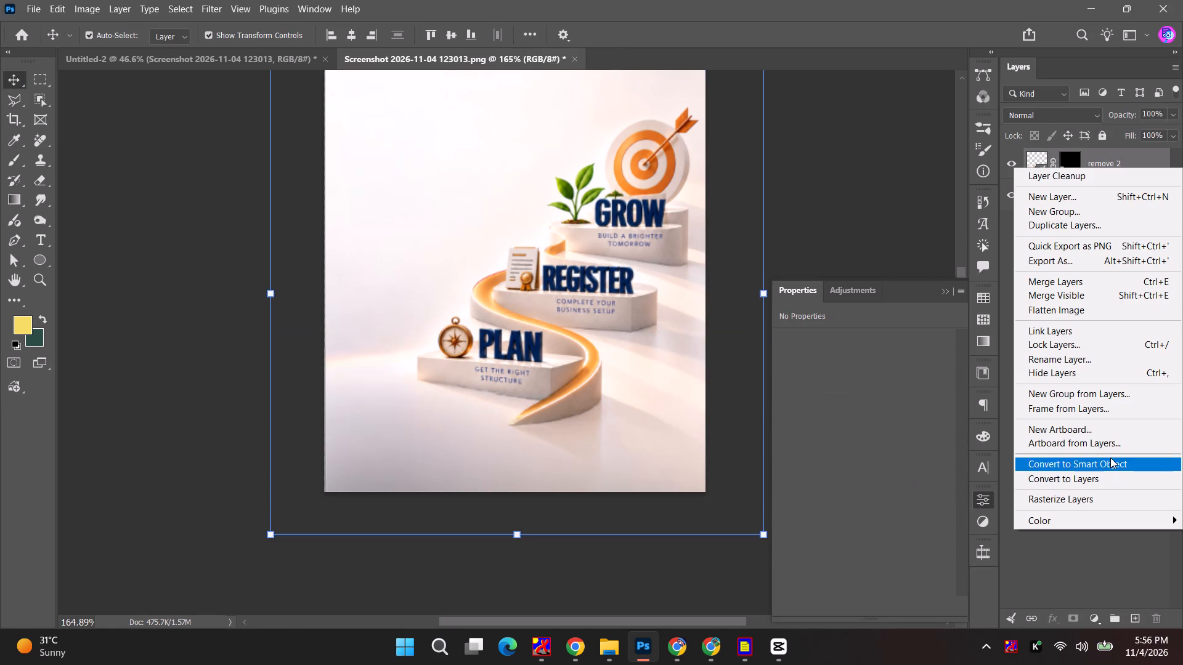
{"action": "left_click", "coordinate": [1110, 457]}
Scale the staircase smart object to about 93% and reposition it at about X 171.5 px, Y 218.5 px.
{"action": "key", "text": "ctrl+t"}
{"action": "scroll", "coordinate": [582, 417], "scroll_direction": "down", "scroll_amount": 5}
{"action": "key", "text": "space"}
{"action": "left_click_drag", "start_coordinate": [575, 379], "coordinate": [541, 400]}
{"action": "left_click_drag", "start_coordinate": [598, 332], "coordinate": [582, 331]}
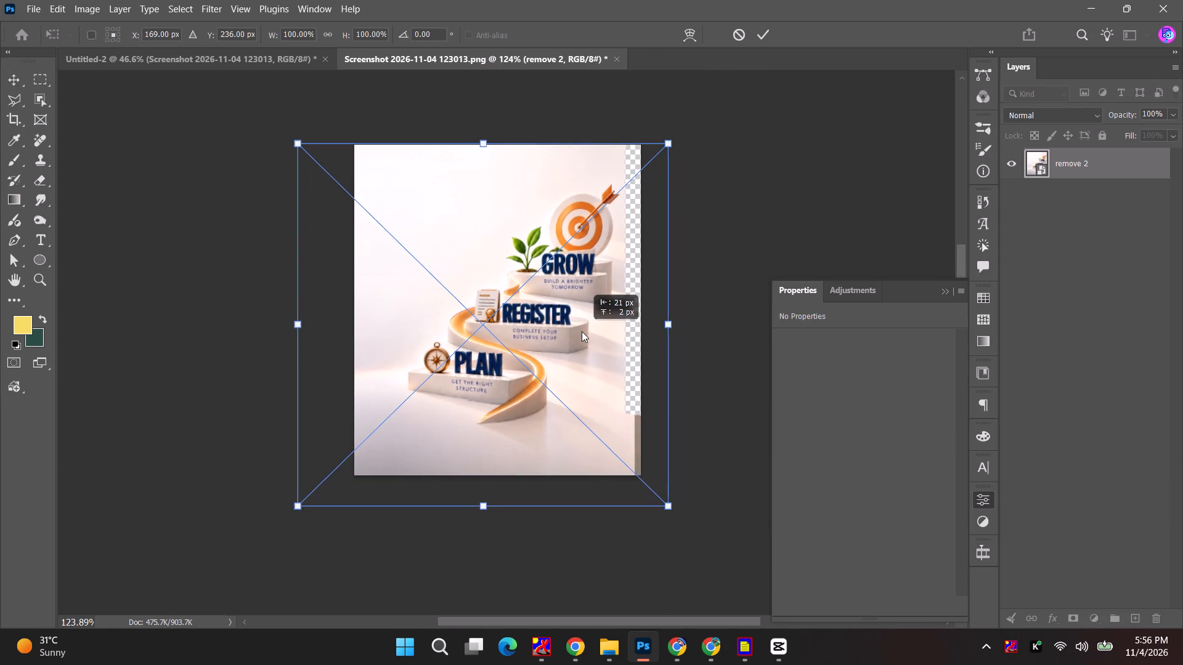
{"action": "left_click_drag", "start_coordinate": [582, 331], "coordinate": [580, 331]}
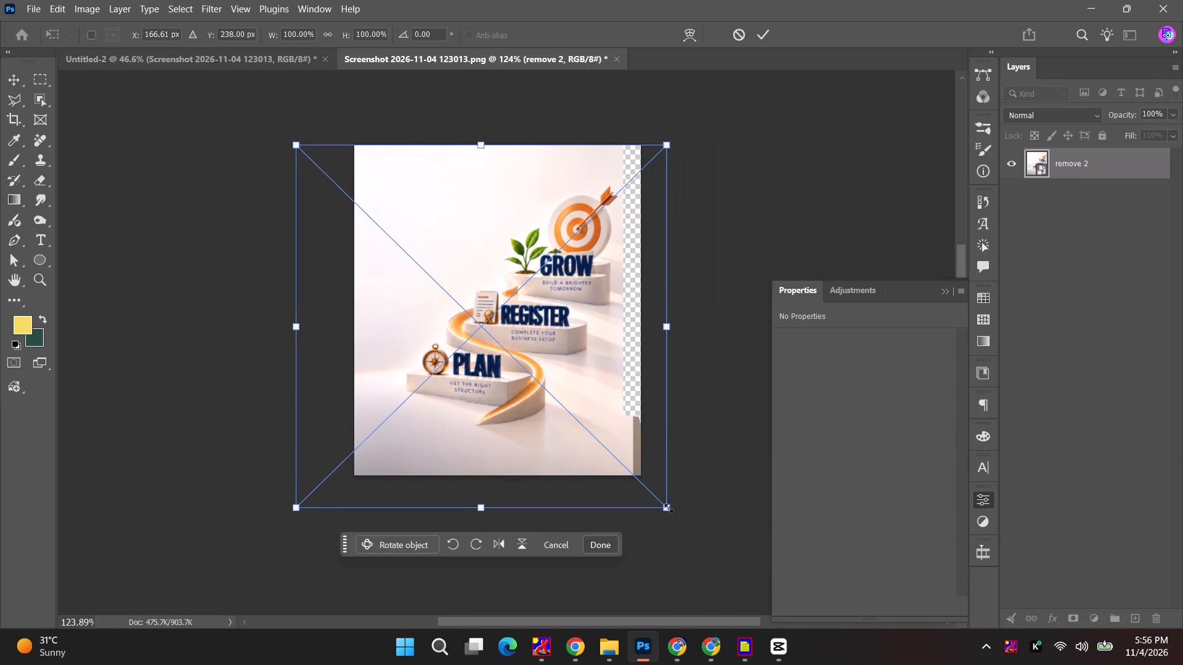
{"action": "left_click_drag", "start_coordinate": [669, 508], "coordinate": [682, 514], "text": "alt+shift"}
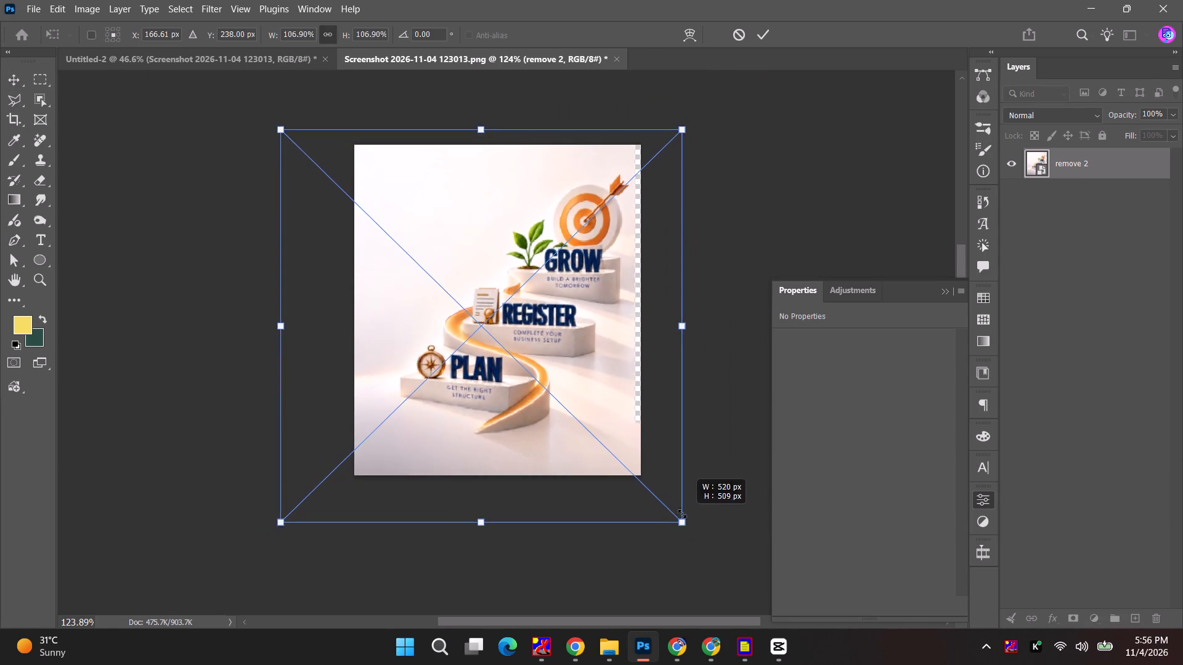
{"action": "left_click_drag", "start_coordinate": [682, 514], "coordinate": [657, 494], "text": "alt+shift"}
{"action": "left_click_drag", "start_coordinate": [571, 406], "coordinate": [574, 392]}
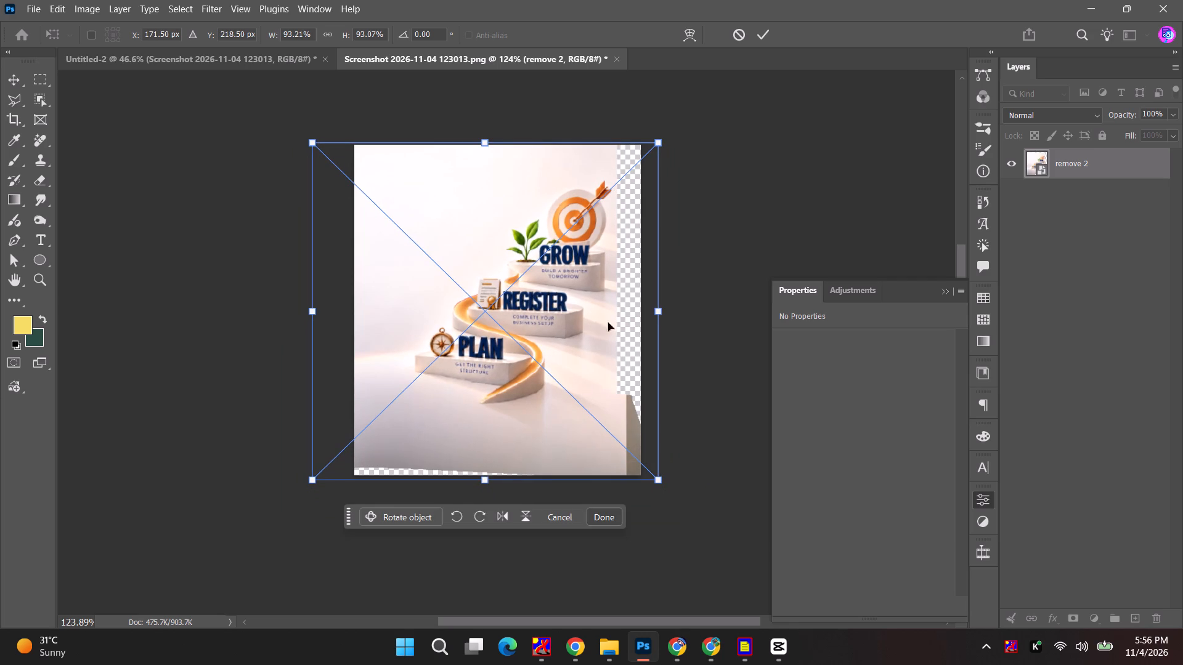
Select the empty strips along the image's right and bottom edges and fill them using Generative Fill without a prompt.
{"action": "left_click", "coordinate": [44, 80]}
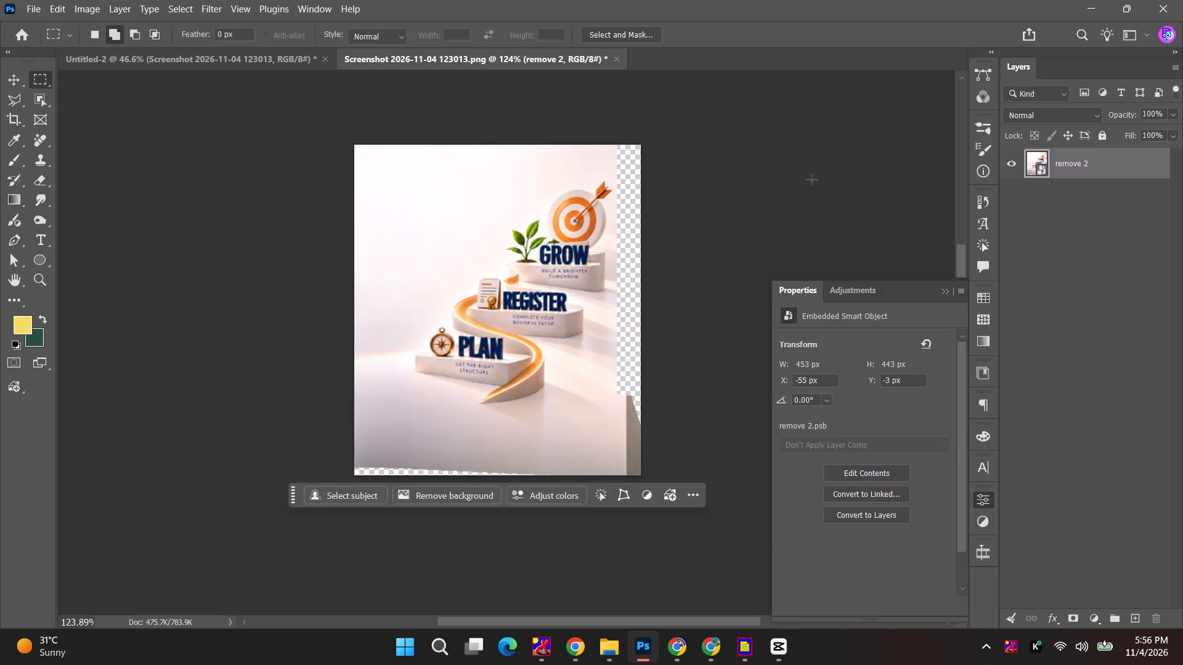
{"action": "left_click", "coordinate": [1105, 163]}
{"action": "left_click_drag", "start_coordinate": [615, 143], "coordinate": [711, 520]}
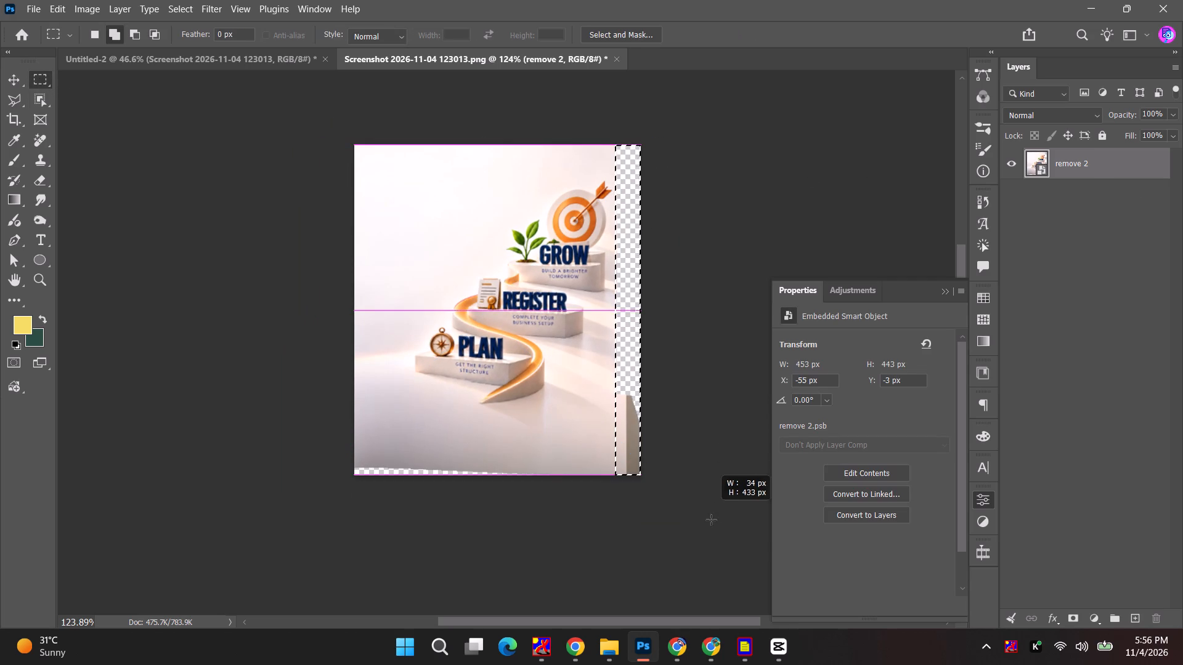
{"action": "left_click_drag", "start_coordinate": [711, 520], "coordinate": [714, 527]}
{"action": "left_click_drag", "start_coordinate": [333, 459], "coordinate": [708, 546]}
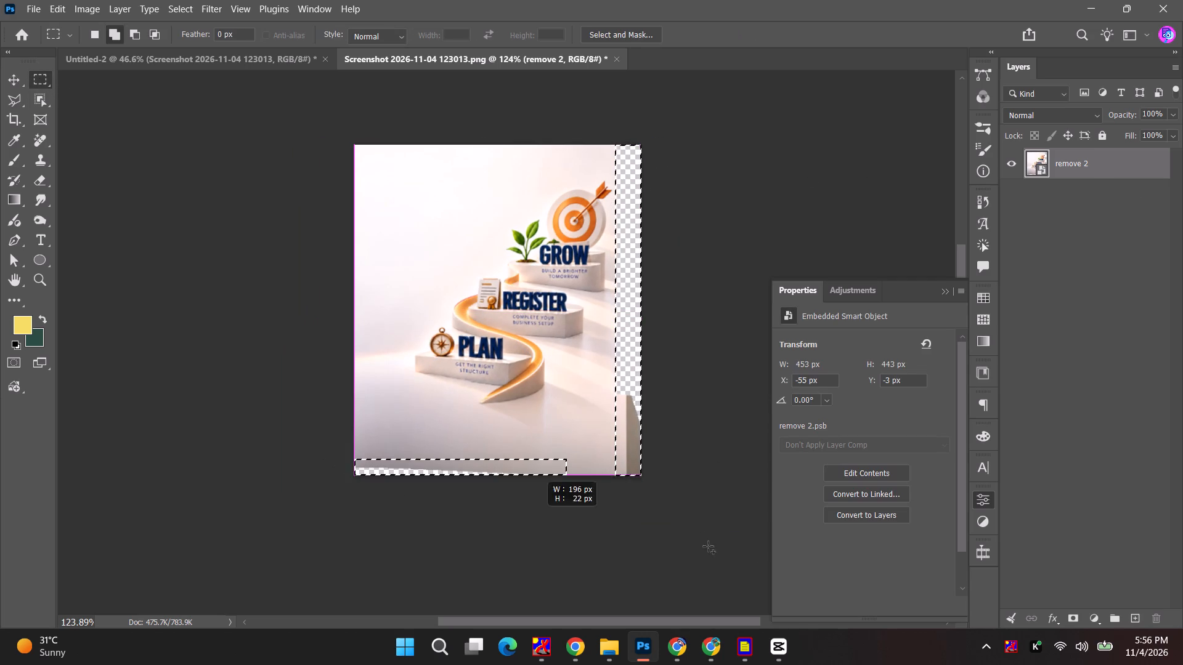
{"action": "left_click_drag", "start_coordinate": [708, 546], "coordinate": [803, 563]}
{"action": "left_click", "coordinate": [392, 494]}
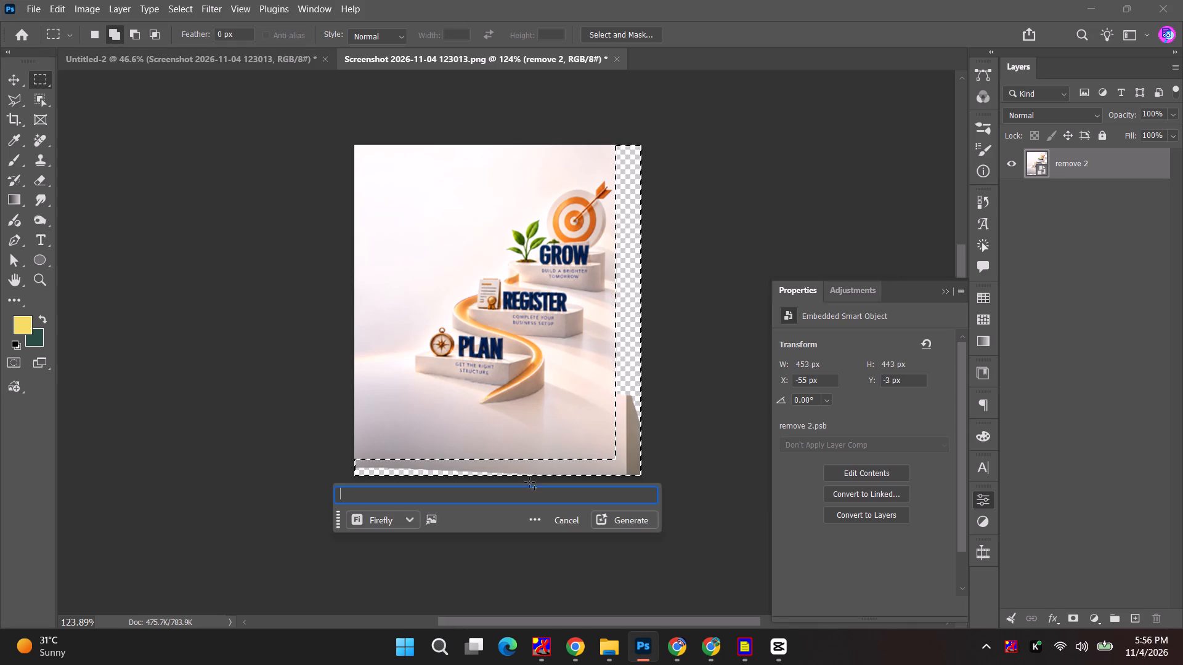
{"action": "left_click", "coordinate": [632, 528]}
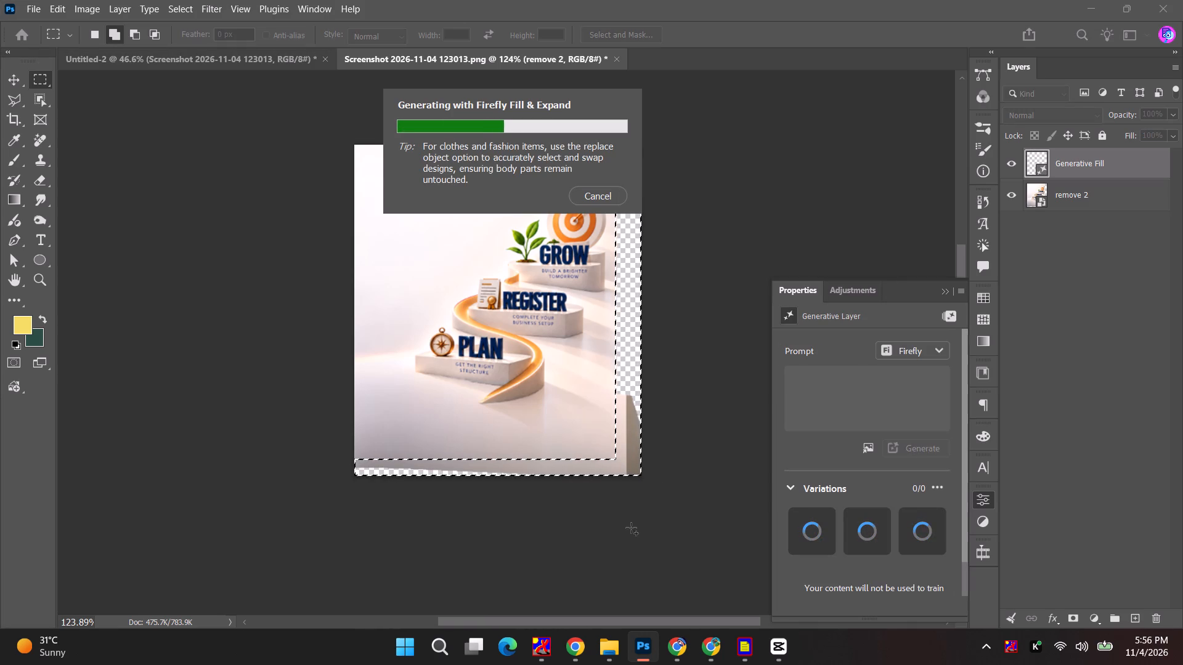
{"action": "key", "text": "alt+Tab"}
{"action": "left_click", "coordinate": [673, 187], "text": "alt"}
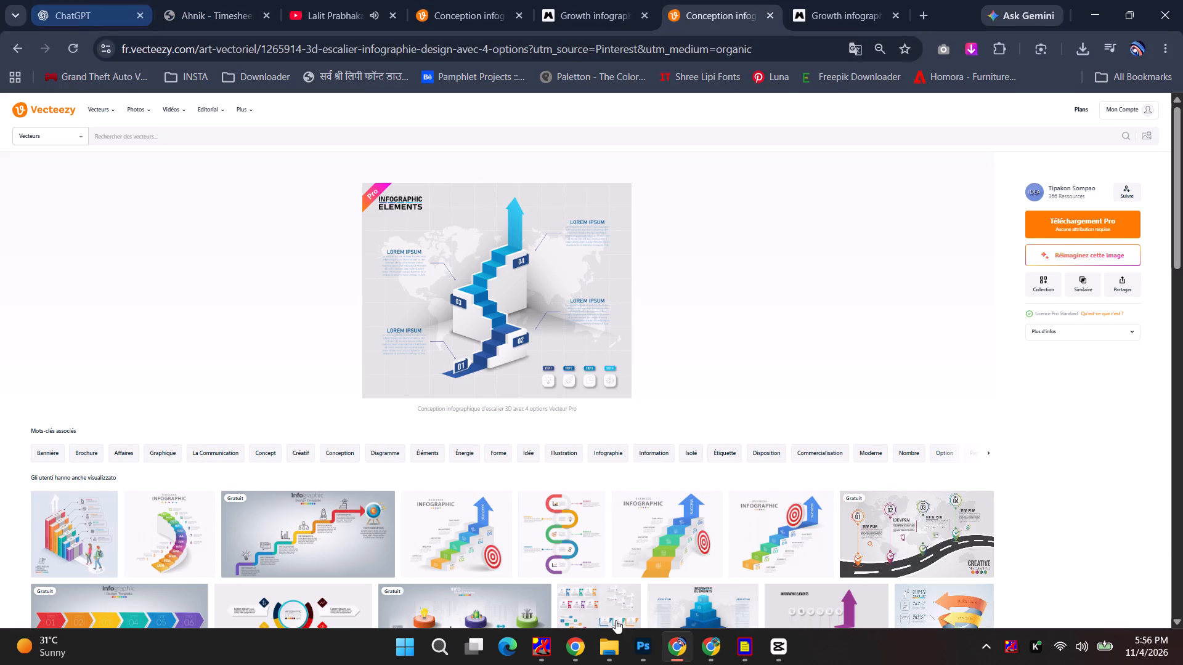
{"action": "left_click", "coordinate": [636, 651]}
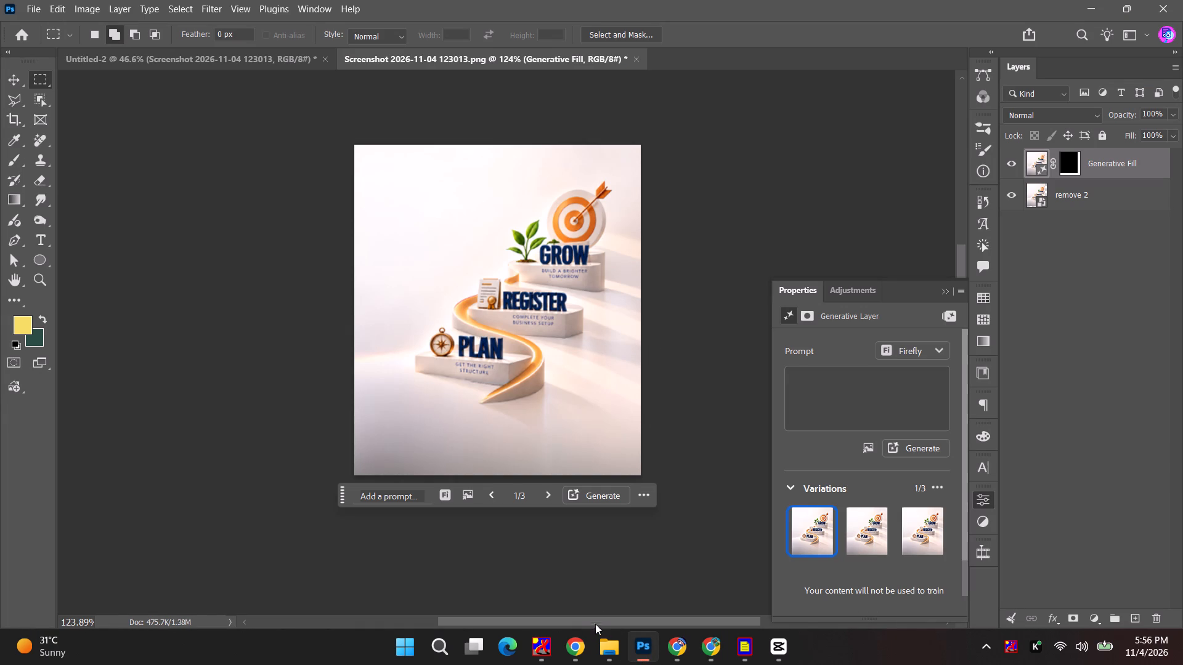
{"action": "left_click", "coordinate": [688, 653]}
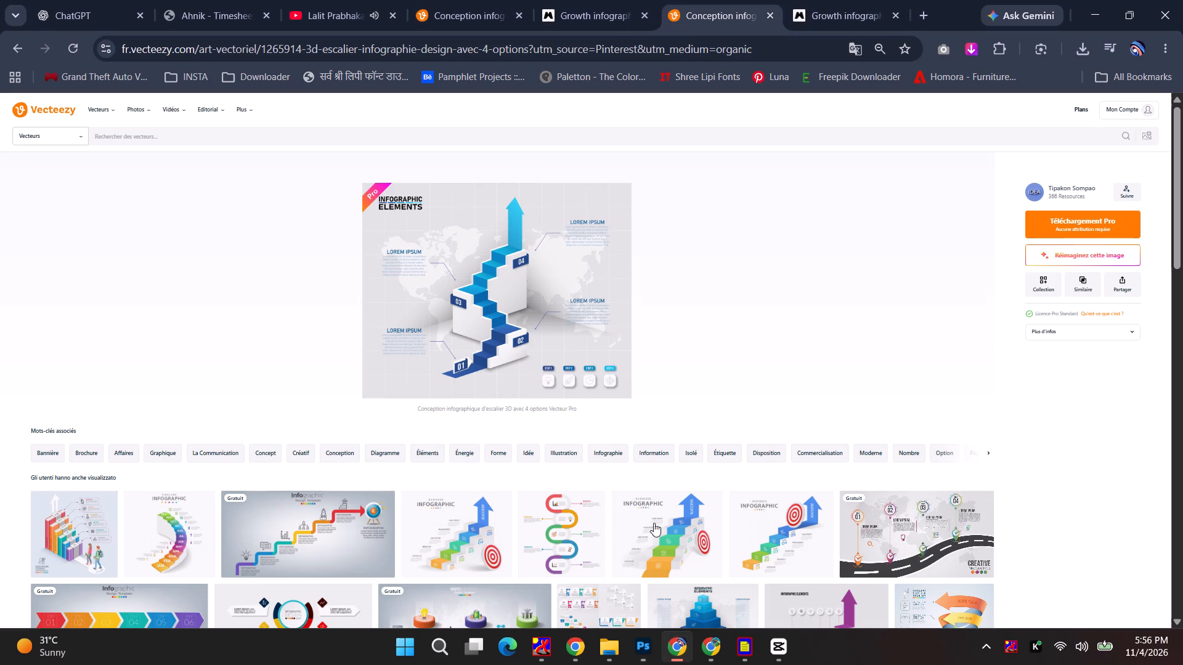
Switch to the 2026 Social Media - Creative Designing spreadsheet and review the Tobuz "Before You Plan 2027" post copy and neighbouring November 2026 entries.
{"action": "left_click", "coordinate": [707, 647]}
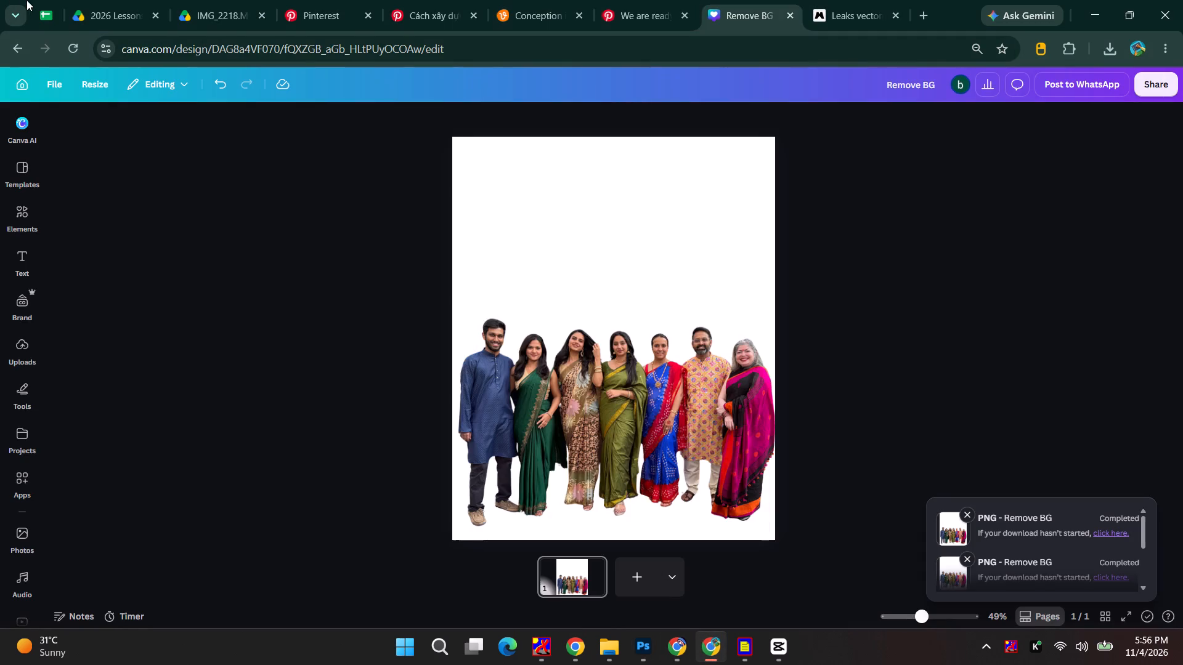
{"action": "left_click", "coordinate": [41, 0]}
{"action": "left_click", "coordinate": [742, 337]}
{"action": "scroll", "coordinate": [763, 447], "scroll_direction": "up", "scroll_amount": 3}
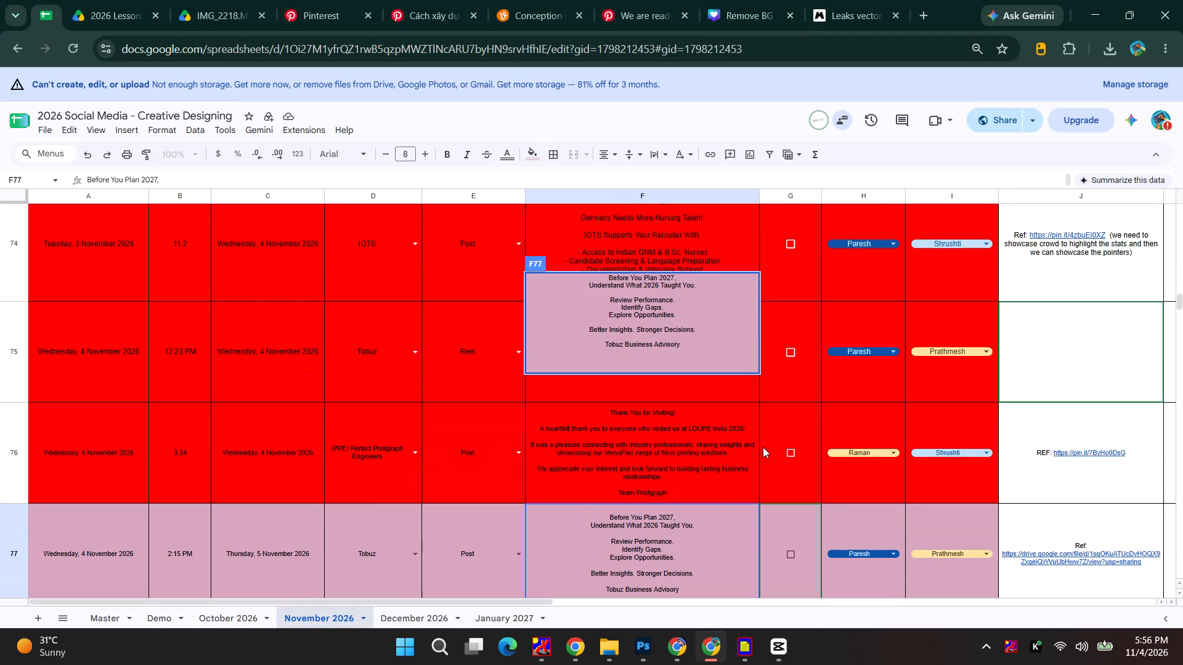
{"action": "key", "text": "Escape"}
{"action": "scroll", "coordinate": [763, 454], "scroll_direction": "up", "scroll_amount": 6}
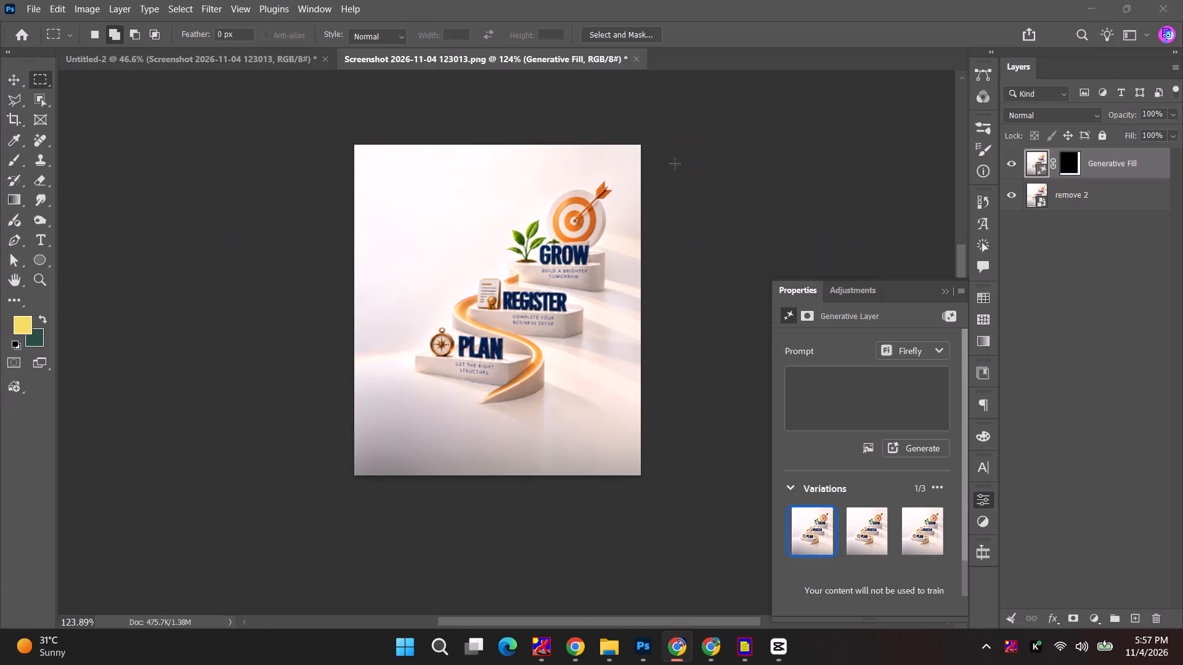
Switch to the Move tool and deselect the Generative Fill layer.
{"action": "left_click", "coordinate": [8, 76]}
{"action": "left_click", "coordinate": [104, 121]}
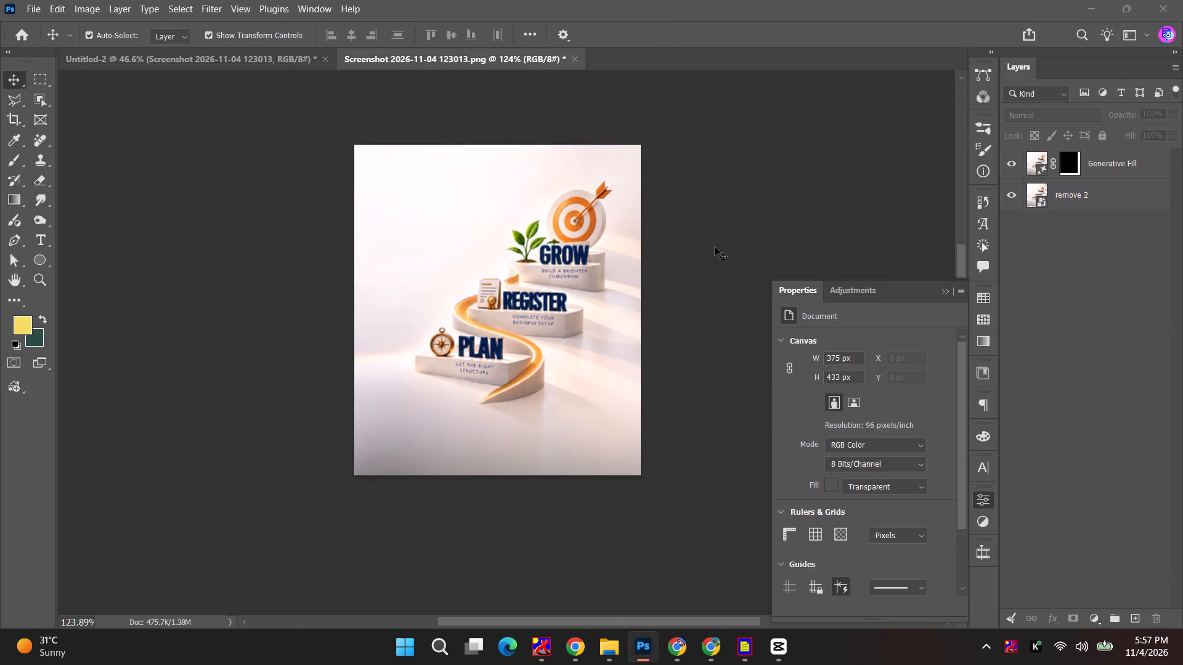
Merge the Generative Fill and remove 2 layers into one and save the edited smart object.
{"action": "left_click", "coordinate": [1110, 168], "text": "ctrl"}
{"action": "left_click", "coordinate": [1110, 198], "text": "ctrl"}
{"action": "key", "text": "ctrl+e"}
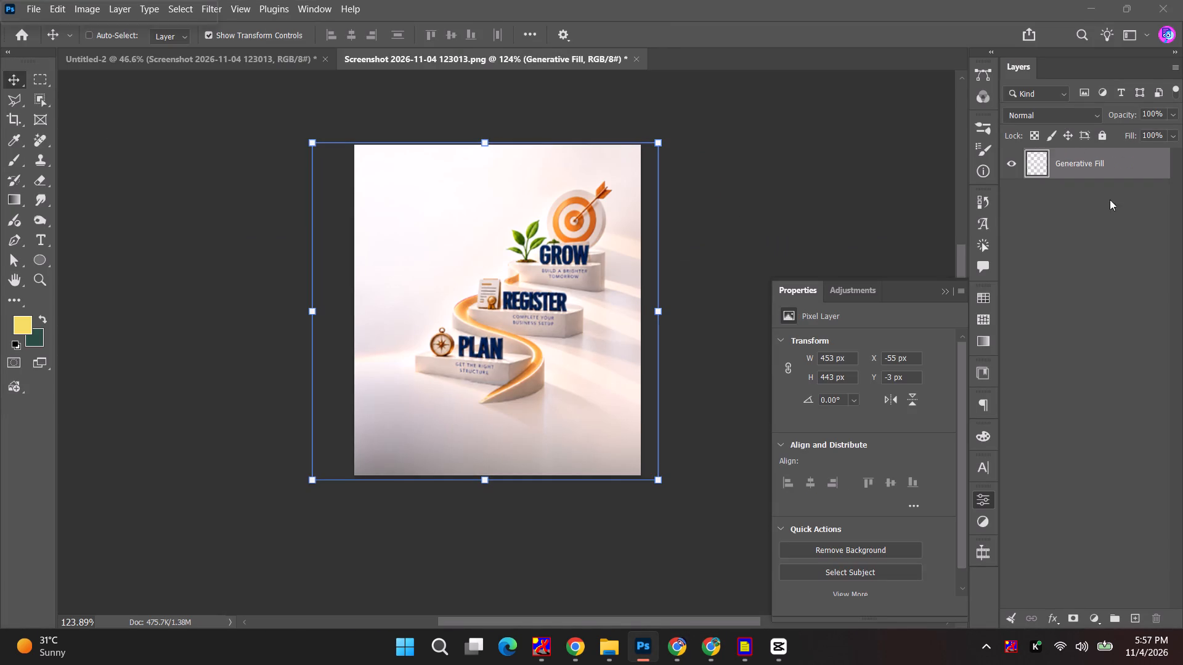
{"action": "scroll", "coordinate": [507, 294], "scroll_direction": "up", "scroll_amount": 6, "text": "alt"}
{"action": "scroll", "coordinate": [507, 294], "scroll_direction": "down", "scroll_amount": 6, "text": "alt"}
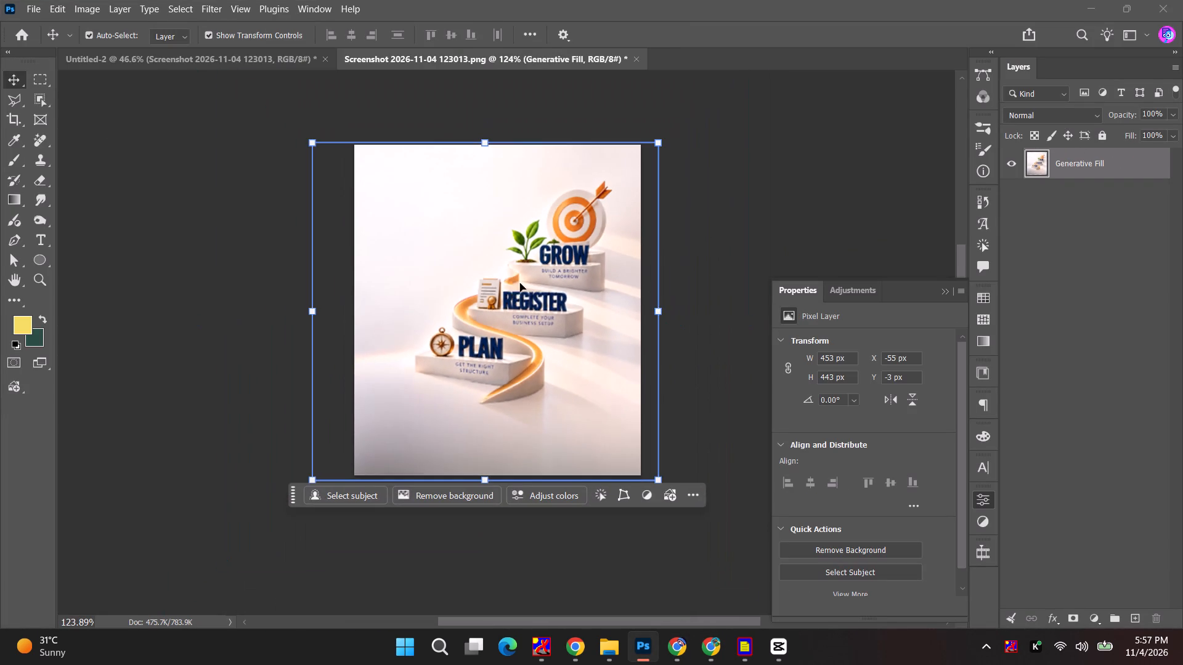
{"action": "key", "text": "ctrl+s"}
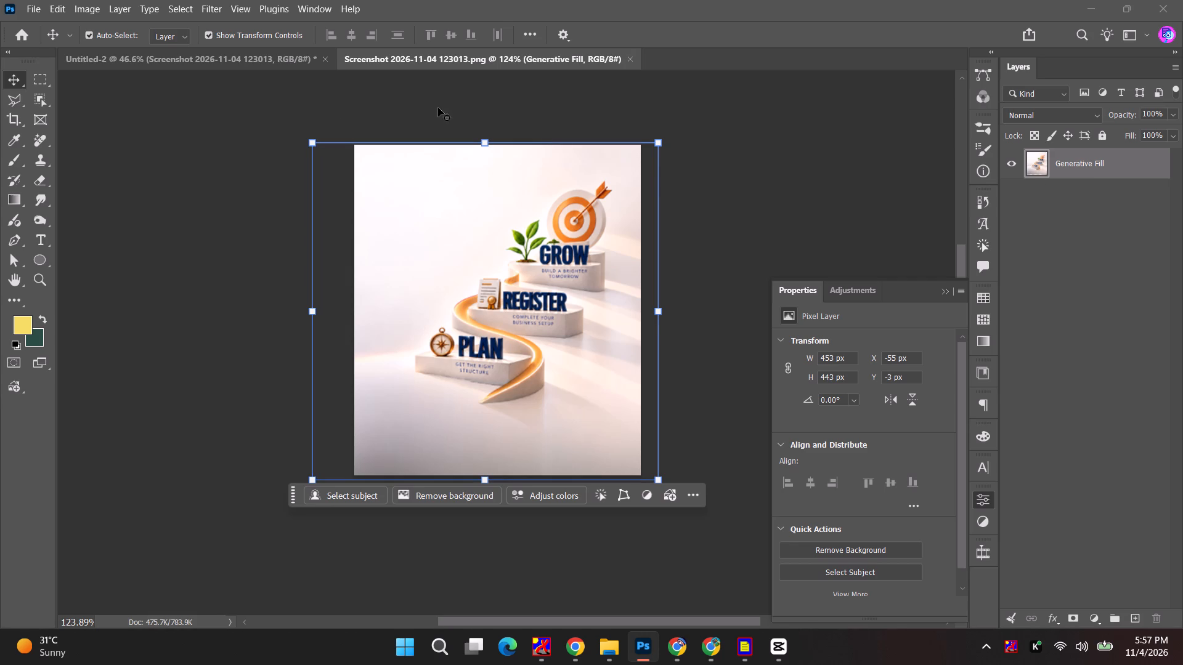
Switch to the Untitled-2 document and move the staircase smart object into the Tobuz artboard's Group 5, directly below Layer 12.
{"action": "left_click", "coordinate": [118, 54]}
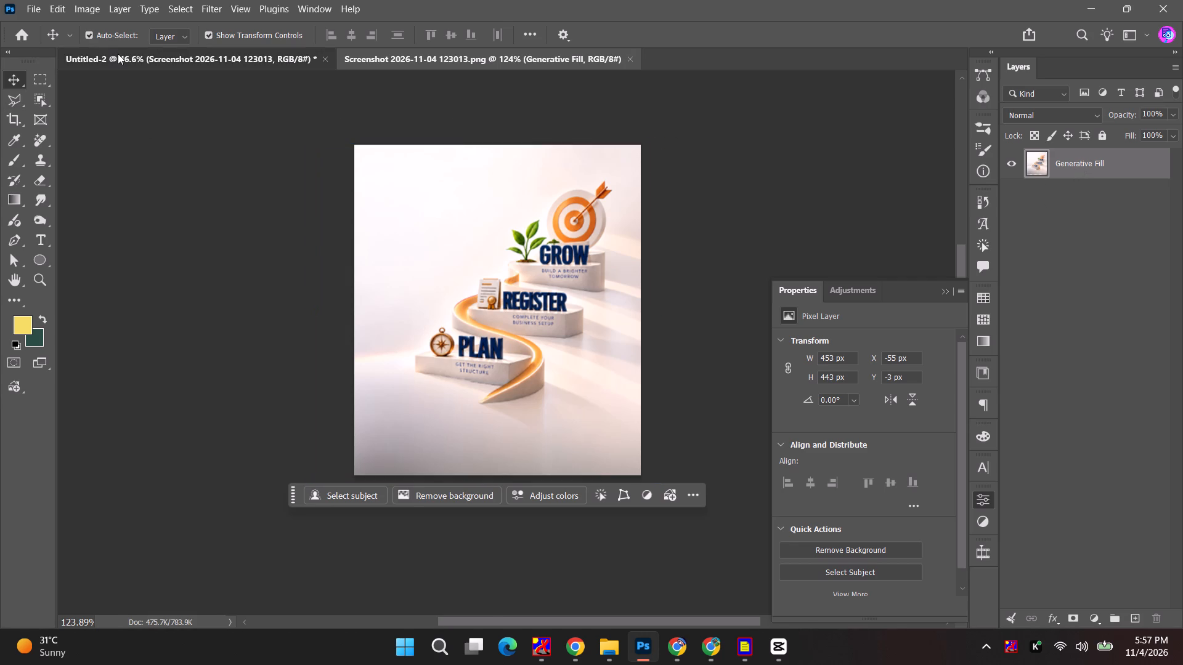
{"action": "key", "text": "space"}
{"action": "left_click_drag", "start_coordinate": [290, 422], "coordinate": [309, 453]}
{"action": "left_click_drag", "start_coordinate": [1107, 190], "coordinate": [1099, 256]}
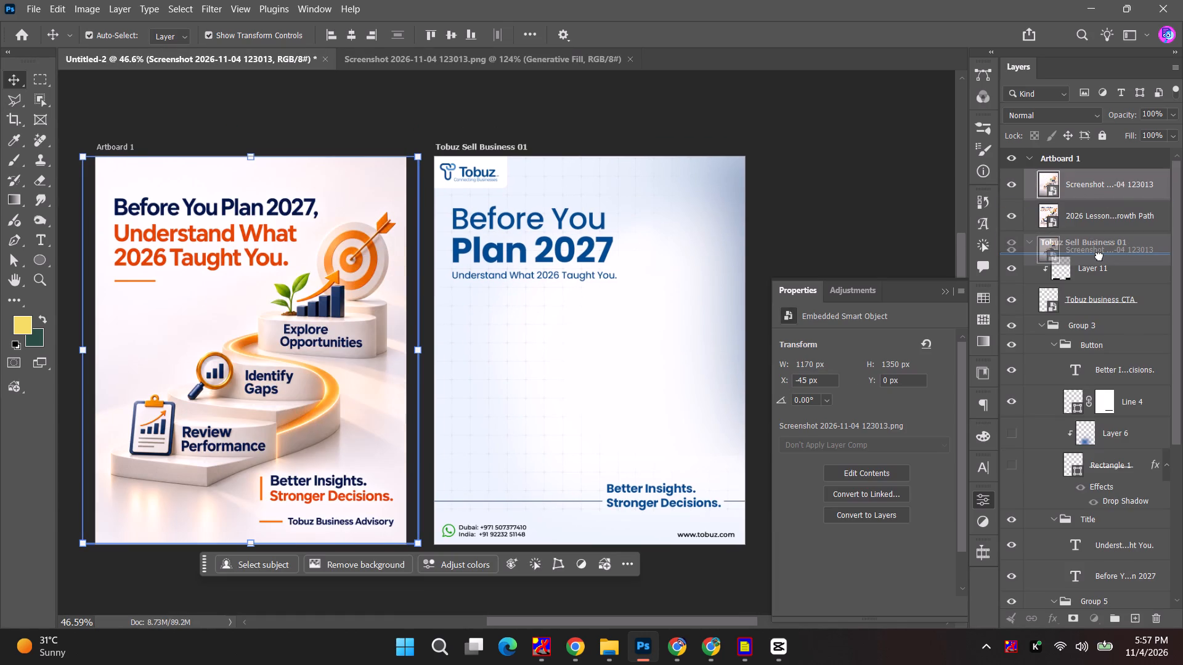
{"action": "left_click_drag", "start_coordinate": [1099, 256], "coordinate": [1107, 644]}
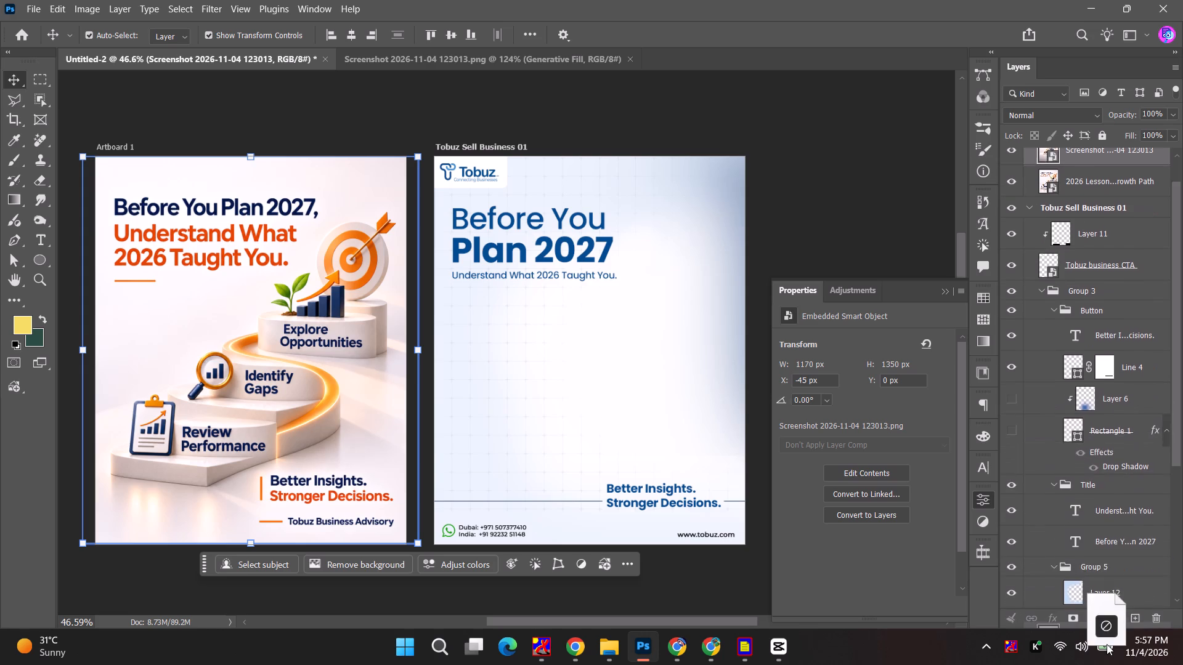
{"action": "left_click_drag", "start_coordinate": [1107, 644], "coordinate": [1110, 508]}
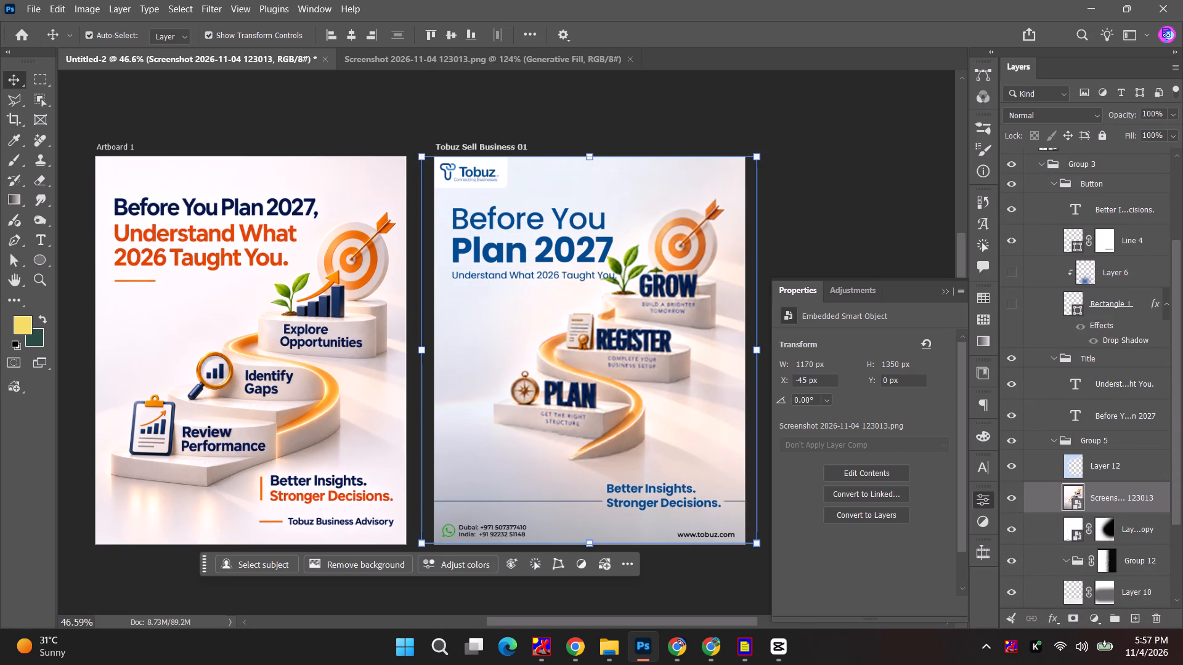
Scale down the "Before You Plan 2027" title together with its subtitle and shift both slightly lower on the Tobuz artboard.
{"action": "key", "text": "space"}
{"action": "key", "text": "space"}
{"action": "key", "text": "space"}
{"action": "key", "text": "space"}
{"action": "key", "text": "space"}
{"action": "key", "text": "space"}
{"action": "key", "text": "space"}
{"action": "left_click_drag", "start_coordinate": [648, 280], "coordinate": [572, 305]}
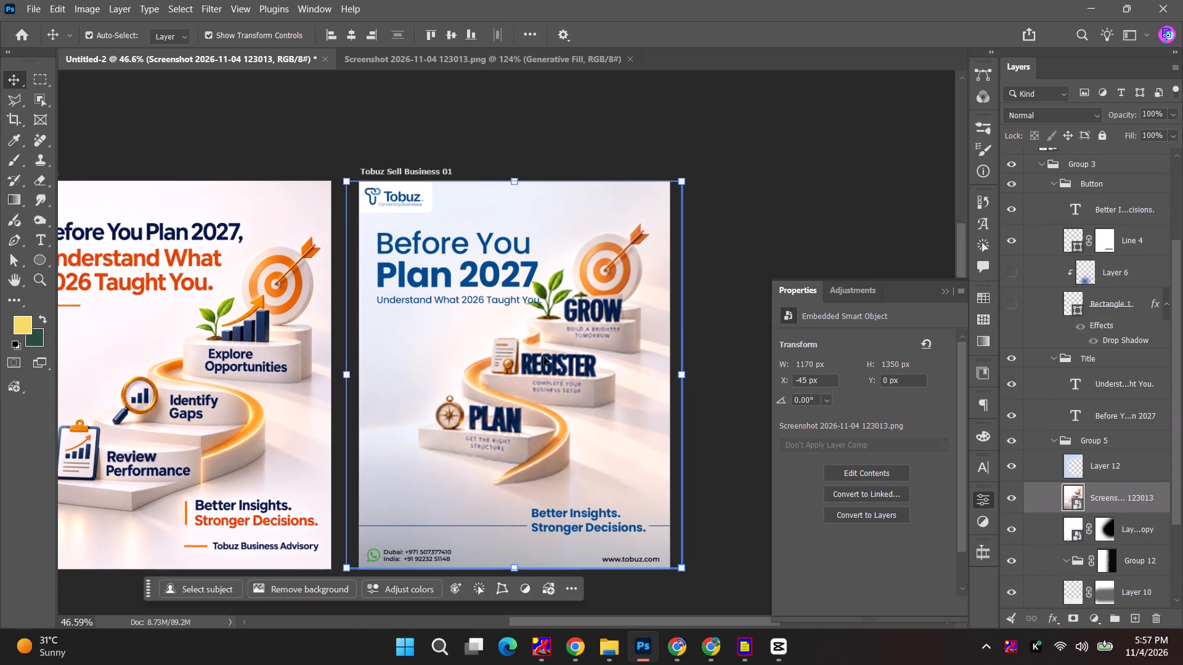
{"action": "left_click", "coordinate": [424, 244]}
{"action": "scroll", "coordinate": [403, 279], "scroll_direction": "up", "scroll_amount": 5, "text": "alt"}
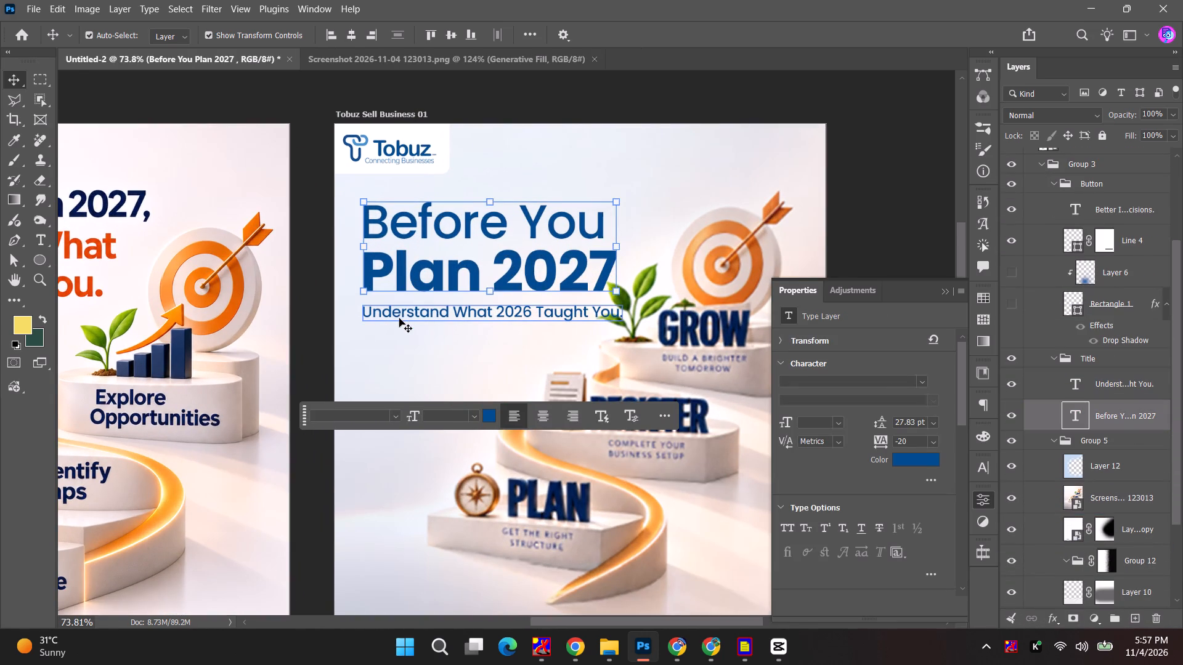
{"action": "left_click", "coordinate": [399, 318], "text": "shift"}
{"action": "left_click_drag", "start_coordinate": [626, 324], "coordinate": [596, 305], "text": "shift"}
{"action": "left_click_drag", "start_coordinate": [501, 259], "coordinate": [500, 280]}
{"action": "left_click", "coordinate": [760, 34]}
{"action": "left_click", "coordinate": [872, 158]}
{"action": "scroll", "coordinate": [877, 201], "scroll_direction": "down", "scroll_amount": 4, "text": "alt"}
{"action": "key", "text": "space"}
{"action": "left_click_drag", "start_coordinate": [856, 185], "coordinate": [827, 171]}
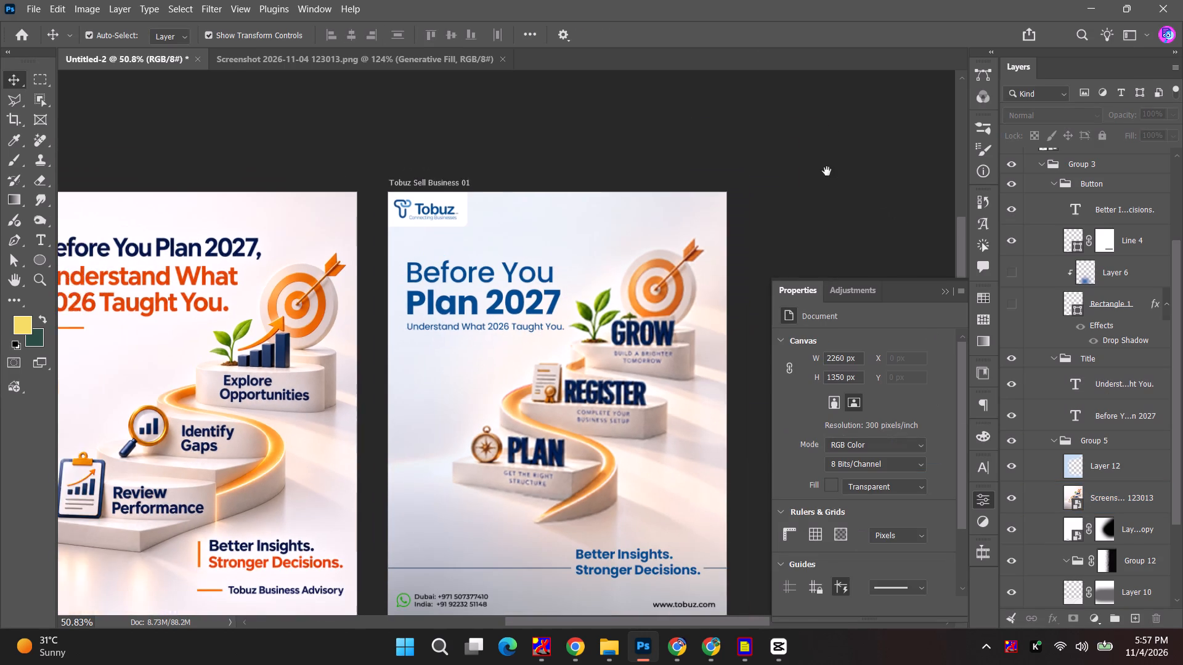
{"action": "left_click_drag", "start_coordinate": [827, 171], "coordinate": [823, 170]}
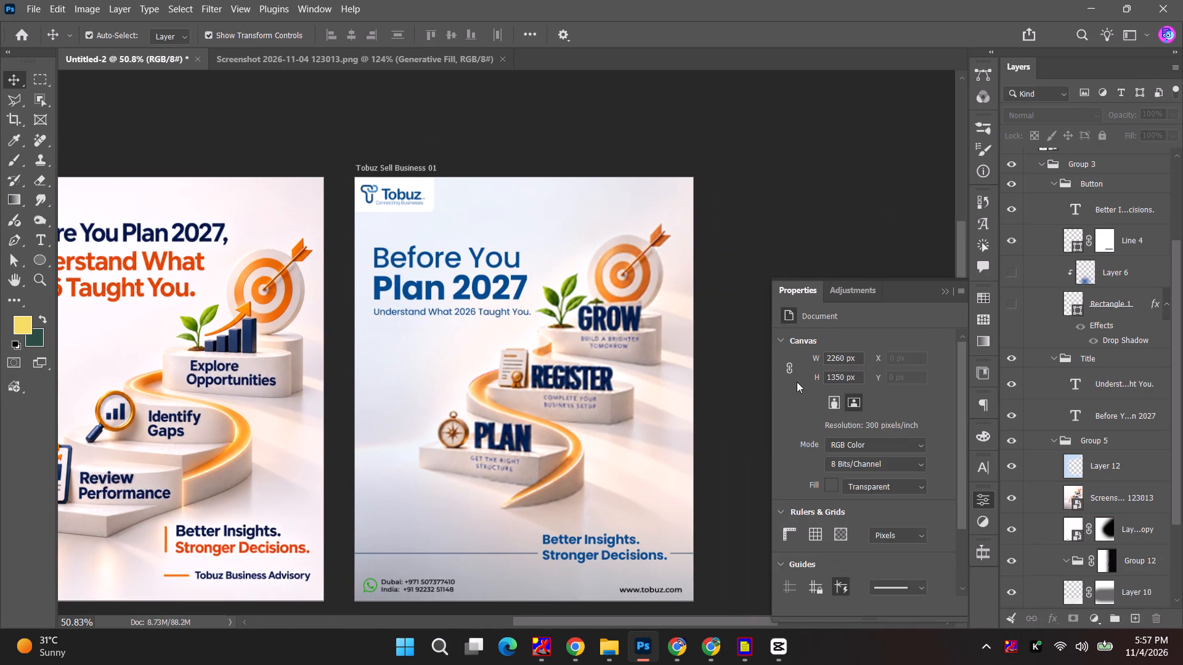
Enlarge the staircase smart object proportionally to about 108%, extending it toward the lower left from its upper-right corner.
{"action": "key", "text": "space"}
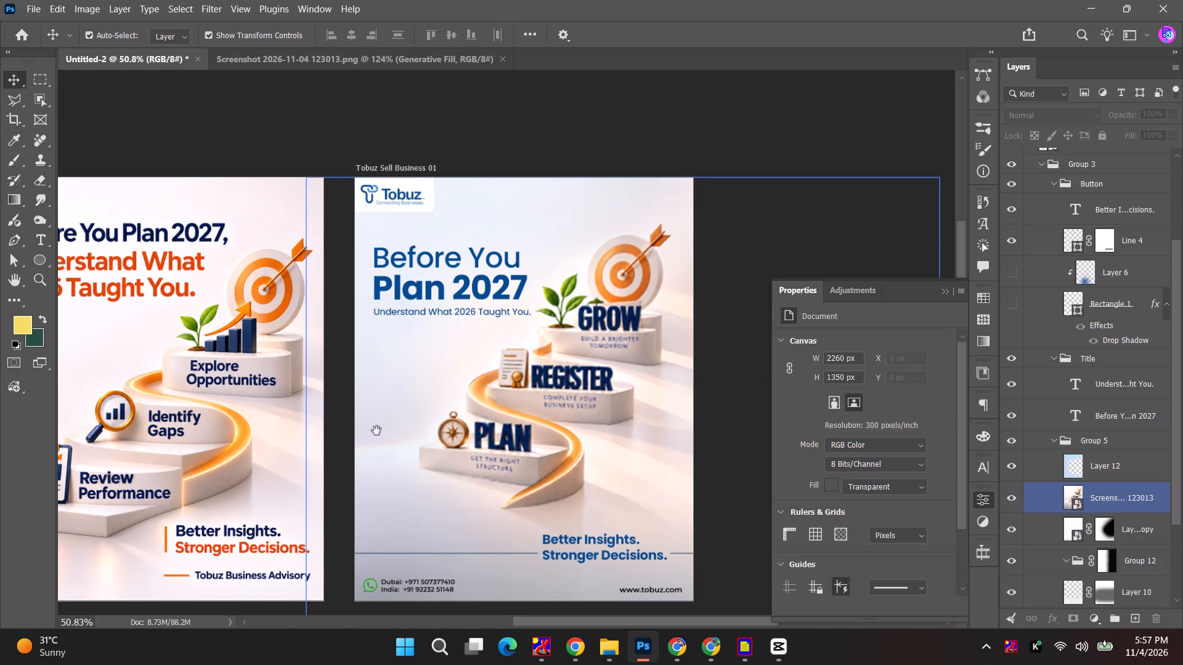
{"action": "left_click_drag", "start_coordinate": [376, 430], "coordinate": [460, 390]}
{"action": "left_click", "coordinate": [599, 390]}
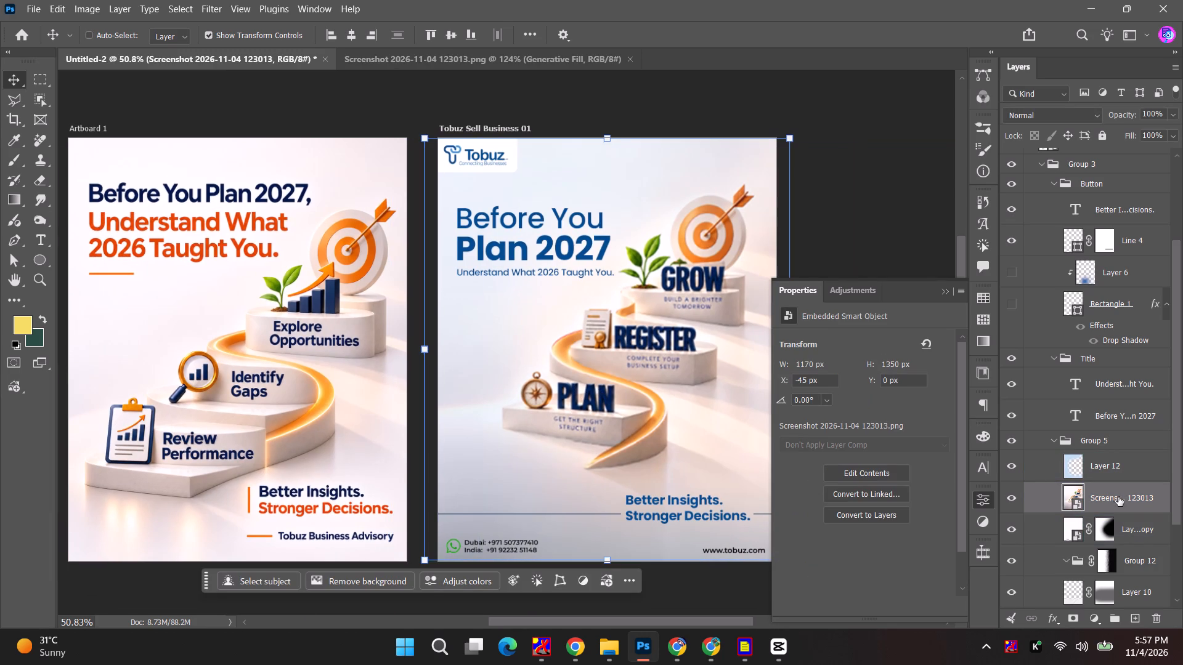
{"action": "key", "text": "ctrl+t"}
{"action": "key", "text": "space"}
{"action": "left_click_drag", "start_coordinate": [603, 414], "coordinate": [632, 319]}
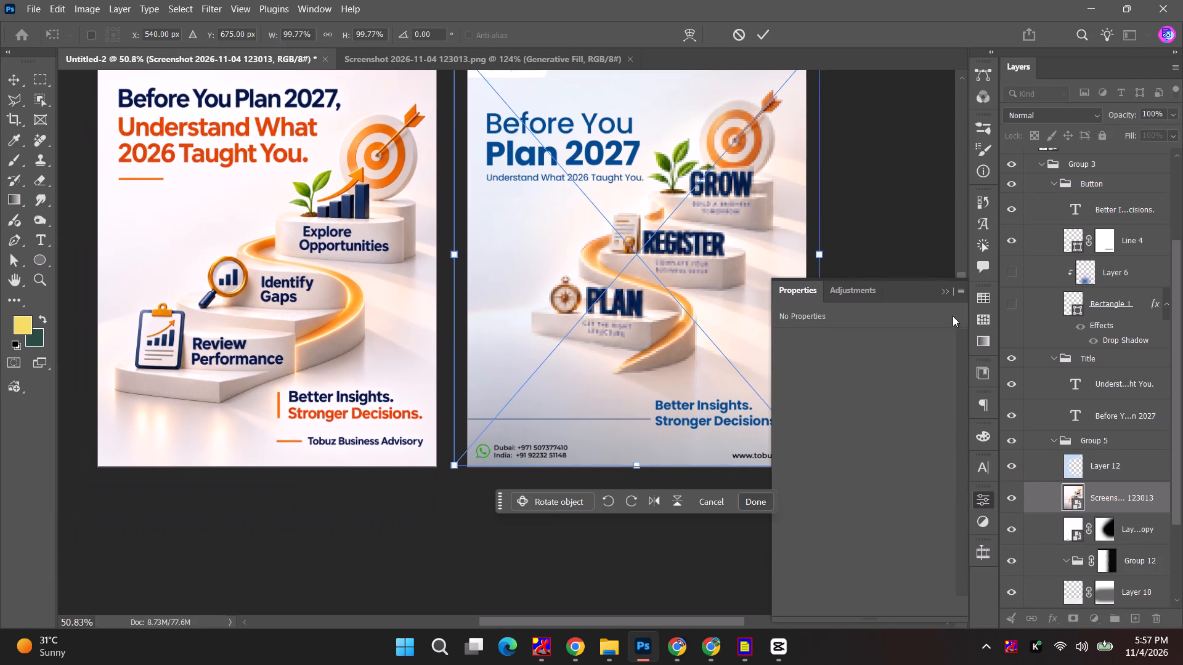
{"action": "left_click", "coordinate": [944, 292]}
{"action": "left_click_drag", "start_coordinate": [453, 467], "coordinate": [429, 491], "text": "shift"}
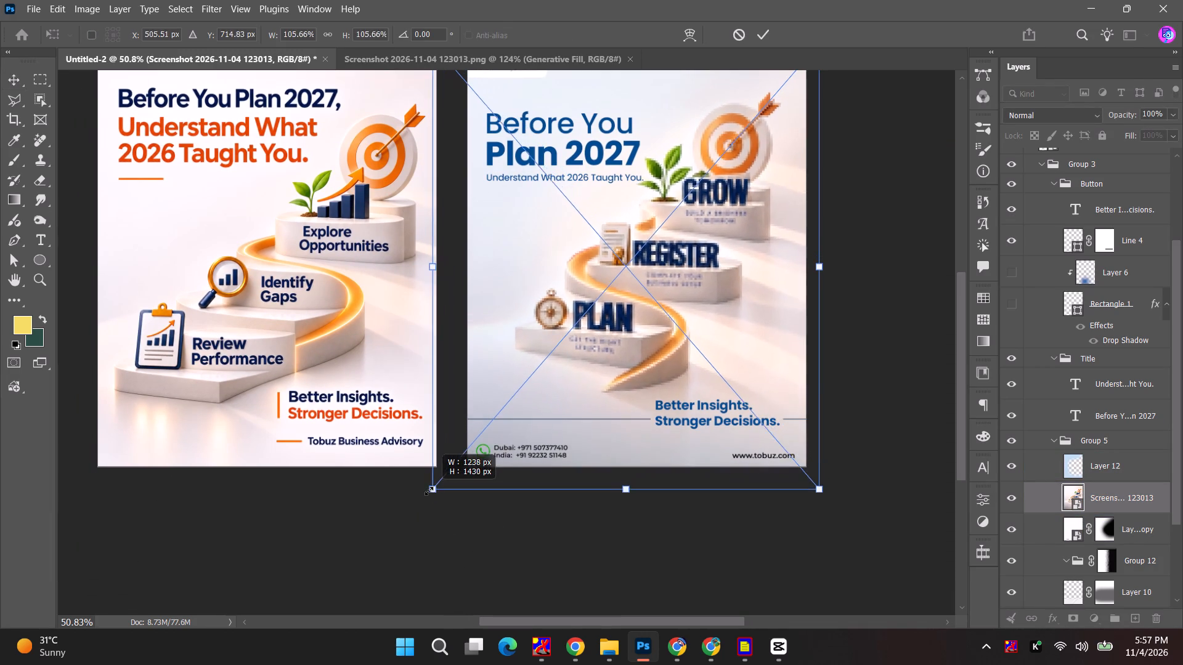
{"action": "left_click_drag", "start_coordinate": [429, 491], "coordinate": [420, 499], "text": "shift"}
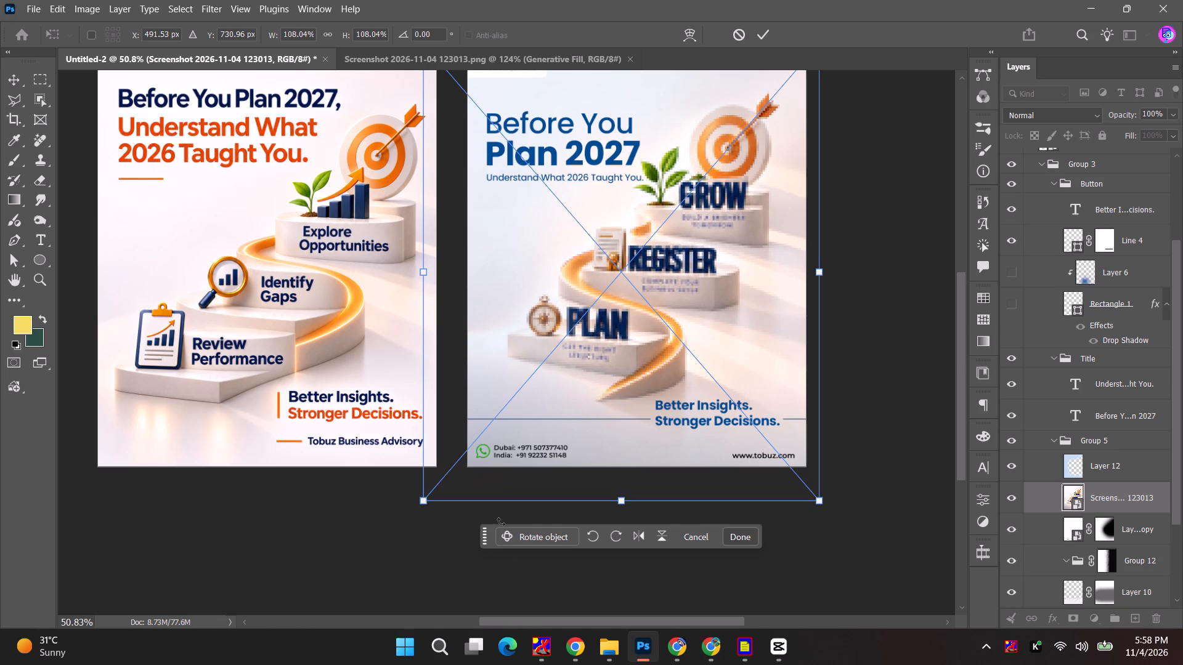
{"action": "key", "text": "space"}
{"action": "key", "text": "space"}
{"action": "key", "text": "space"}
{"action": "key", "text": "space"}
{"action": "key", "text": "space"}
{"action": "left_click_drag", "start_coordinate": [705, 384], "coordinate": [608, 477]}
{"action": "left_click", "coordinate": [762, 36]}
{"action": "left_click", "coordinate": [762, 252]}
{"action": "left_click", "coordinate": [657, 342]}
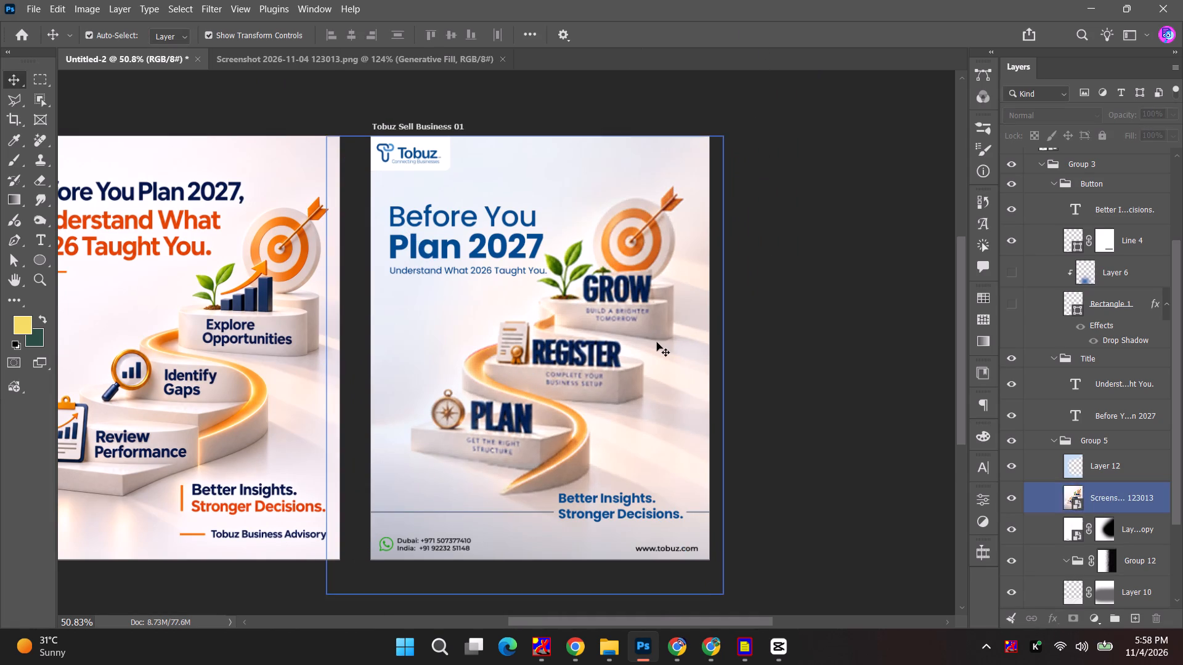
Move the "Before You Plan 2027" title and its subtitle together slightly higher on the Tobuz artboard.
{"action": "scroll", "coordinate": [421, 232], "scroll_direction": "up", "scroll_amount": 5, "text": "alt"}
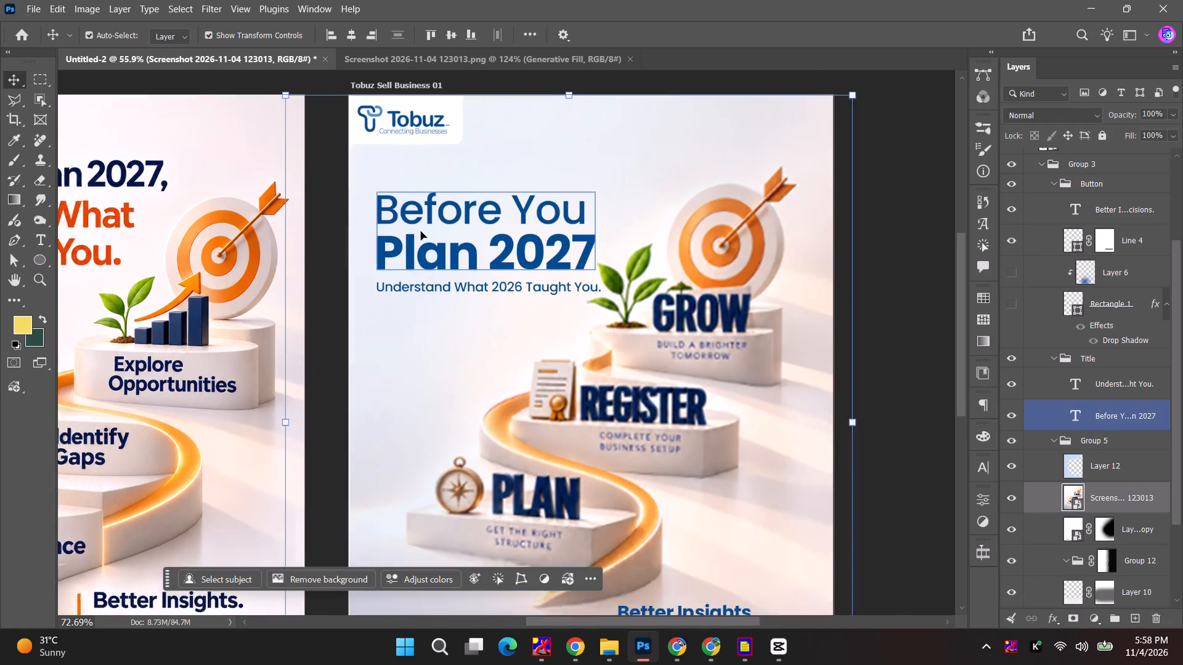
{"action": "left_click", "coordinate": [434, 225]}
{"action": "scroll", "coordinate": [414, 316], "scroll_direction": "up", "scroll_amount": 4, "text": "alt"}
{"action": "left_click", "coordinate": [455, 283], "text": "shift"}
{"action": "left_click_drag", "start_coordinate": [528, 280], "coordinate": [522, 264]}
{"action": "scroll", "coordinate": [520, 300], "scroll_direction": "down", "scroll_amount": 4, "text": "alt"}
{"action": "key", "text": "space"}
{"action": "left_click_drag", "start_coordinate": [620, 357], "coordinate": [545, 336]}
{"action": "scroll", "coordinate": [545, 336], "scroll_direction": "down", "scroll_amount": 5, "text": "alt"}
Open the contents of the staircase smart object for editing.
{"action": "double_click", "coordinate": [1068, 497]}
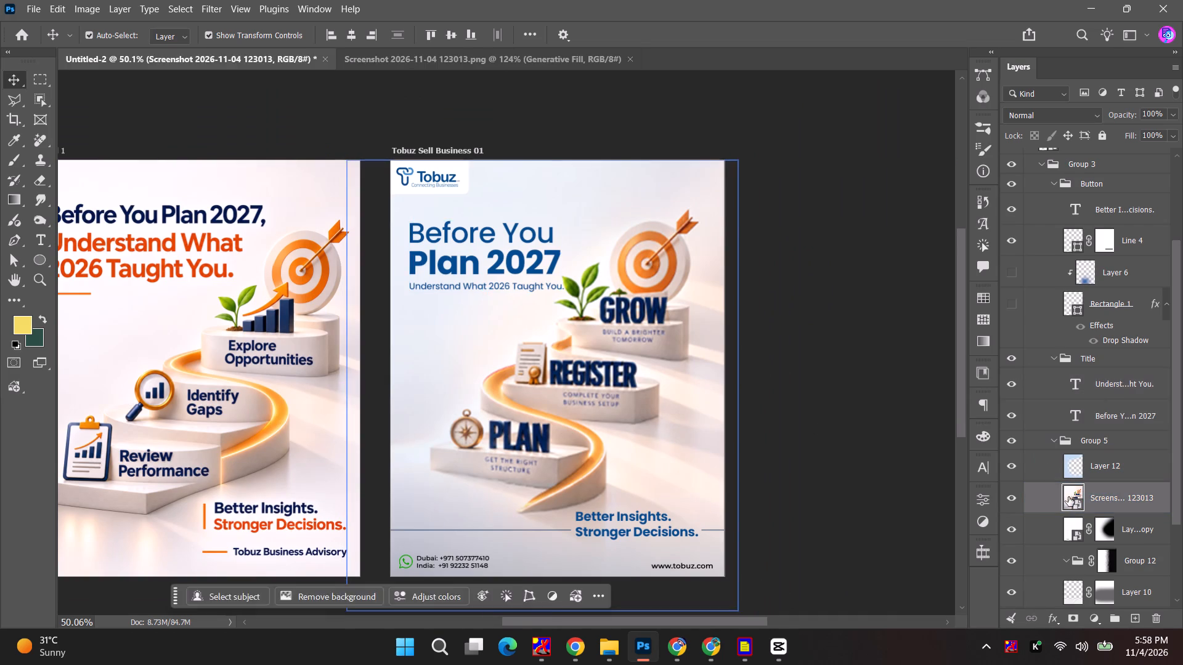
{"action": "scroll", "coordinate": [494, 307], "scroll_direction": "up", "scroll_amount": 11, "text": "alt"}
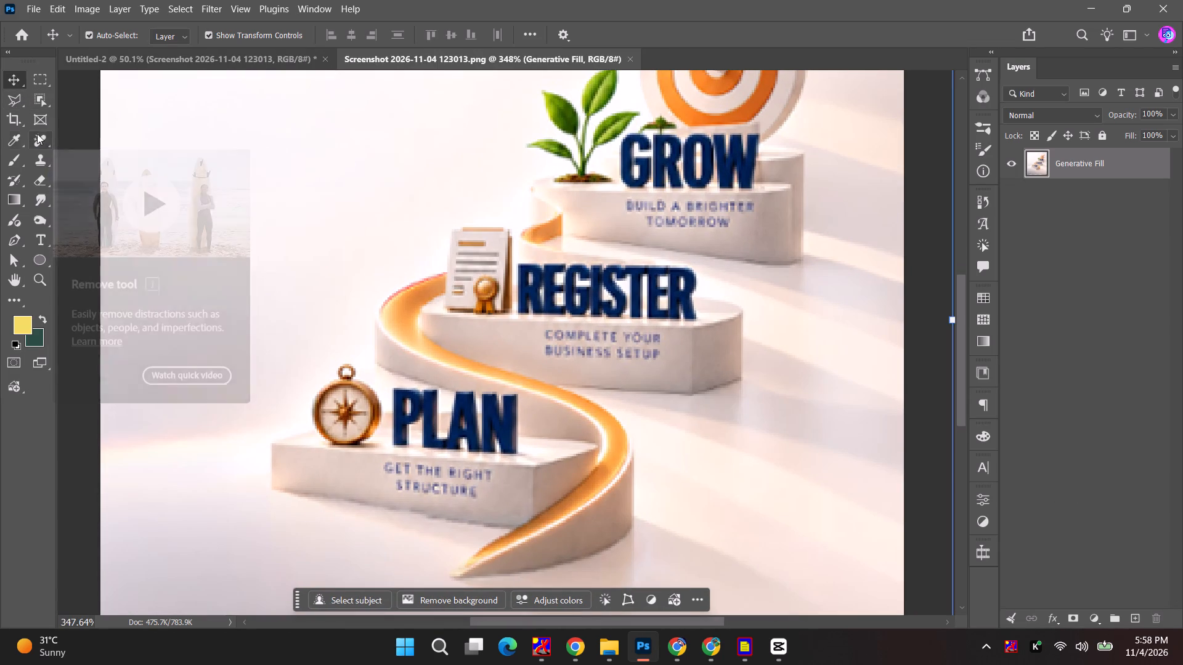
{"action": "key", "text": "space"}
{"action": "key", "text": "space"}
{"action": "key", "text": "space"}
{"action": "key", "text": "space"}
{"action": "key", "text": "space"}
{"action": "key", "text": "space"}
{"action": "key", "text": "space"}
{"action": "key", "text": "space"}
{"action": "key", "text": "space"}
{"action": "key", "text": "space"}
{"action": "key", "text": "space"}
{"action": "key", "text": "space"}
{"action": "key", "text": "space"}
{"action": "left_click_drag", "start_coordinate": [527, 254], "coordinate": [460, 360]}
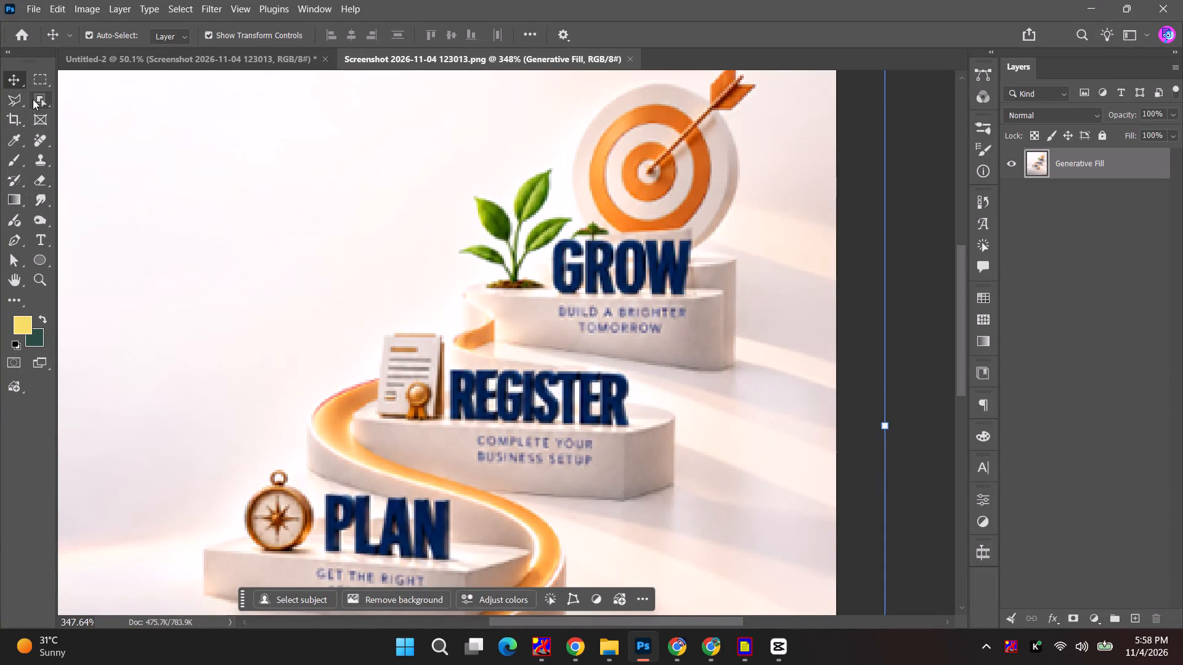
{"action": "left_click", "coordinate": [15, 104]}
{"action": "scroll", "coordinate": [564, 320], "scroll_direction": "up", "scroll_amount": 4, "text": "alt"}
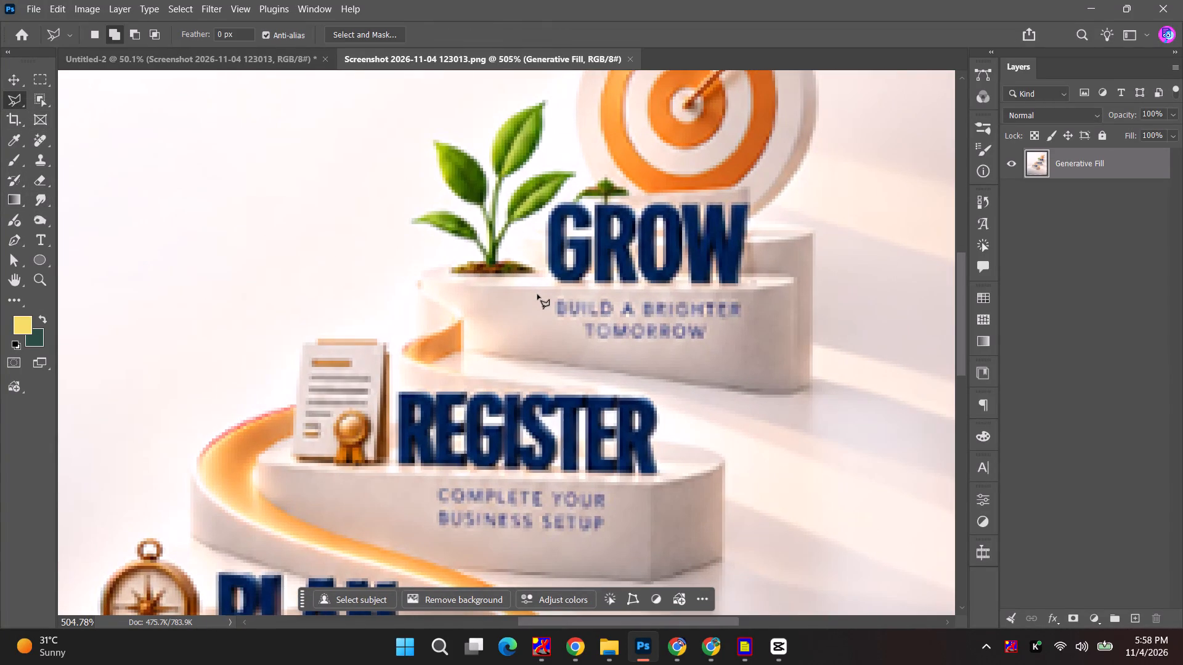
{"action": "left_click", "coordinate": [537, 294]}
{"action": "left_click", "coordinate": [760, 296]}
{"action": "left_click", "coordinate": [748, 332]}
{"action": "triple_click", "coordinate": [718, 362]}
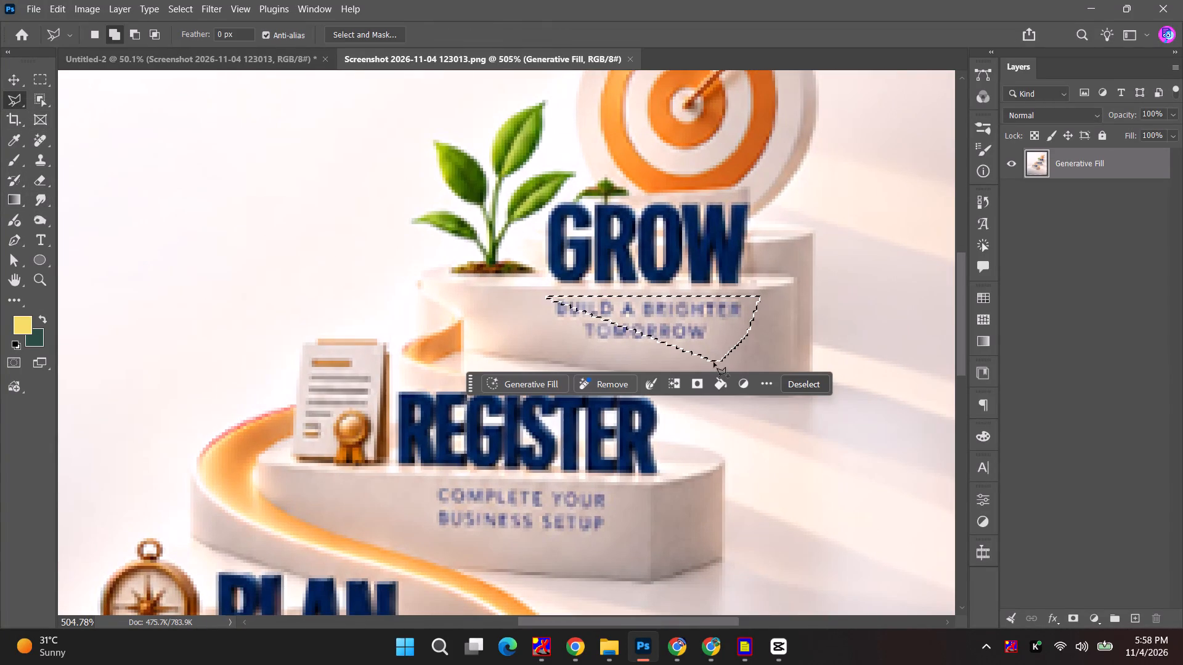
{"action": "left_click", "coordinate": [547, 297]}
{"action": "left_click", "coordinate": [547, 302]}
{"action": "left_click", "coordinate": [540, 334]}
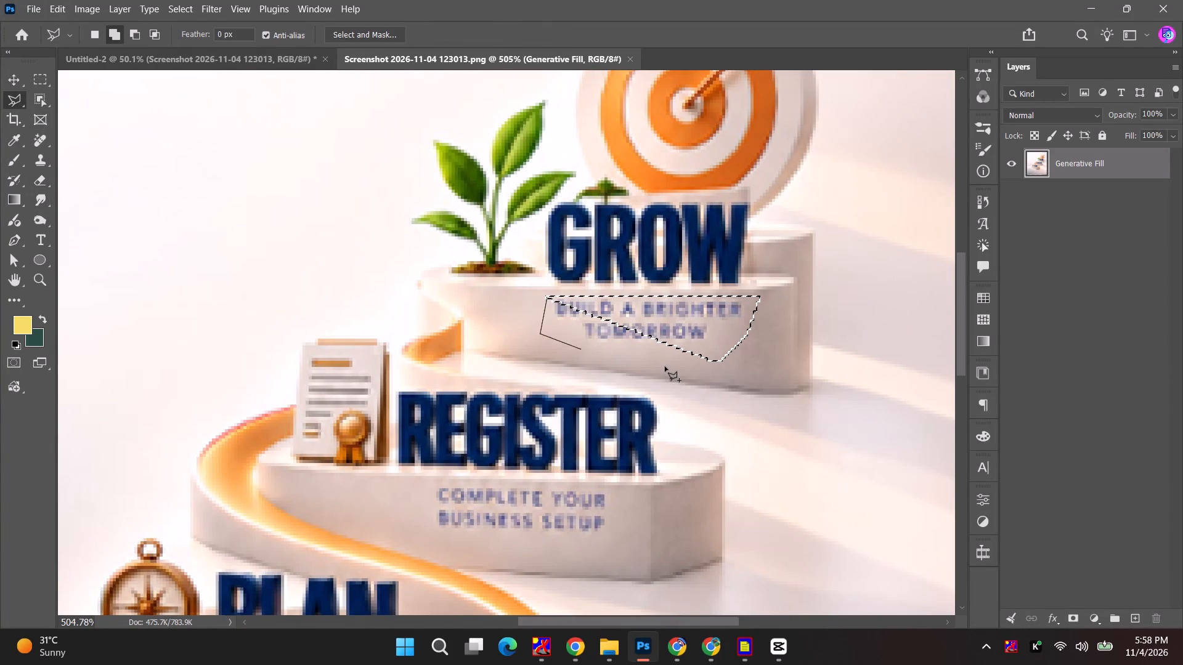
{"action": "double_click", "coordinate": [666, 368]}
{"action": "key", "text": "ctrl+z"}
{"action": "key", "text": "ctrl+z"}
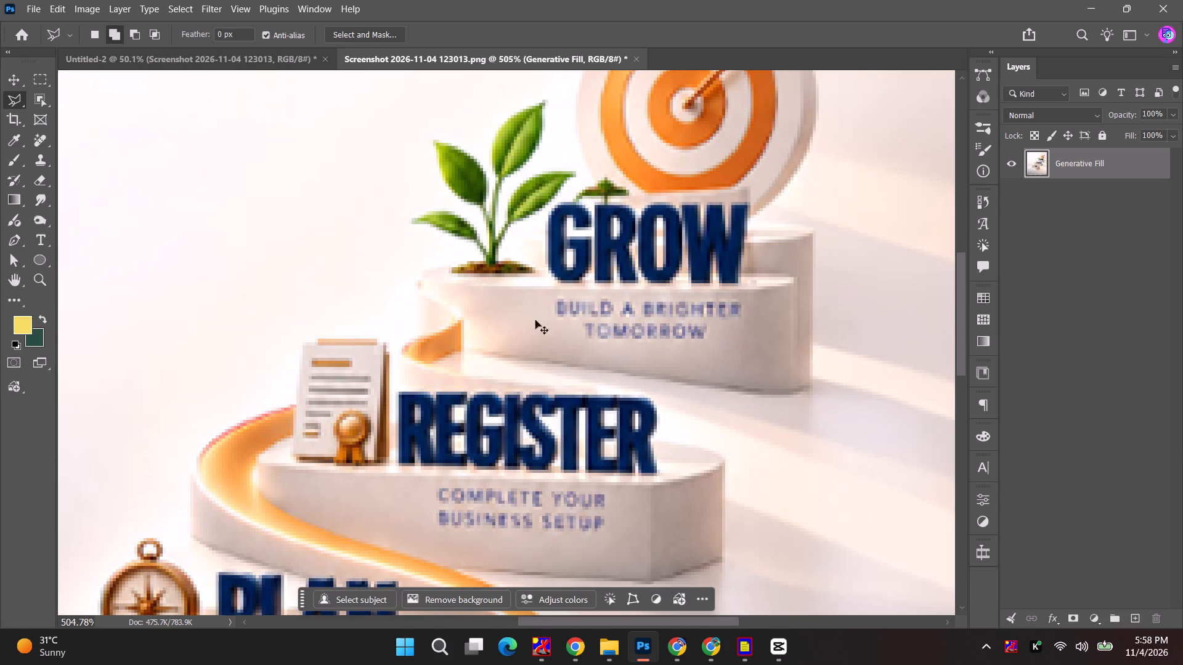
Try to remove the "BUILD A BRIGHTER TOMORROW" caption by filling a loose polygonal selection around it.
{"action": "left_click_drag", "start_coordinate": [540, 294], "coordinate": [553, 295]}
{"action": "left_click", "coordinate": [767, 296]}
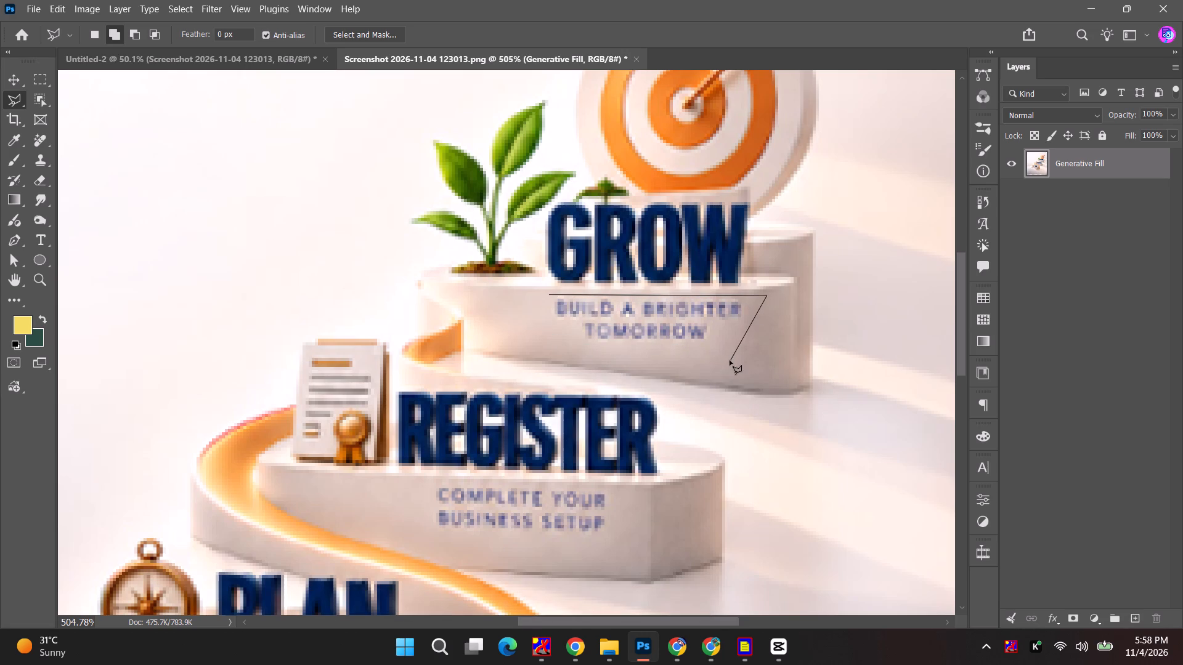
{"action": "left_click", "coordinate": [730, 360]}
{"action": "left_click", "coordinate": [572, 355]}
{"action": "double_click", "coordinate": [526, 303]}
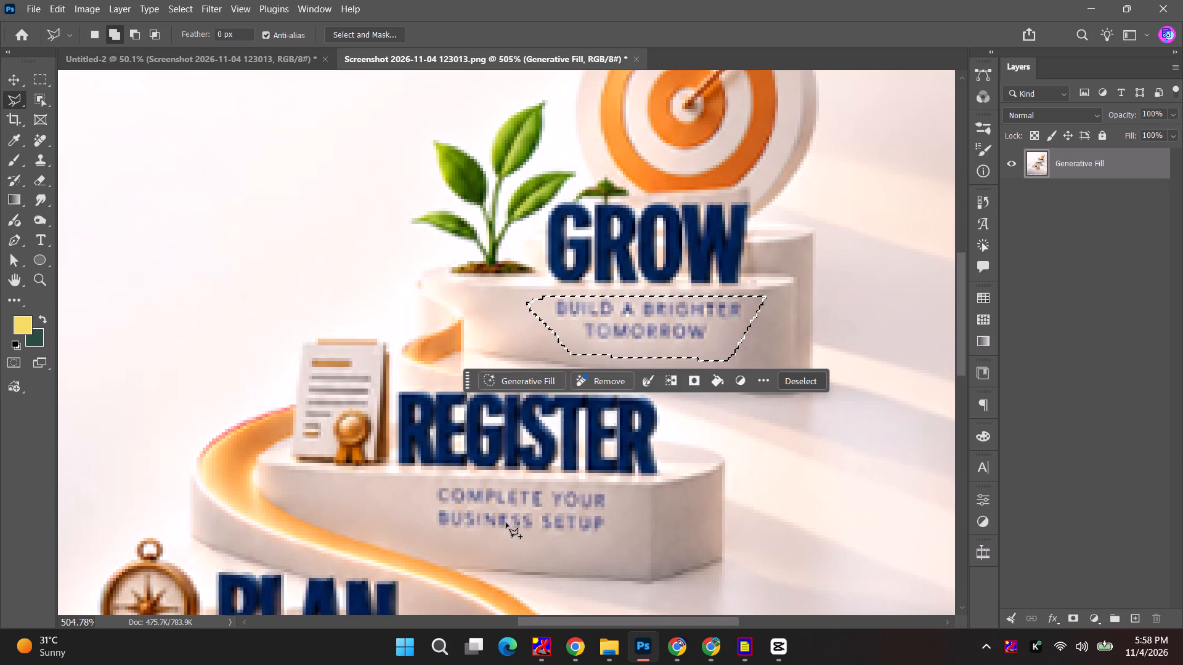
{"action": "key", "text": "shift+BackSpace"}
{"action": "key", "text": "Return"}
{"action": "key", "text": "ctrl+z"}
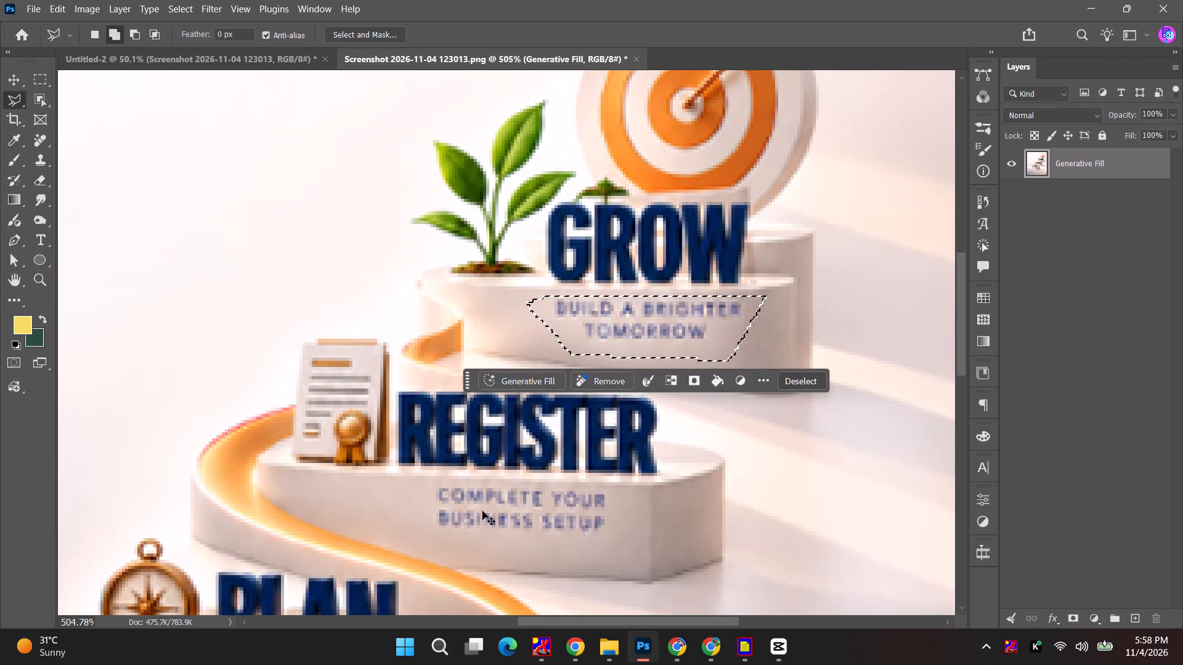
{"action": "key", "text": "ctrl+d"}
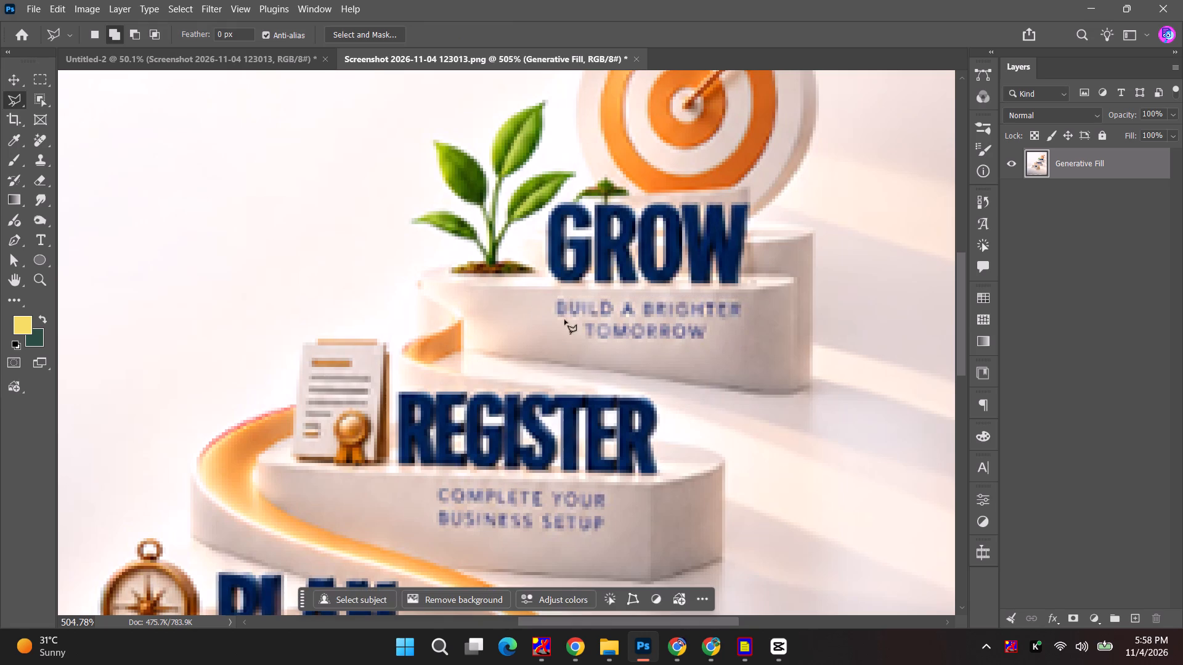
Outline the "BUILD A BRIGHTER TOMORROW" caption closely with a polygonal selection and fill it to remove the text.
{"action": "left_click_drag", "start_coordinate": [545, 294], "coordinate": [551, 293]}
{"action": "left_click", "coordinate": [764, 297]}
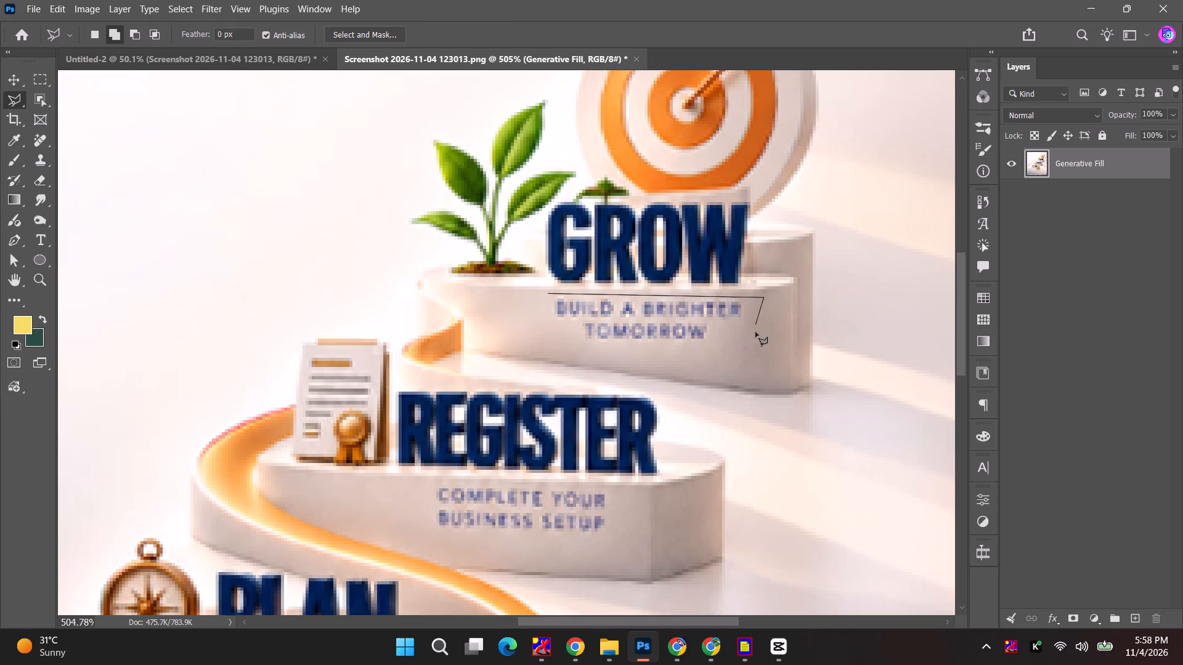
{"action": "left_click", "coordinate": [739, 326]}
{"action": "left_click", "coordinate": [717, 326]}
{"action": "left_click", "coordinate": [707, 348]}
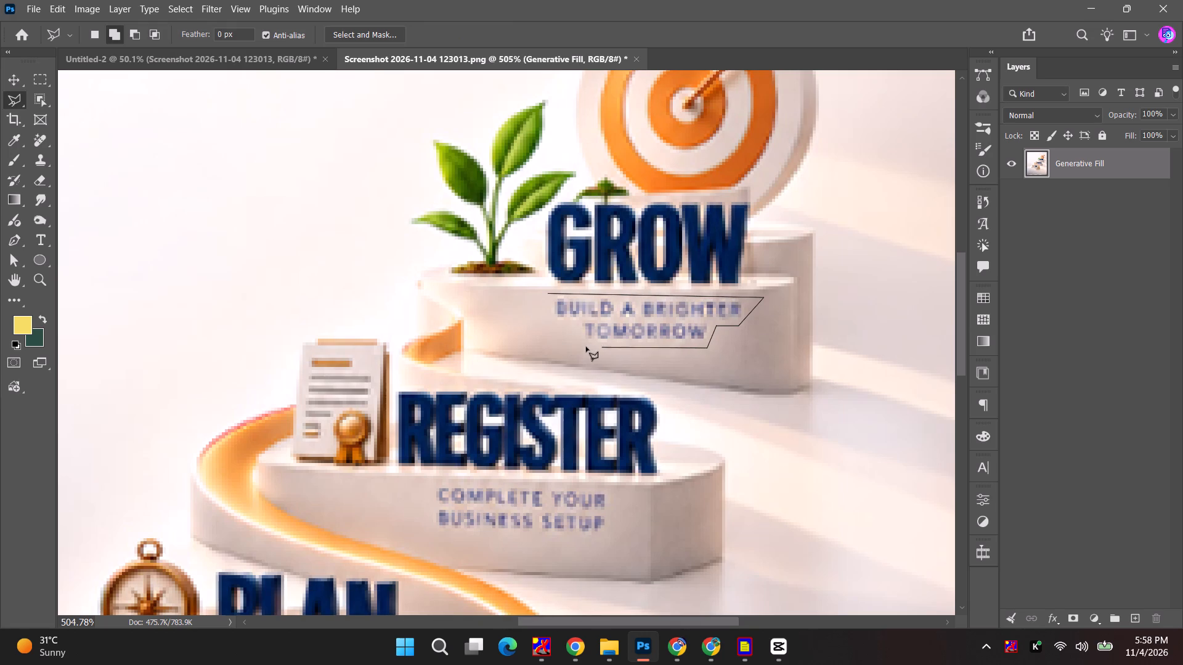
{"action": "left_click", "coordinate": [587, 345]}
{"action": "left_click", "coordinate": [574, 326]}
{"action": "left_click", "coordinate": [555, 324]}
{"action": "left_click", "coordinate": [533, 312]}
{"action": "double_click", "coordinate": [539, 297]}
{"action": "key", "text": "shift+BackSpace"}
{"action": "key", "text": "Return"}
{"action": "key", "text": "ctrl+d"}
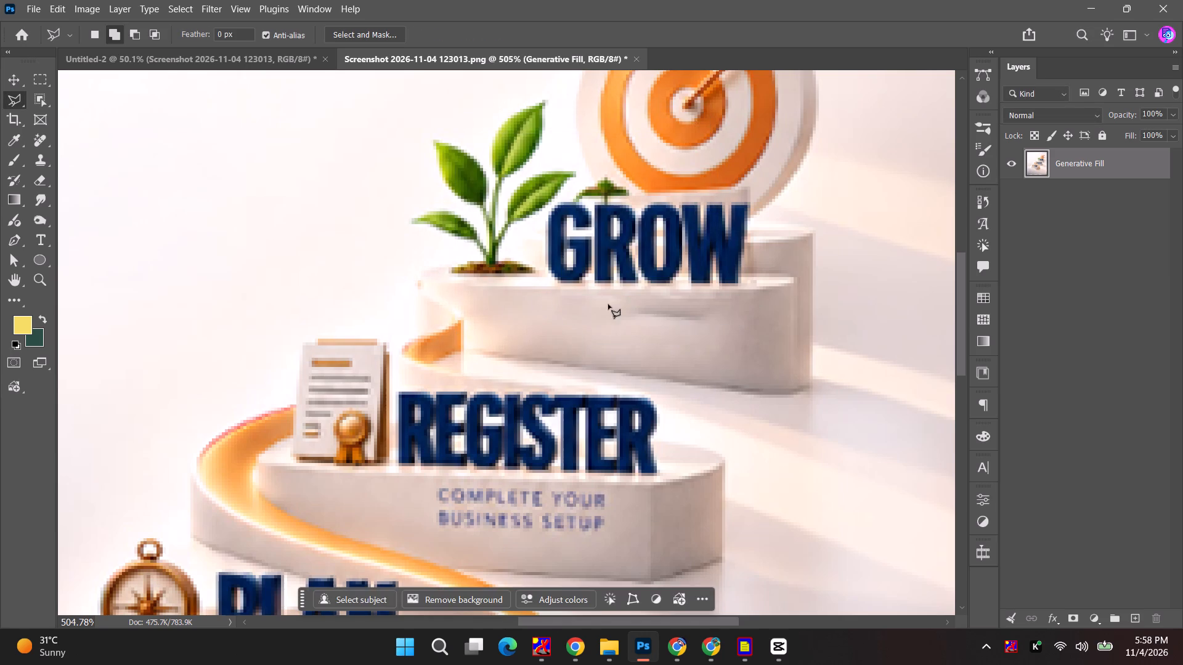
Select and fill the leftover smudges on the front face of the GROW step, repeating once to smooth the surface.
{"action": "left_click_drag", "start_coordinate": [581, 294], "coordinate": [593, 296]}
{"action": "left_click", "coordinate": [760, 301]}
{"action": "left_click", "coordinate": [709, 347]}
{"action": "double_click", "coordinate": [616, 335]}
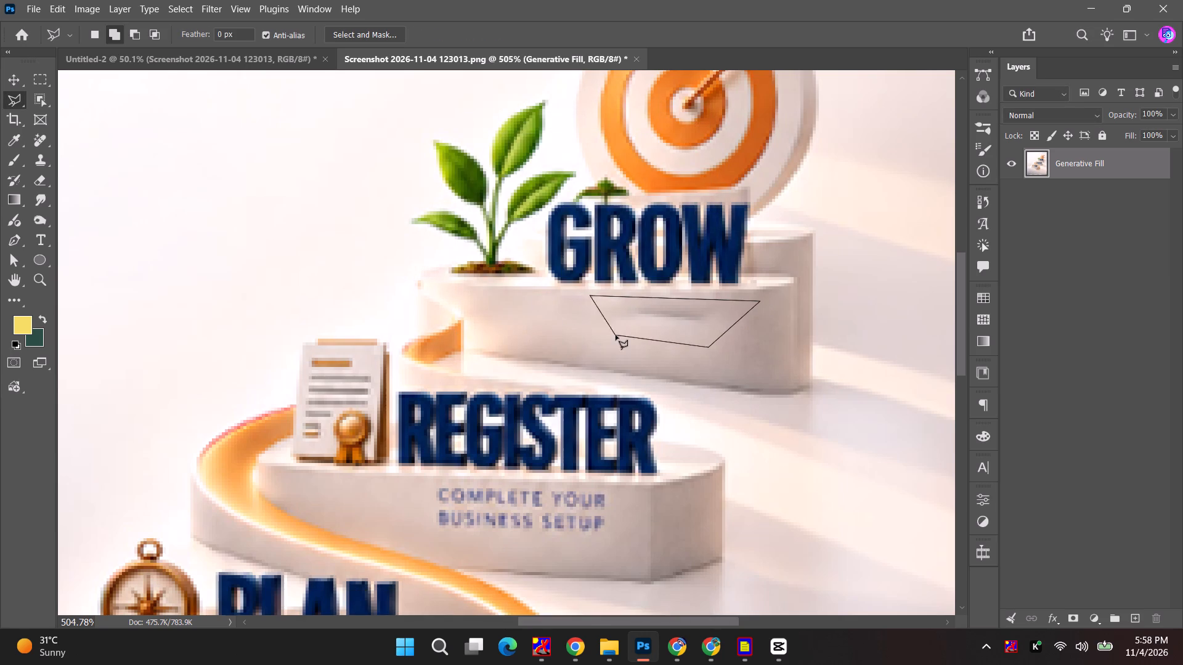
{"action": "key", "text": "shift+BackSpace"}
{"action": "key", "text": "Return"}
{"action": "key", "text": "ctrl+d"}
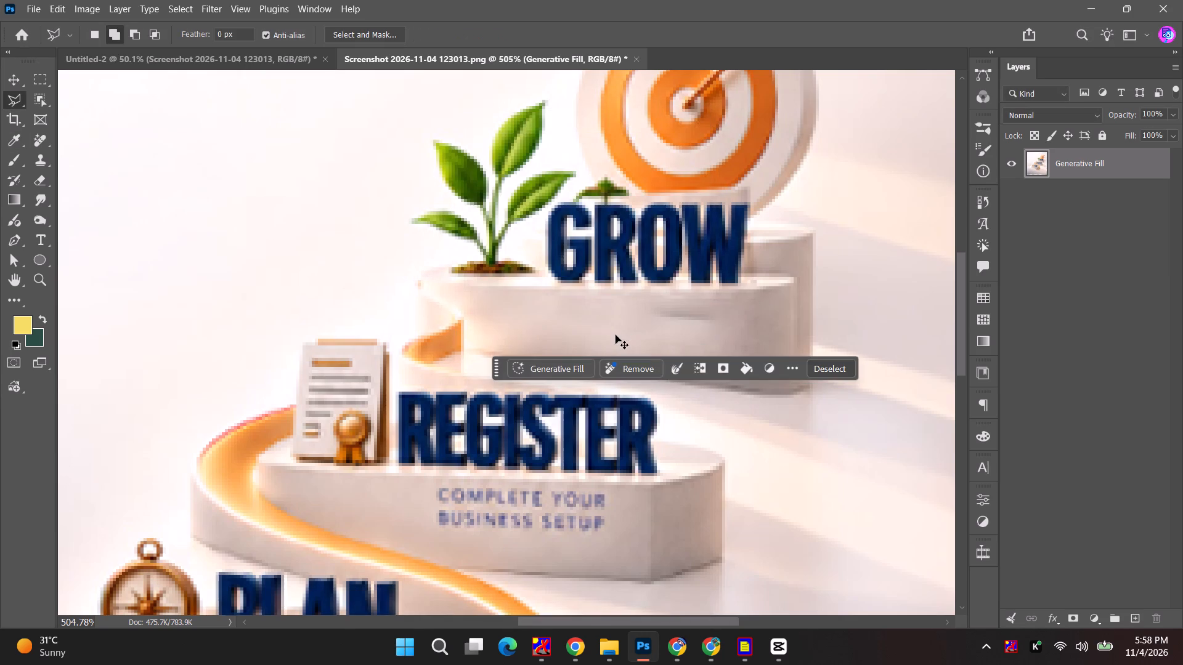
{"action": "left_click", "coordinate": [619, 299]}
{"action": "left_click", "coordinate": [738, 301]}
{"action": "left_click", "coordinate": [731, 335]}
{"action": "double_click", "coordinate": [645, 347]}
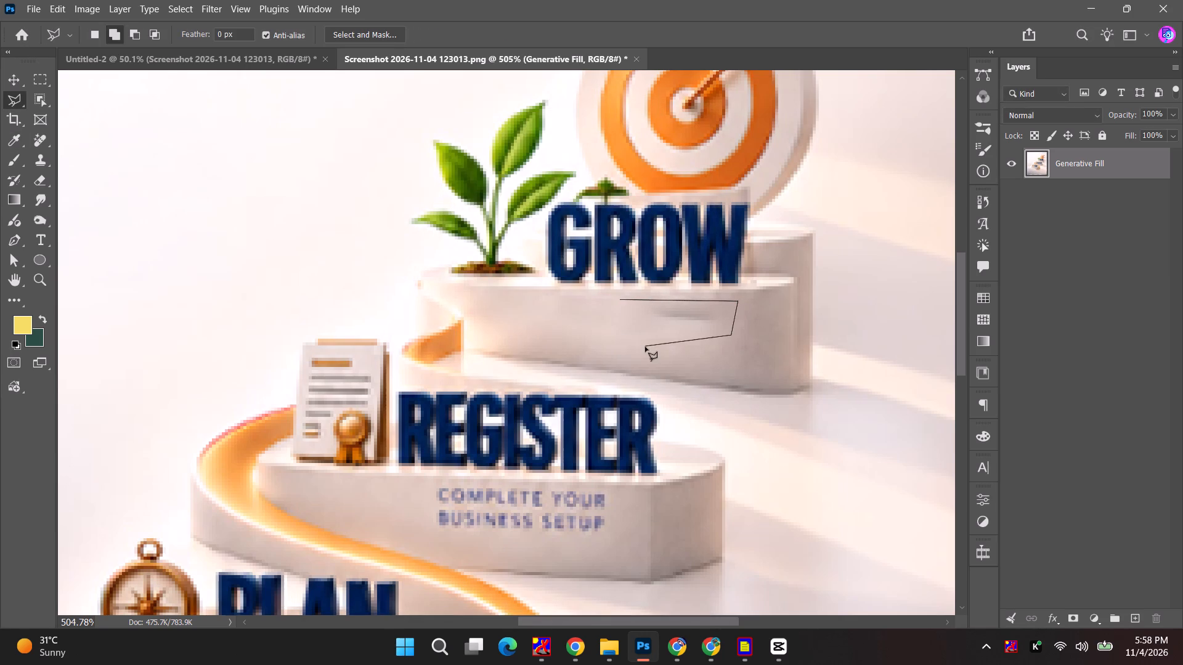
{"action": "key", "text": "shift+BackSpace"}
{"action": "key", "text": "Return"}
{"action": "key", "text": "ctrl+d"}
Outline the "COMPLETE YOUR BUSINESS SETUP" caption on the REGISTER step with a polygonal selection and fill it to remove the text.
{"action": "scroll", "coordinate": [633, 350], "scroll_direction": "down", "scroll_amount": 5, "text": "alt"}
{"action": "key", "text": "space"}
{"action": "left_click_drag", "start_coordinate": [620, 342], "coordinate": [610, 212]}
{"action": "scroll", "coordinate": [513, 319], "scroll_direction": "up", "scroll_amount": 5, "text": "alt"}
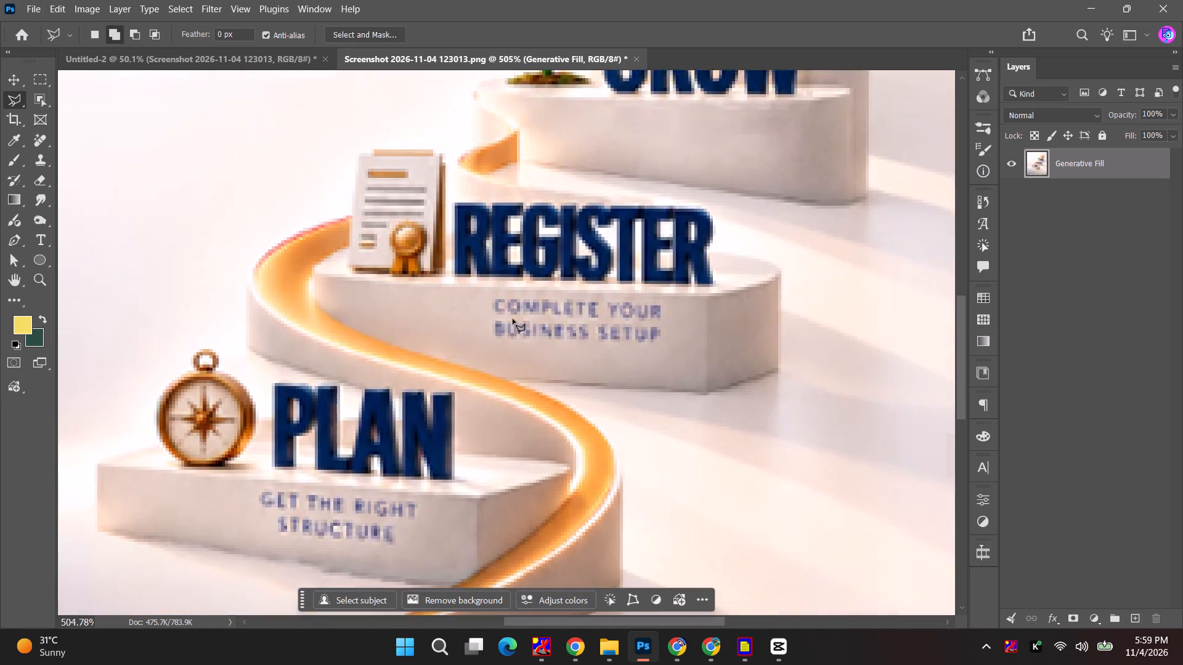
{"action": "scroll", "coordinate": [513, 319], "scroll_direction": "up", "scroll_amount": 2, "text": "alt"}
{"action": "left_click", "coordinate": [467, 287]}
{"action": "left_click", "coordinate": [712, 296]}
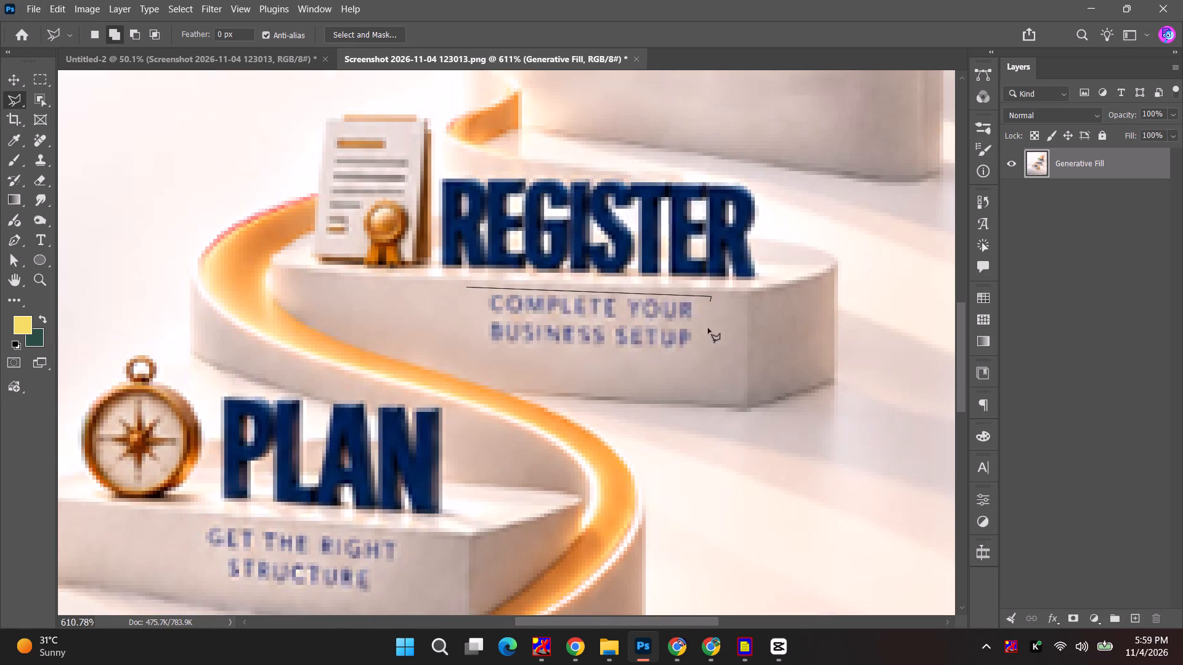
{"action": "left_click", "coordinate": [707, 379]}
{"action": "left_click", "coordinate": [483, 362]}
{"action": "double_click", "coordinate": [461, 284]}
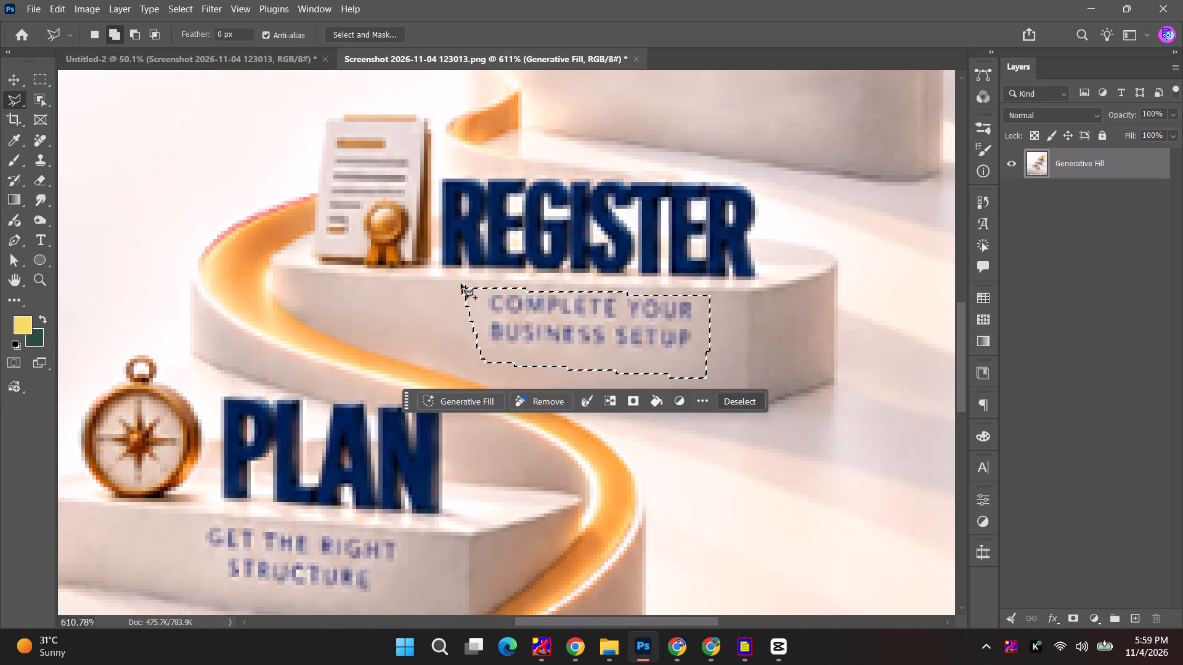
{"action": "key", "text": "shift+BackSpace"}
{"action": "key", "text": "Return"}
{"action": "key", "text": "ctrl+d"}
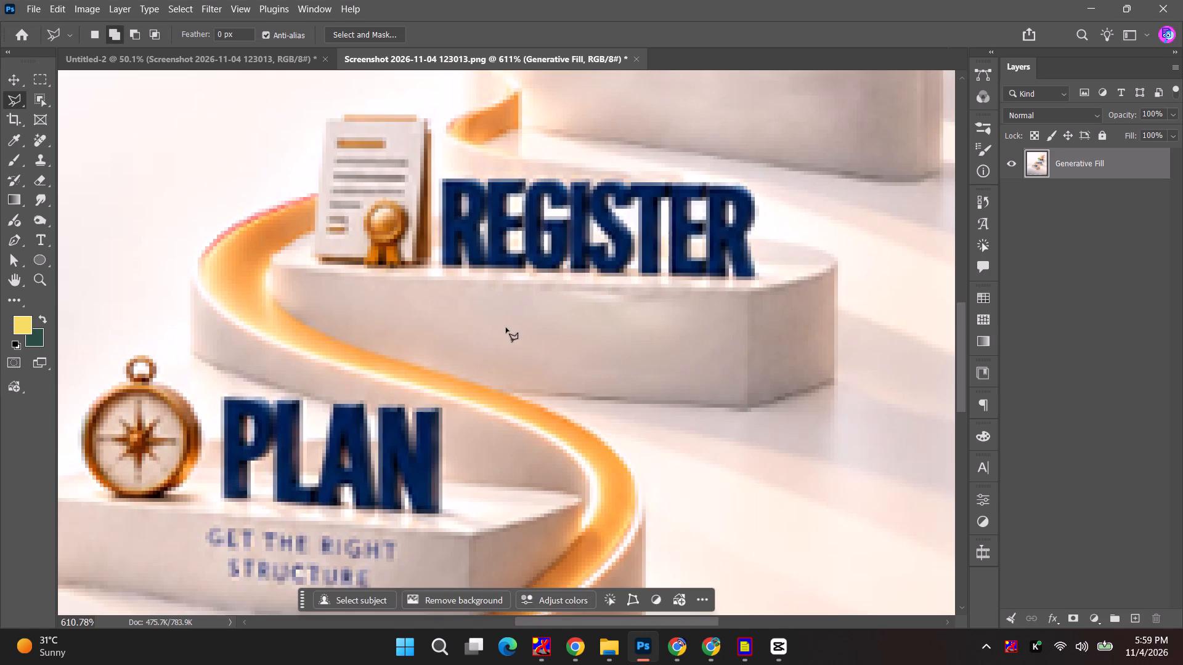
Outline the "GET THE RIGHT STRUCTURE" caption on the PLAN step with a polygonal selection and fill it to remove the text.
{"action": "scroll", "coordinate": [508, 328], "scroll_direction": "down", "scroll_amount": 12, "text": "alt"}
{"action": "key", "text": "space"}
{"action": "left_click_drag", "start_coordinate": [458, 352], "coordinate": [557, 329]}
{"action": "scroll", "coordinate": [532, 385], "scroll_direction": "up", "scroll_amount": 12, "text": "alt"}
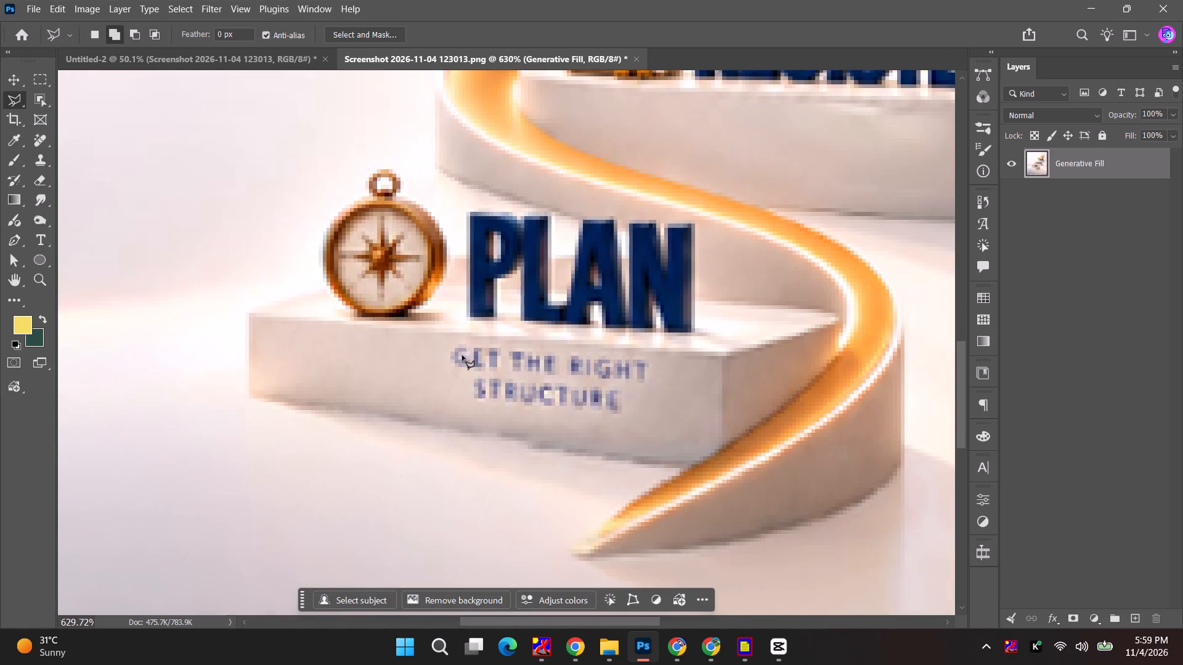
{"action": "left_click", "coordinate": [434, 342]}
{"action": "left_click", "coordinate": [503, 346]}
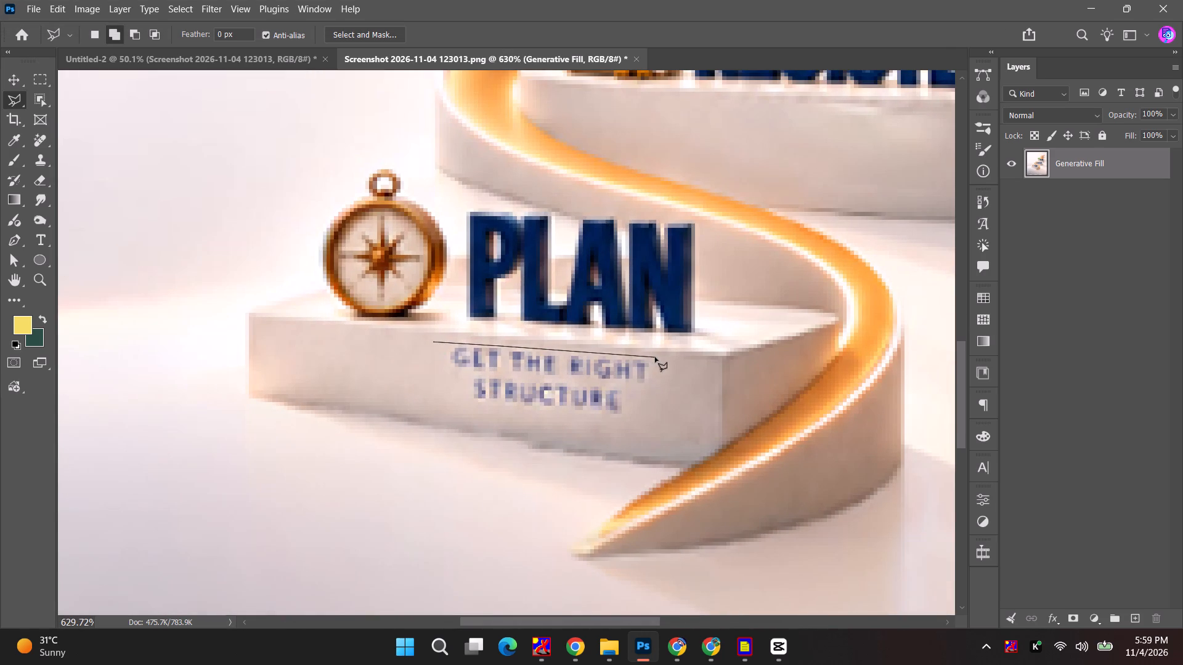
{"action": "left_click", "coordinate": [655, 357]}
{"action": "left_click", "coordinate": [653, 382]}
{"action": "left_click", "coordinate": [649, 425]}
{"action": "left_click", "coordinate": [579, 429]}
{"action": "double_click", "coordinate": [412, 385]}
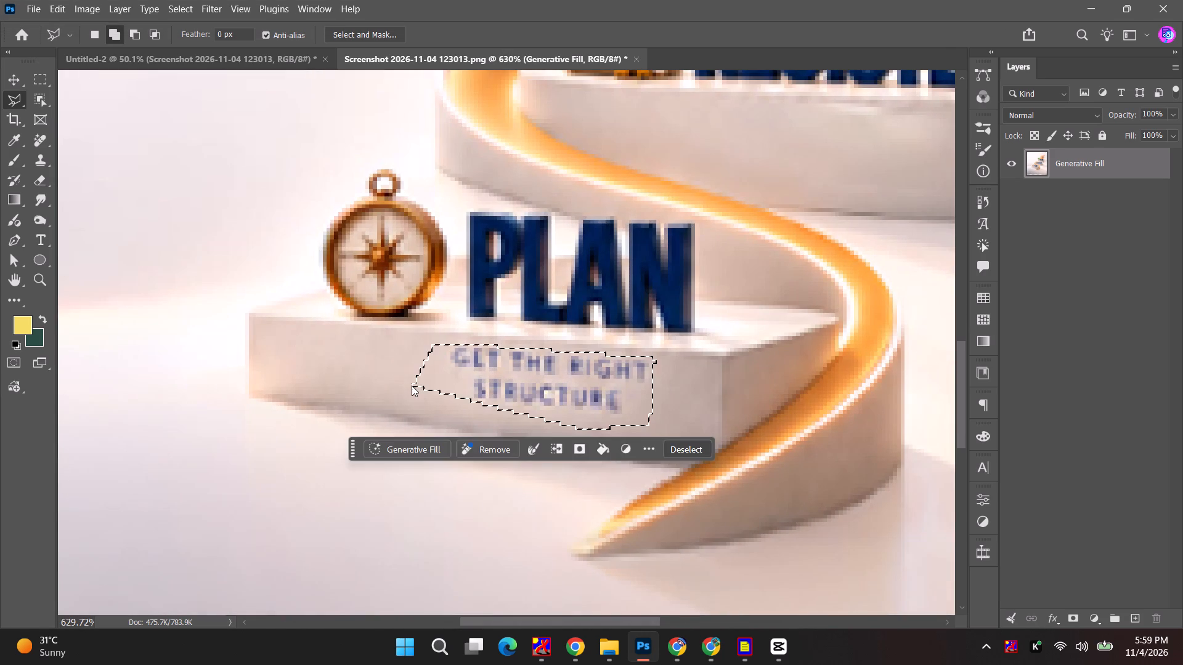
{"action": "key", "text": "shift+BackSpace"}
{"action": "key", "text": "Return"}
{"action": "key", "text": "ctrl+d"}
Save and close the staircase smart object's contents to update the Tobuz artboard.
{"action": "key", "text": "ctrl+s"}
{"action": "key", "text": "ctrl+w"}
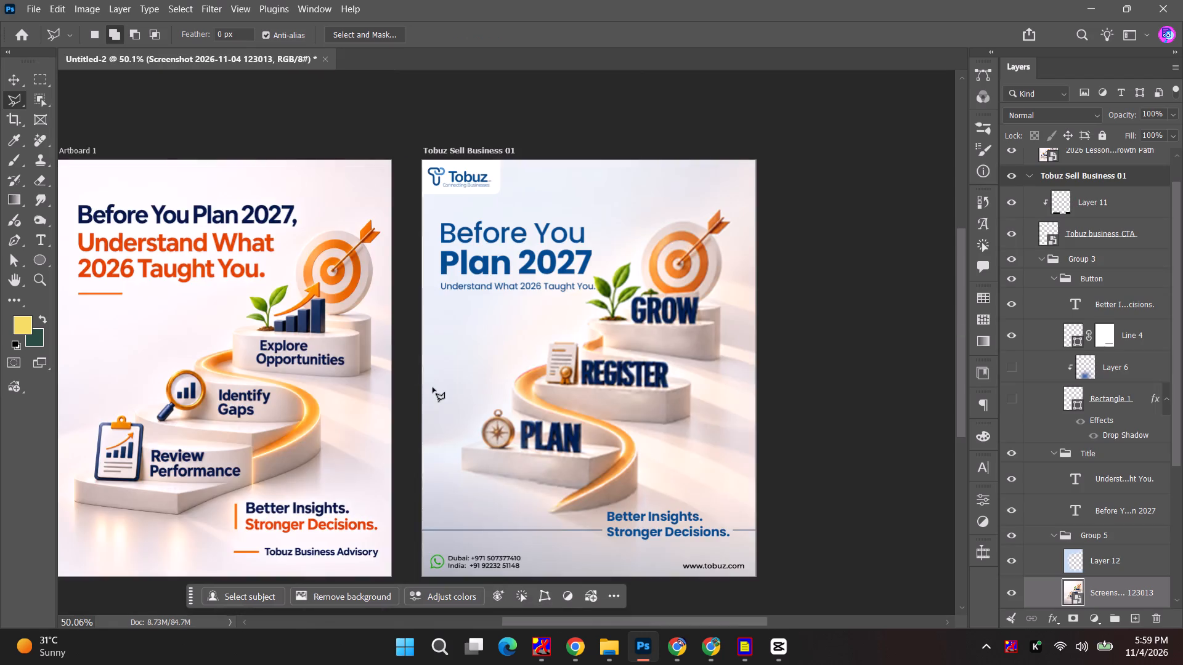
Rotate the Line 4 divider half a turn so its masked gap shifts toward the artboard's left side.
{"action": "scroll", "coordinate": [447, 416], "scroll_direction": "down", "scroll_amount": 5, "text": "alt"}
{"action": "left_click", "coordinate": [13, 78]}
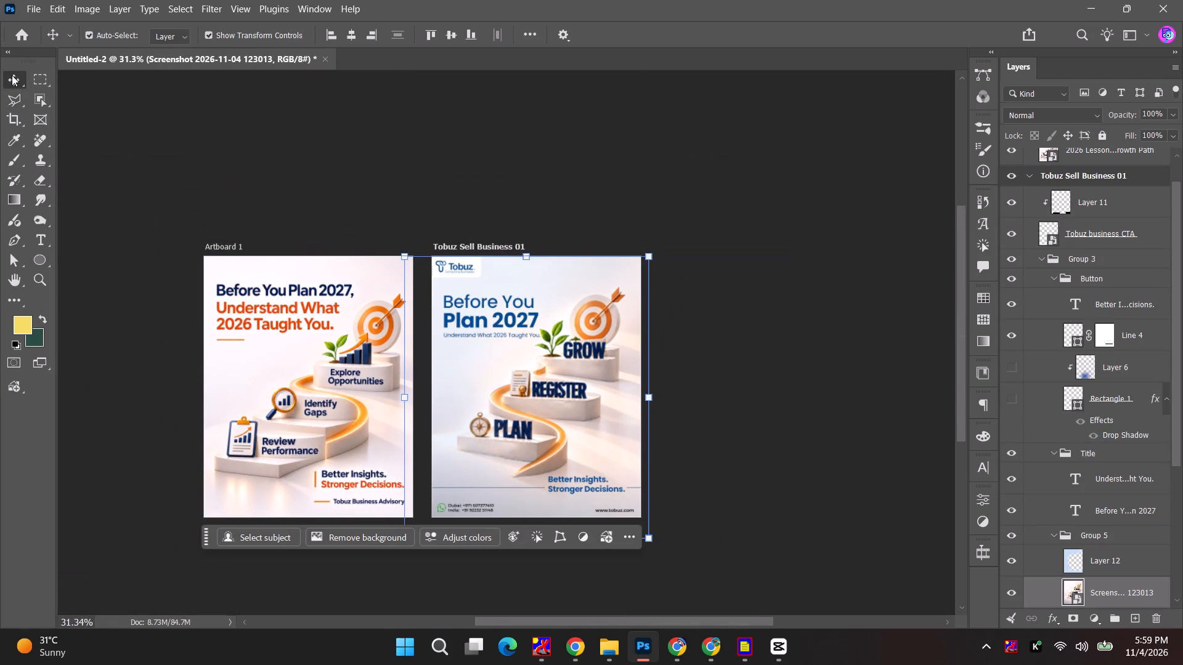
{"action": "scroll", "coordinate": [513, 490], "scroll_direction": "up", "scroll_amount": 5, "text": "alt"}
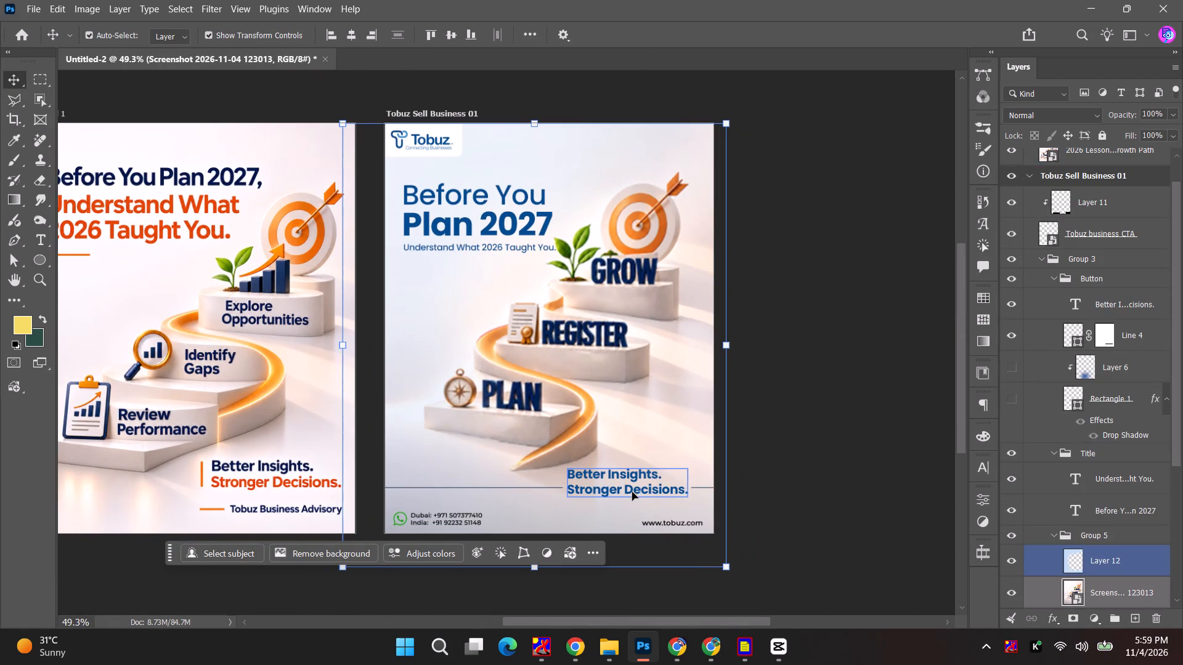
{"action": "left_click", "coordinate": [1125, 337]}
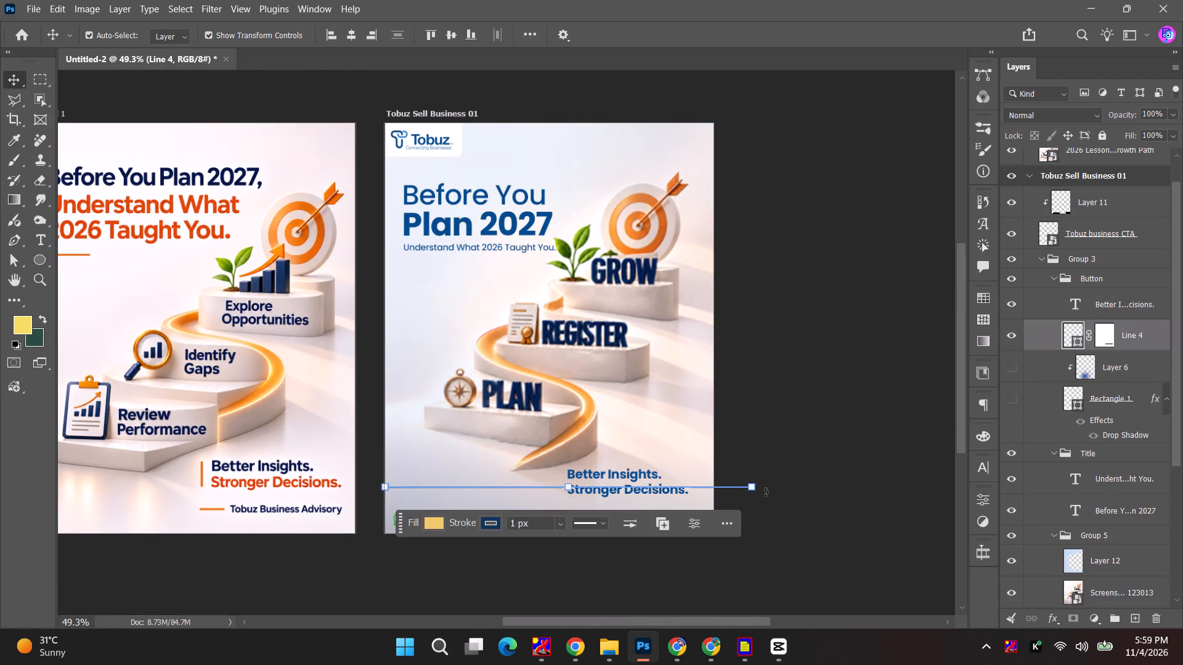
{"action": "left_click_drag", "start_coordinate": [768, 487], "coordinate": [317, 461]}
{"action": "left_click", "coordinate": [766, 30]}
{"action": "left_click", "coordinate": [839, 274]}
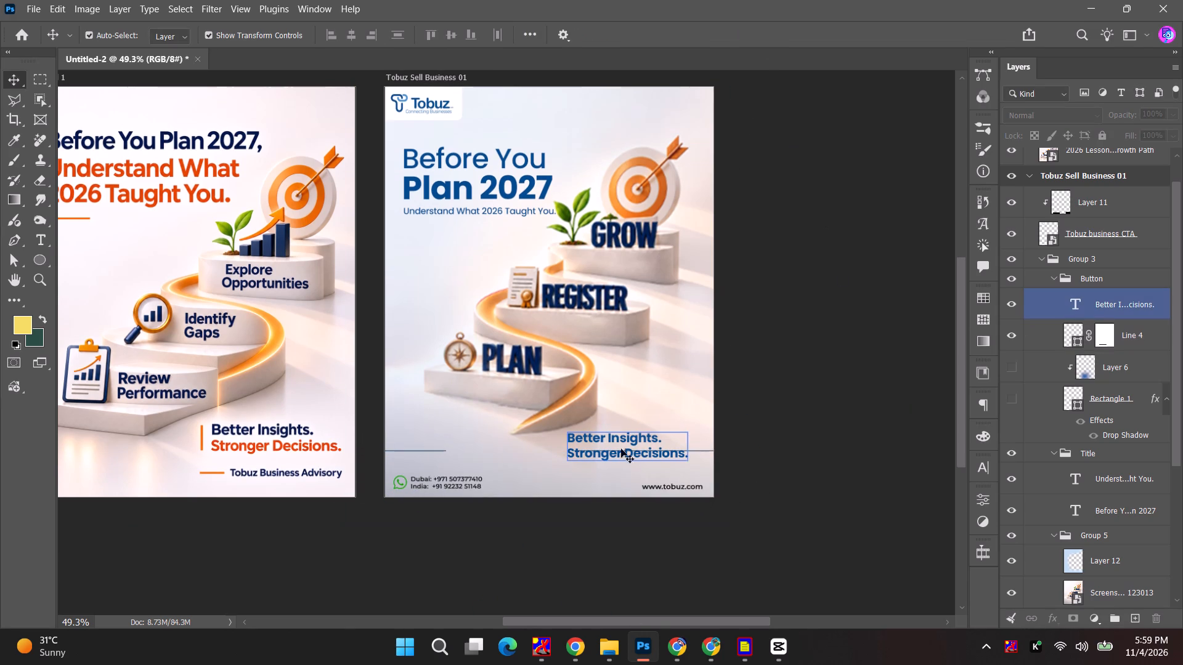
Move the "Better Insights. Stronger Decisions." text to the artboard's left margin, above the contact numbers.
{"action": "left_click_drag", "start_coordinate": [616, 454], "coordinate": [469, 462]}
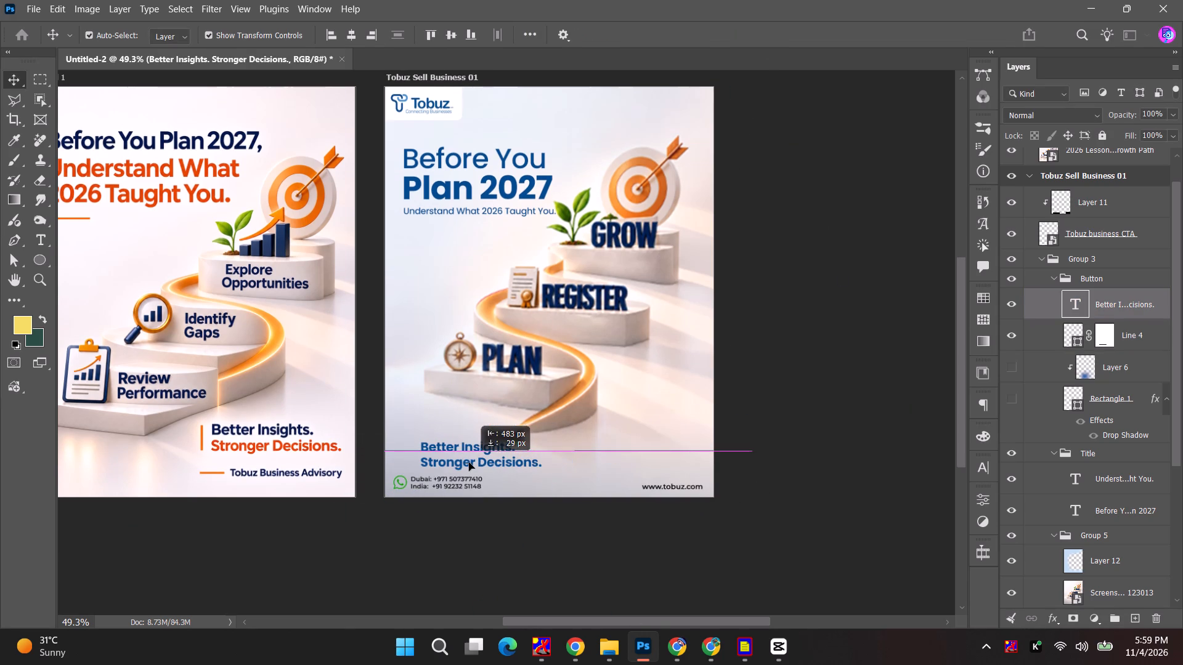
{"action": "left_click_drag", "start_coordinate": [469, 462], "coordinate": [458, 460]}
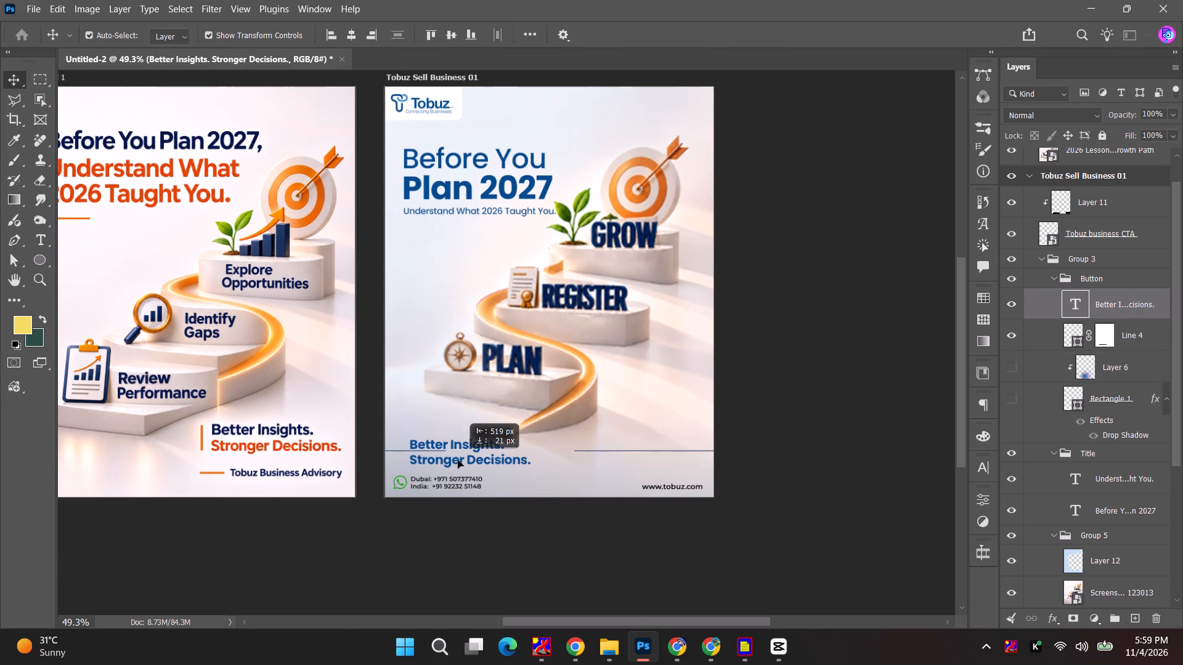
{"action": "left_click_drag", "start_coordinate": [458, 460], "coordinate": [451, 449]}
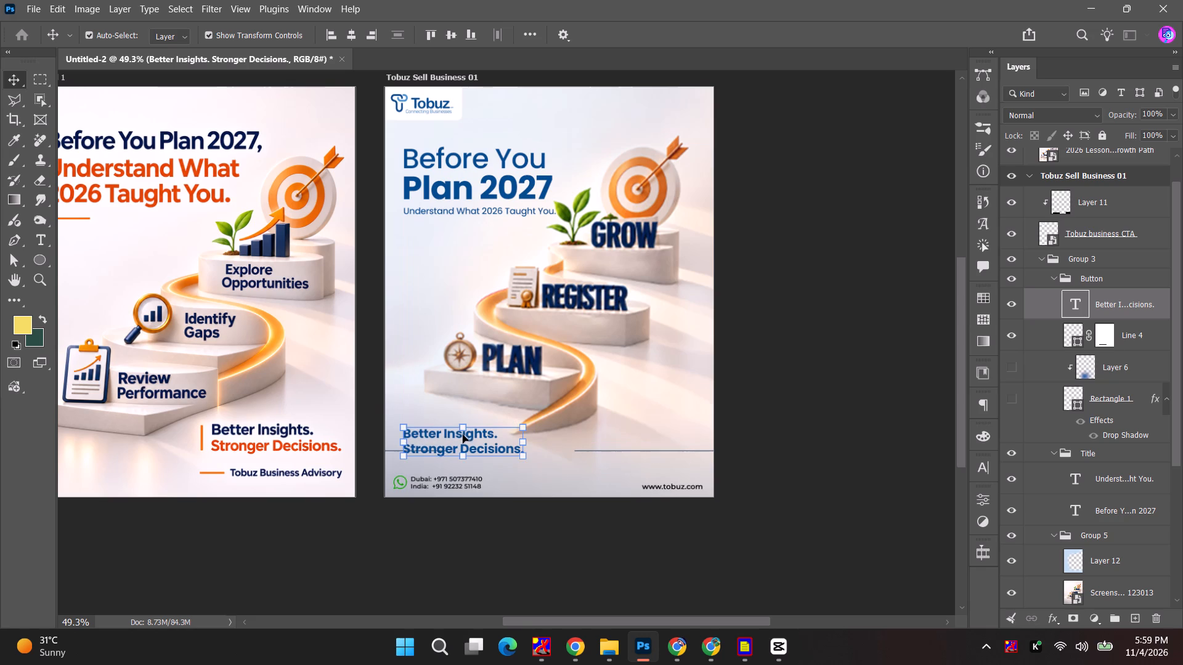
Shift the staircase image about 30 px right and 30 px up within the Tobuz artboard.
{"action": "left_click", "coordinate": [623, 228]}
{"action": "left_click_drag", "start_coordinate": [630, 262], "coordinate": [640, 252]}
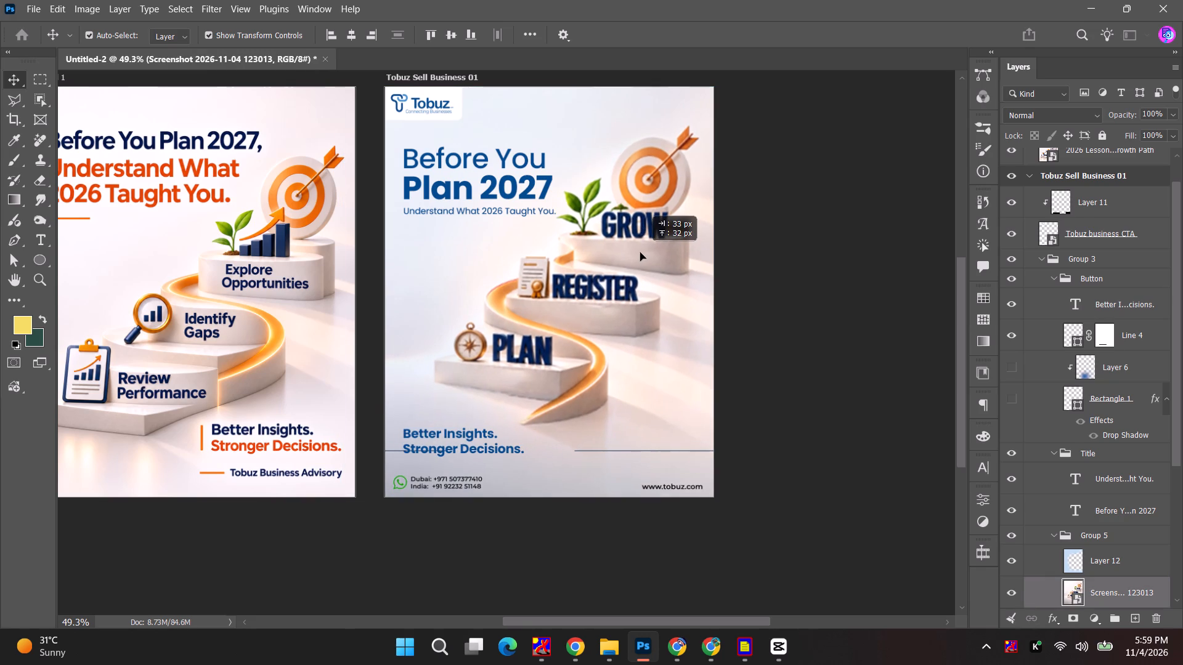
{"action": "left_click_drag", "start_coordinate": [640, 252], "coordinate": [638, 253]}
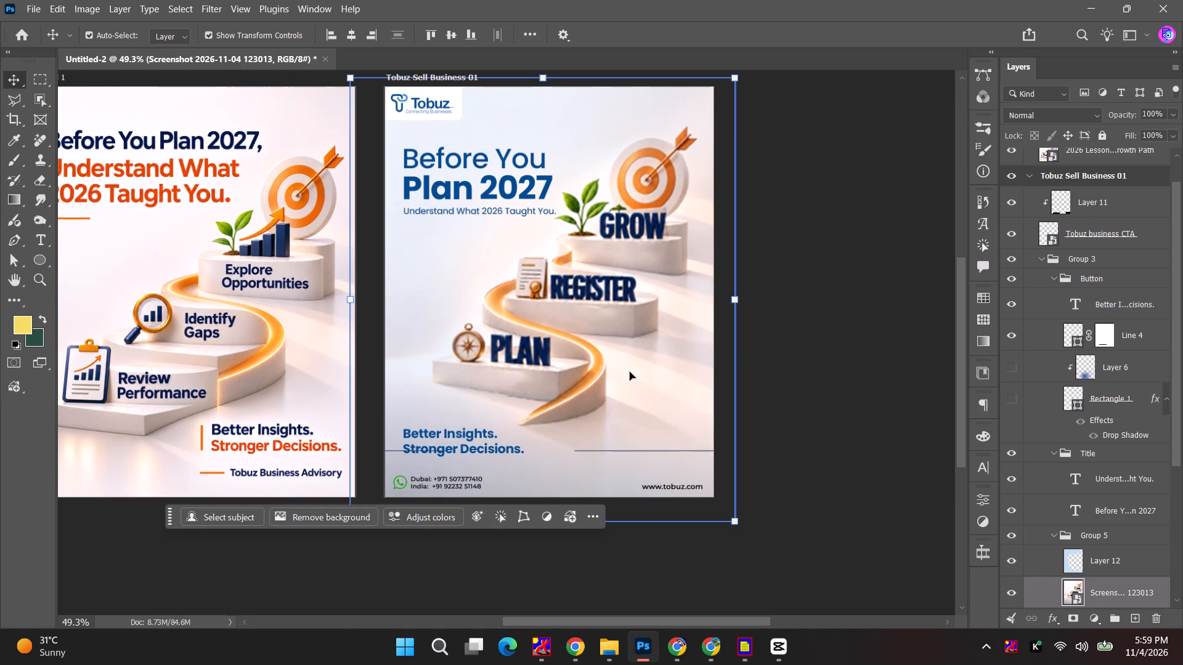
Nudge the "Better Insights. Stronger Decisions." text about 11 px right and 6 px down.
{"action": "left_click", "coordinate": [470, 443]}
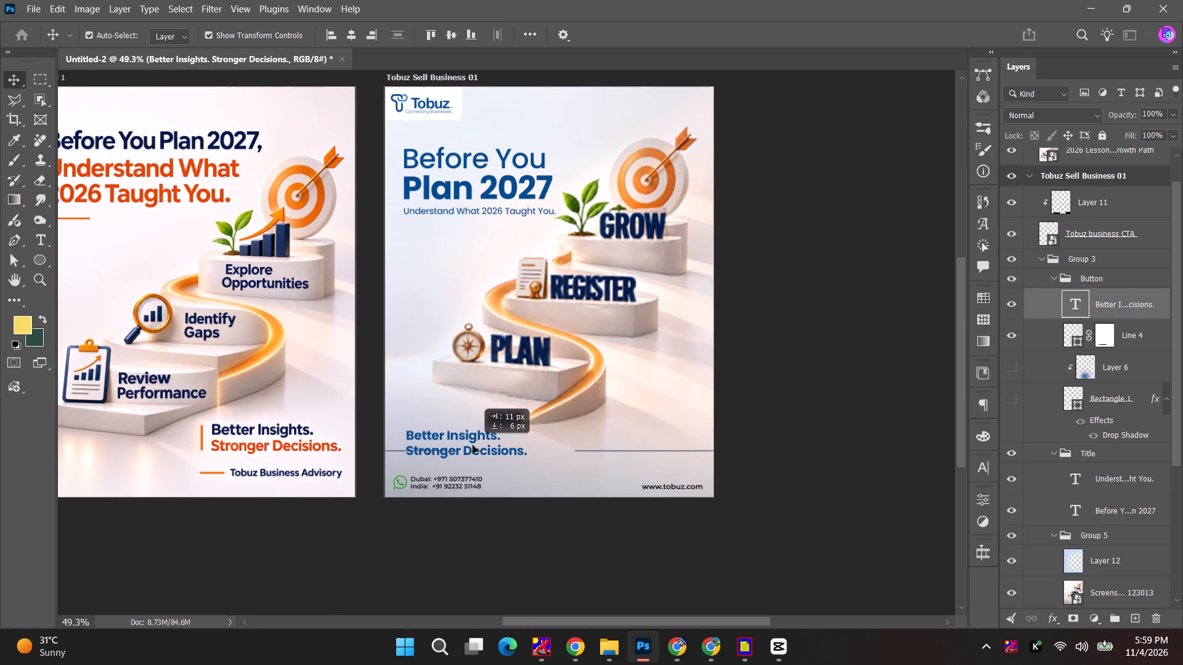
Move and resize the Line 4 layer mask to about 431 by 130 px so the divider's gap surrounds the tagline.
{"action": "left_click", "coordinate": [1100, 347]}
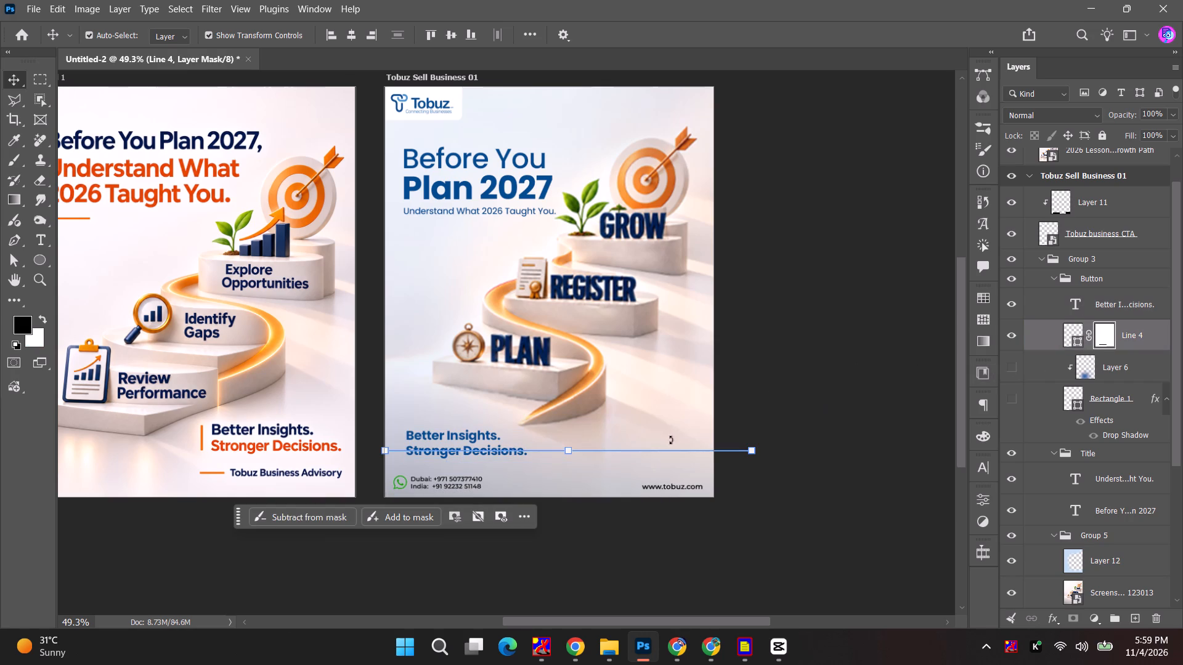
{"action": "left_click", "coordinate": [1091, 334]}
{"action": "left_click", "coordinate": [1100, 338]}
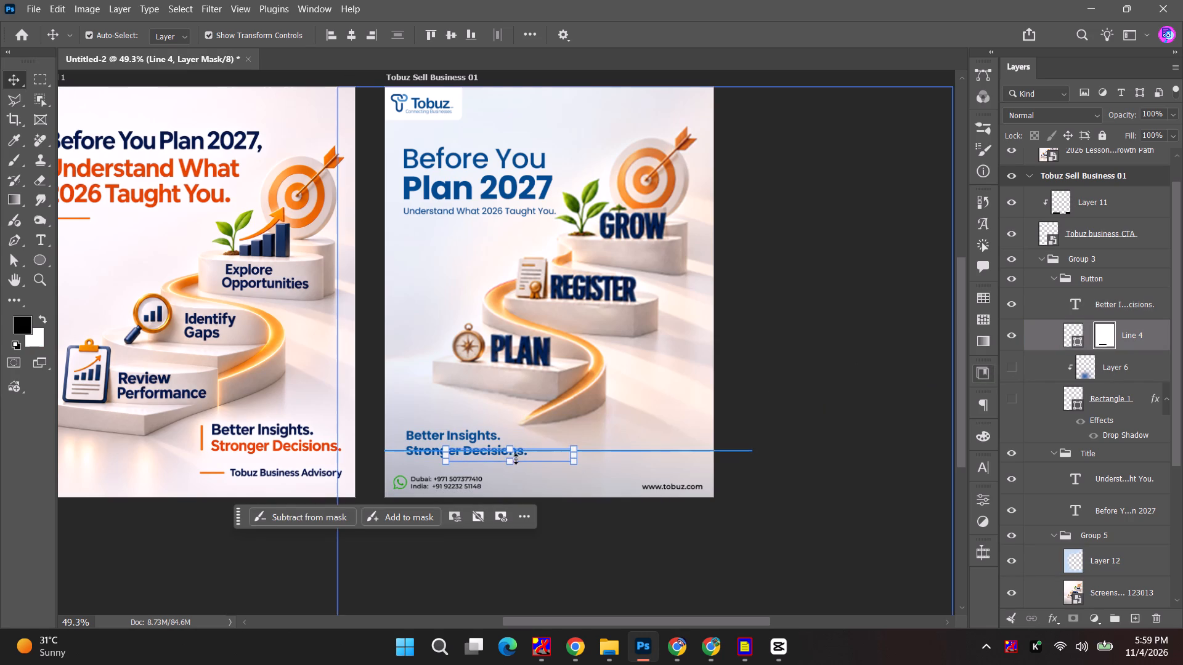
{"action": "left_click_drag", "start_coordinate": [447, 457], "coordinate": [402, 453]}
{"action": "left_click_drag", "start_coordinate": [577, 456], "coordinate": [535, 455]}
{"action": "left_click_drag", "start_coordinate": [466, 448], "coordinate": [461, 424]}
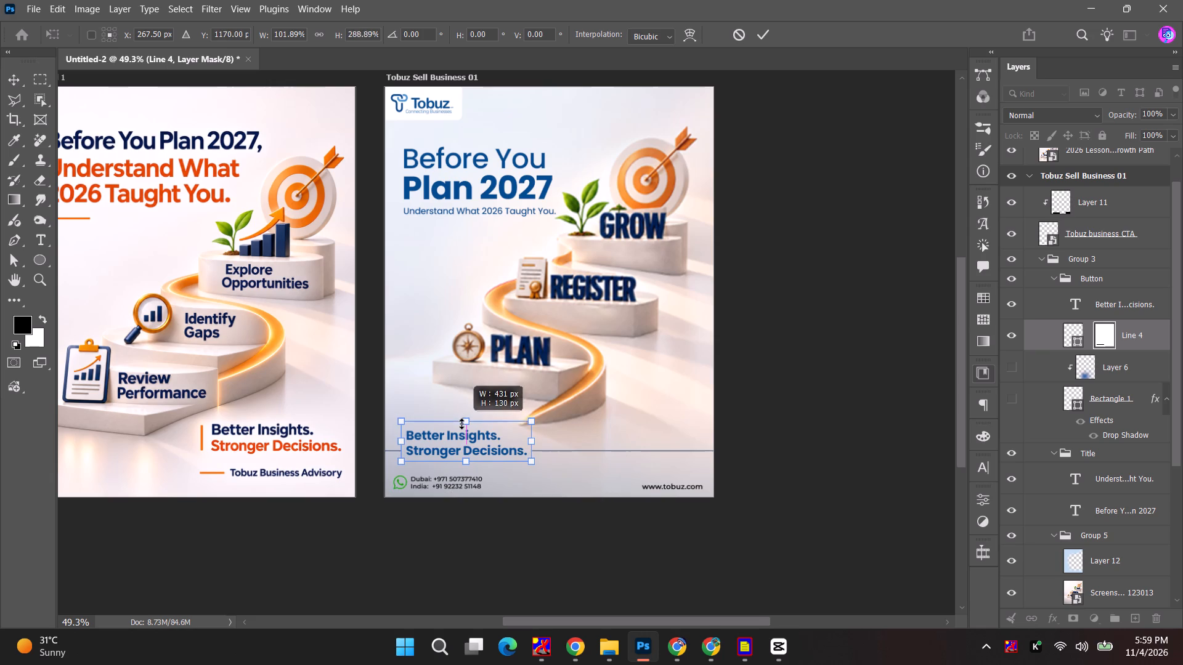
{"action": "left_click_drag", "start_coordinate": [461, 424], "coordinate": [461, 424]}
{"action": "left_click", "coordinate": [758, 35]}
{"action": "left_click", "coordinate": [816, 236]}
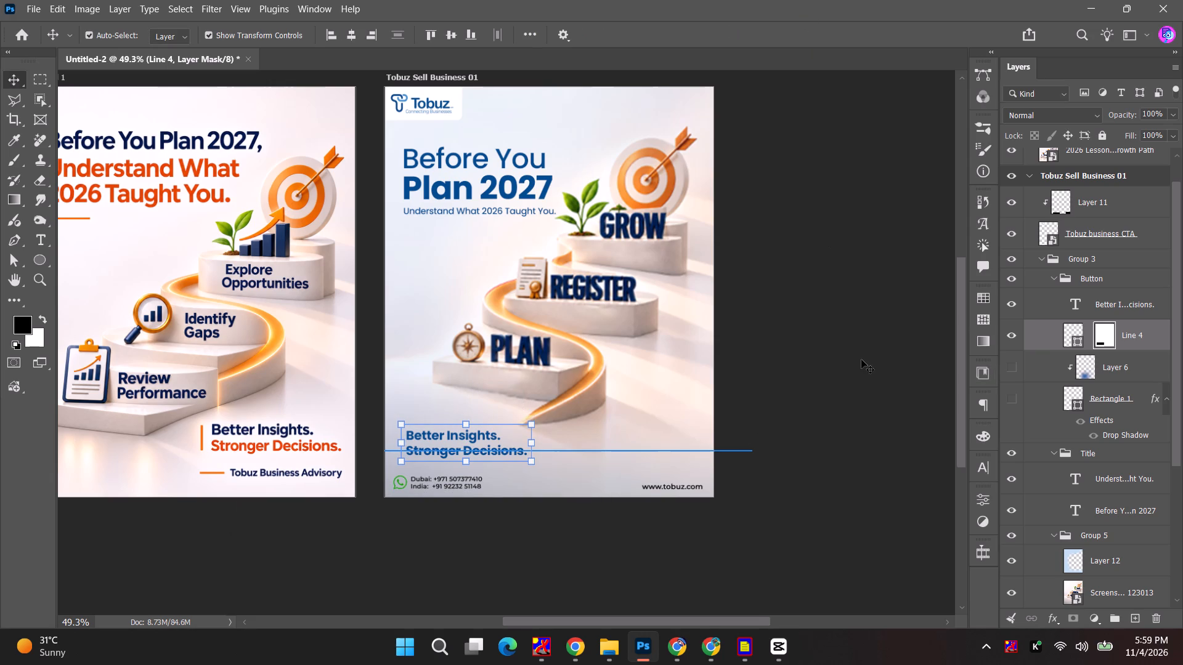
{"action": "left_click", "coordinate": [861, 360]}
{"action": "left_click", "coordinate": [855, 358]}
{"action": "left_click", "coordinate": [846, 384]}
{"action": "left_click", "coordinate": [602, 252]}
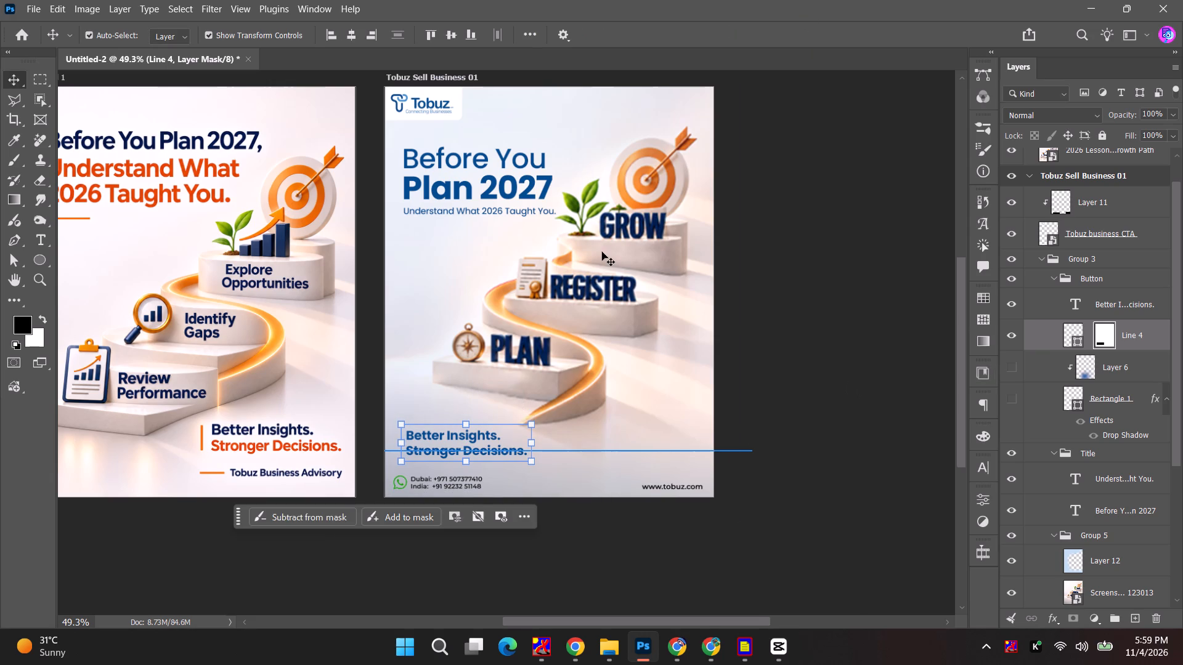
{"action": "left_click", "coordinate": [1128, 365]}
{"action": "left_click", "coordinate": [669, 357]}
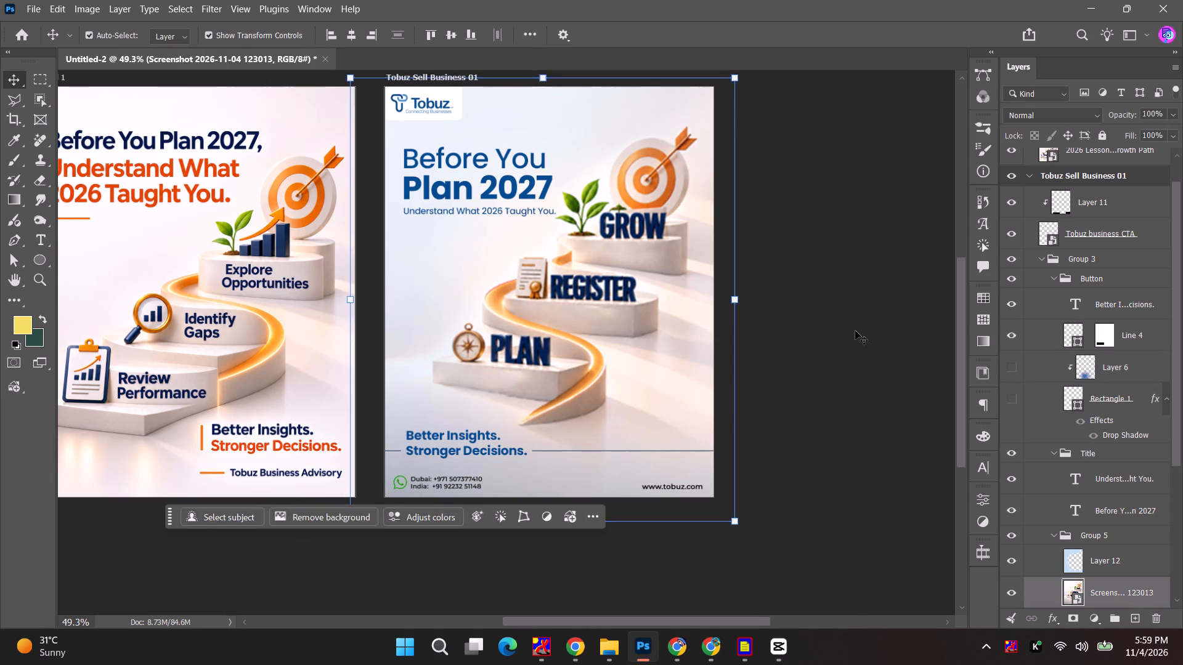
{"action": "left_click", "coordinate": [855, 331]}
{"action": "left_click", "coordinate": [630, 288]}
Add a layer above Layer 12 and brush a sampled pale background colour over the artboard's upper-left and lower-right areas.
{"action": "left_click", "coordinate": [1008, 557]}
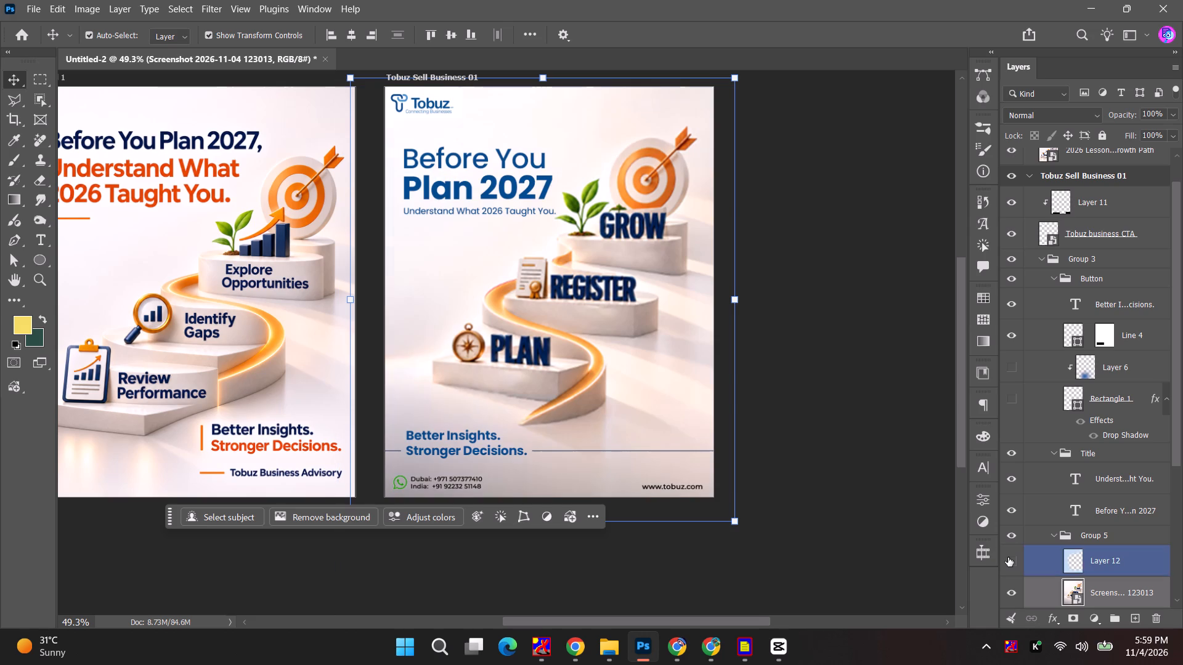
{"action": "left_click", "coordinate": [1008, 557]}
{"action": "left_click", "coordinate": [1123, 571]}
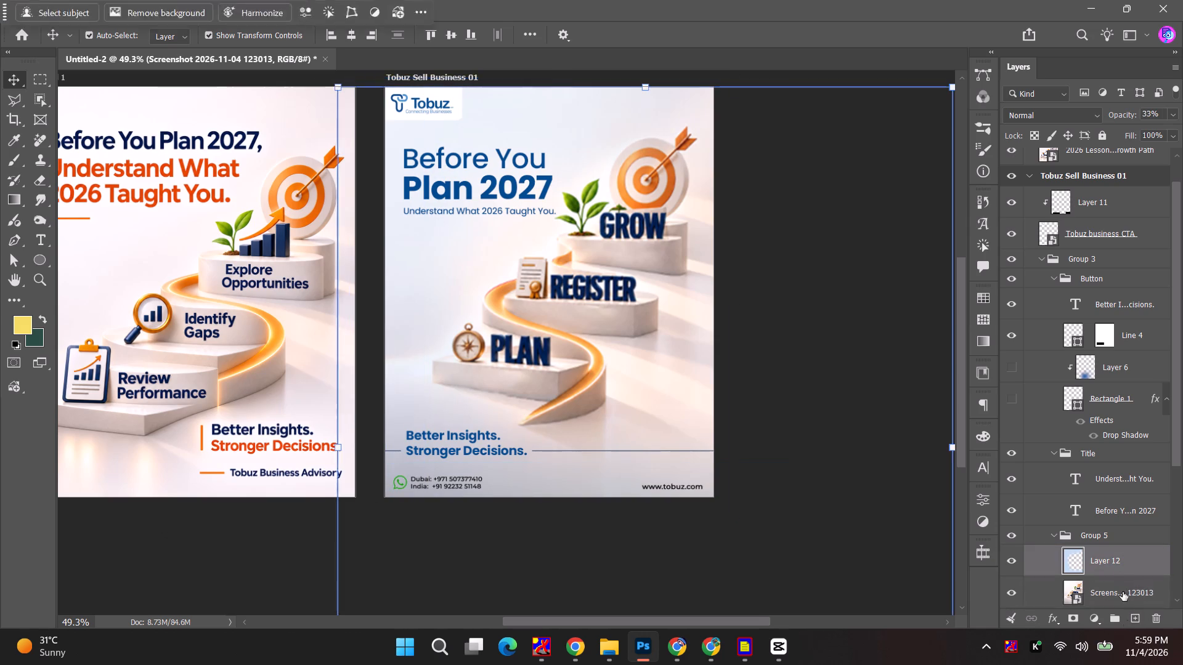
{"action": "left_click", "coordinate": [1131, 619]}
{"action": "key", "text": "b"}
{"action": "left_click", "coordinate": [434, 233], "text": "alt"}
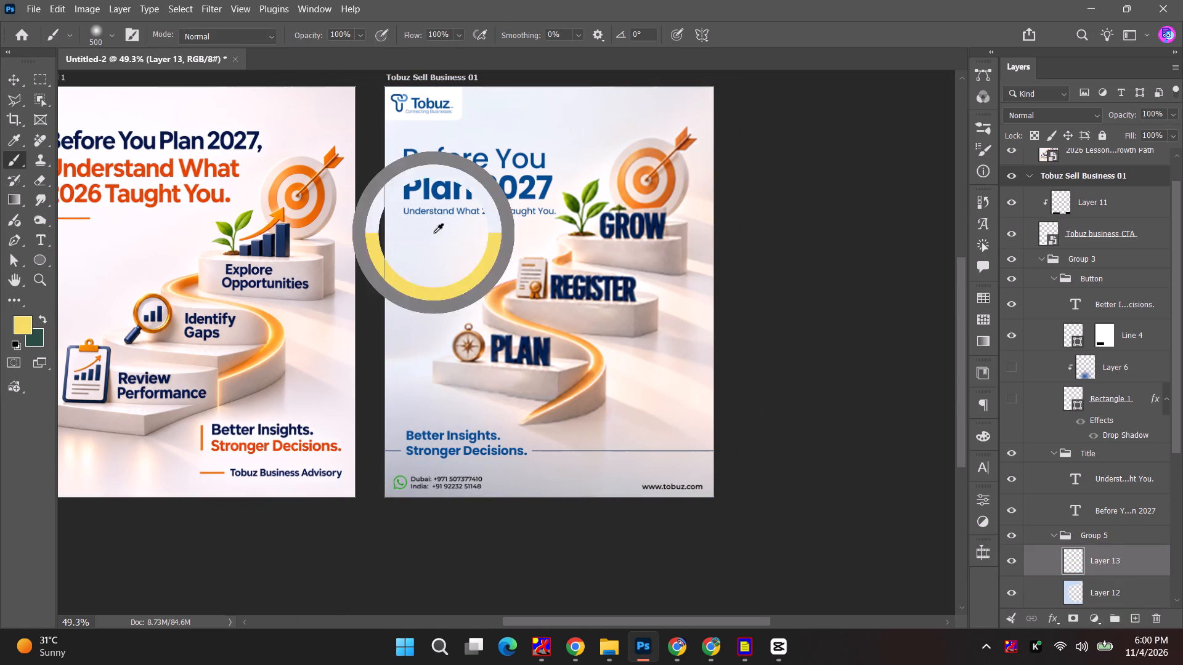
{"action": "left_click_drag", "start_coordinate": [496, 224], "coordinate": [423, 259]}
{"action": "left_click_drag", "start_coordinate": [484, 129], "coordinate": [337, 110]}
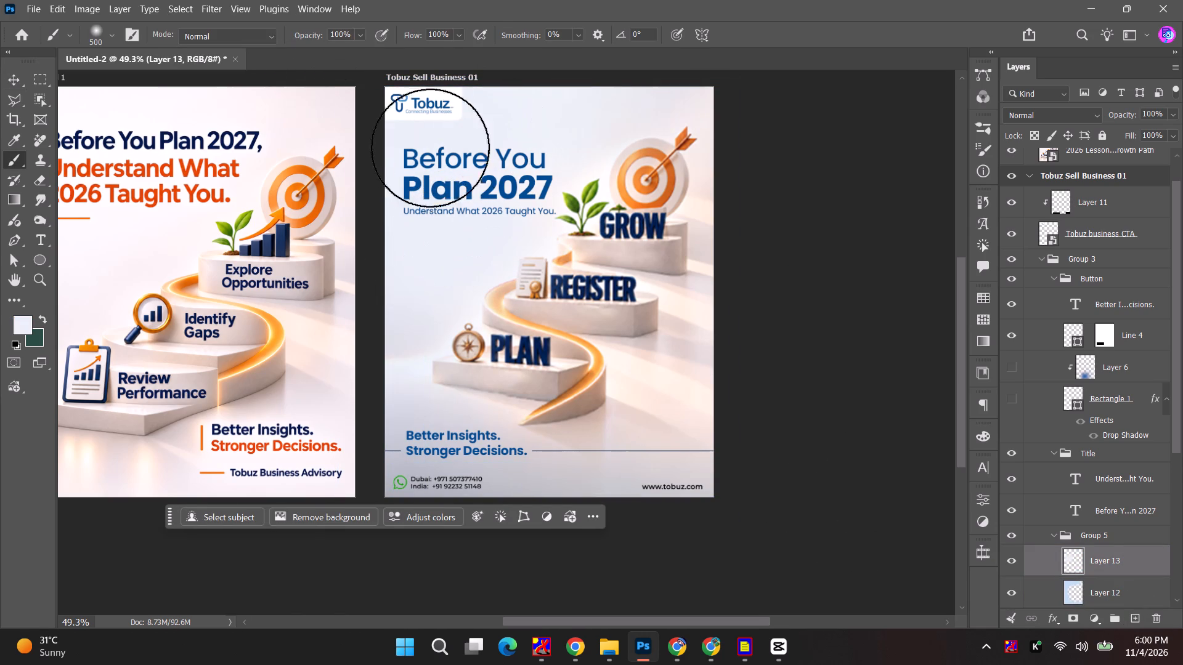
{"action": "left_click_drag", "start_coordinate": [738, 355], "coordinate": [637, 487]}
{"action": "left_click_drag", "start_coordinate": [751, 311], "coordinate": [544, 561]}
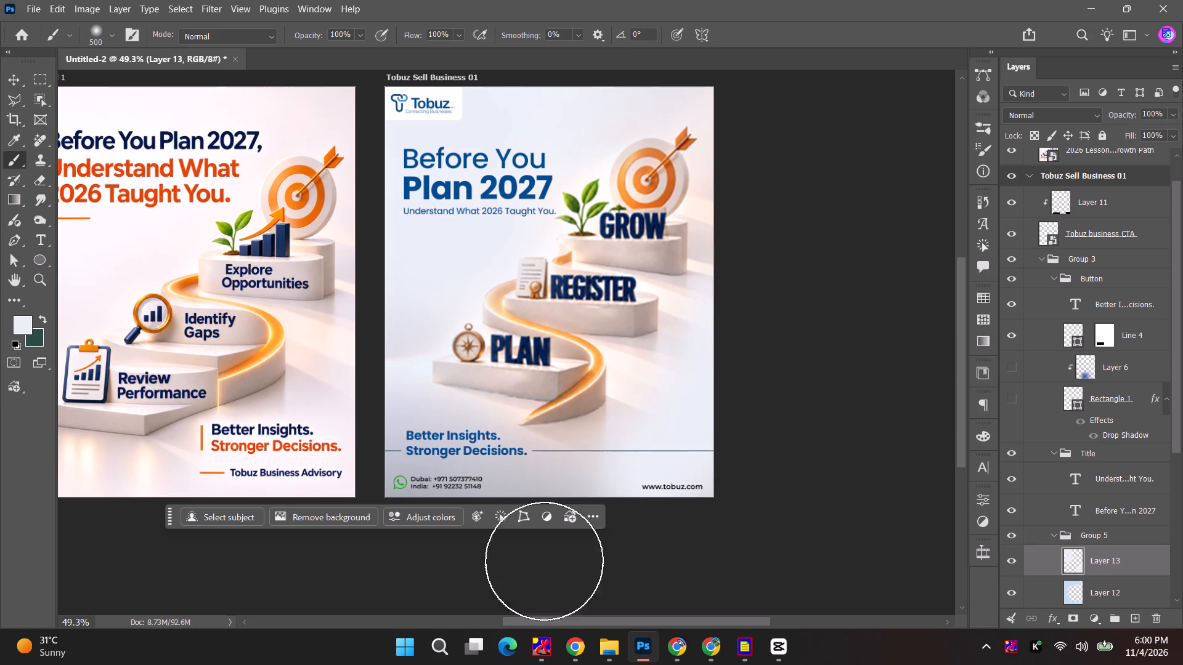
{"action": "left_click_drag", "start_coordinate": [544, 561], "coordinate": [559, 553]}
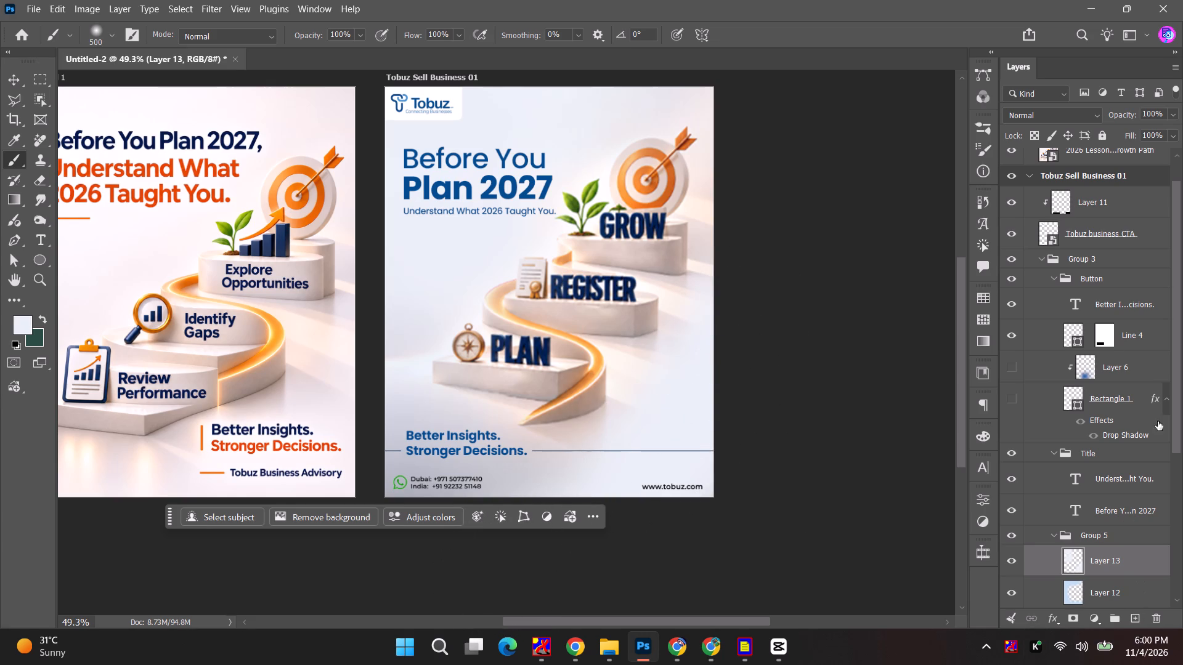
Set the painted Layer 13's opacity to 73%.
{"action": "left_click", "coordinate": [1176, 110]}
{"action": "left_click", "coordinate": [1155, 129]}
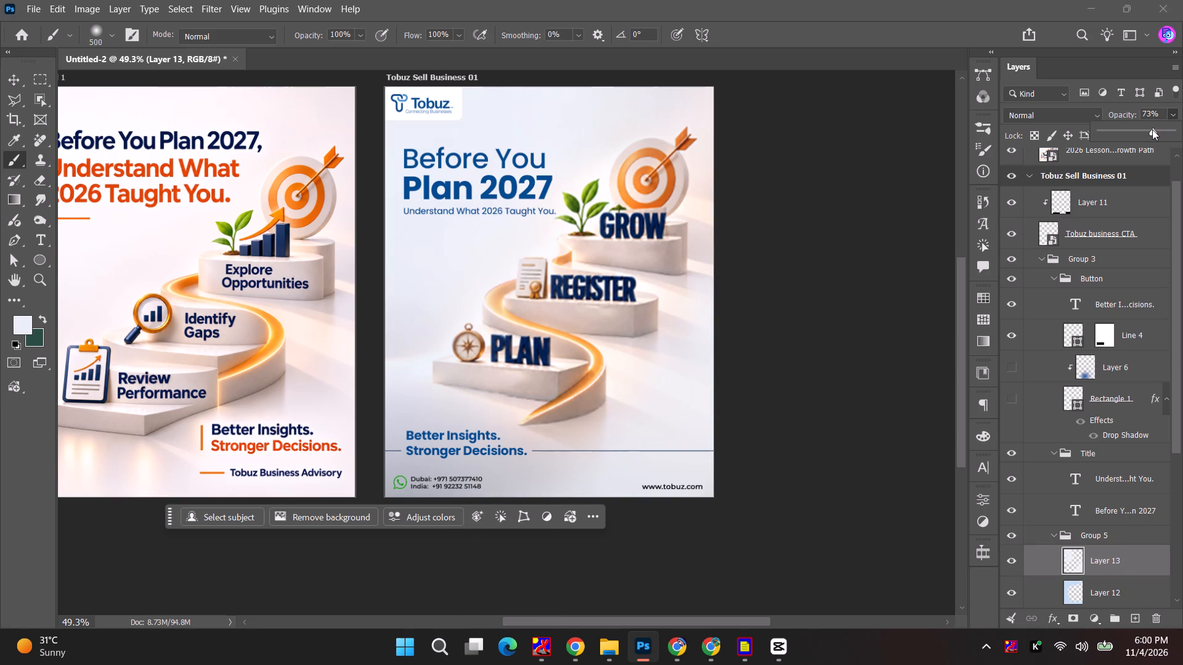
Select the "Before You Plan 2027" title and its subtitle together, scale them to about 94%, and move them slightly lower.
{"action": "left_click", "coordinate": [12, 79]}
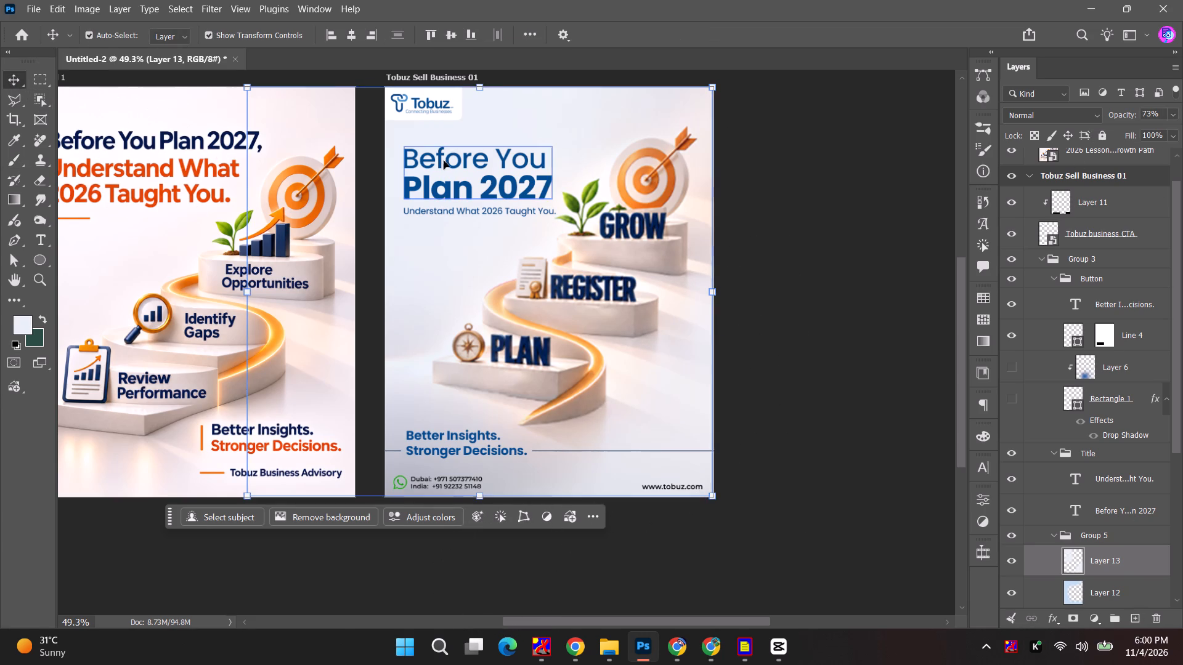
{"action": "scroll", "coordinate": [442, 165], "scroll_direction": "up", "scroll_amount": 8, "text": "alt"}
{"action": "left_click", "coordinate": [442, 165]}
{"action": "scroll", "coordinate": [397, 256], "scroll_direction": "up", "scroll_amount": 4, "text": "alt"}
{"action": "left_click", "coordinate": [406, 259], "text": "shift"}
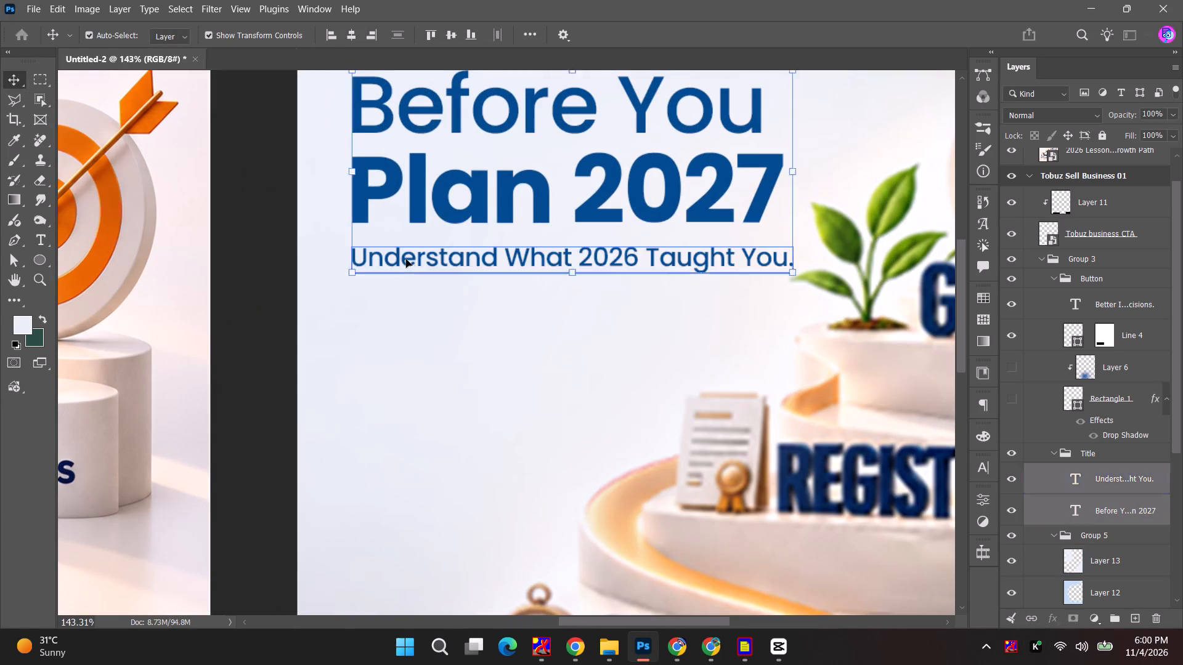
{"action": "scroll", "coordinate": [410, 262], "scroll_direction": "down", "scroll_amount": 6, "text": "alt"}
{"action": "left_click_drag", "start_coordinate": [631, 272], "coordinate": [619, 260], "text": "shift"}
{"action": "left_click_drag", "start_coordinate": [458, 216], "coordinate": [455, 245]}
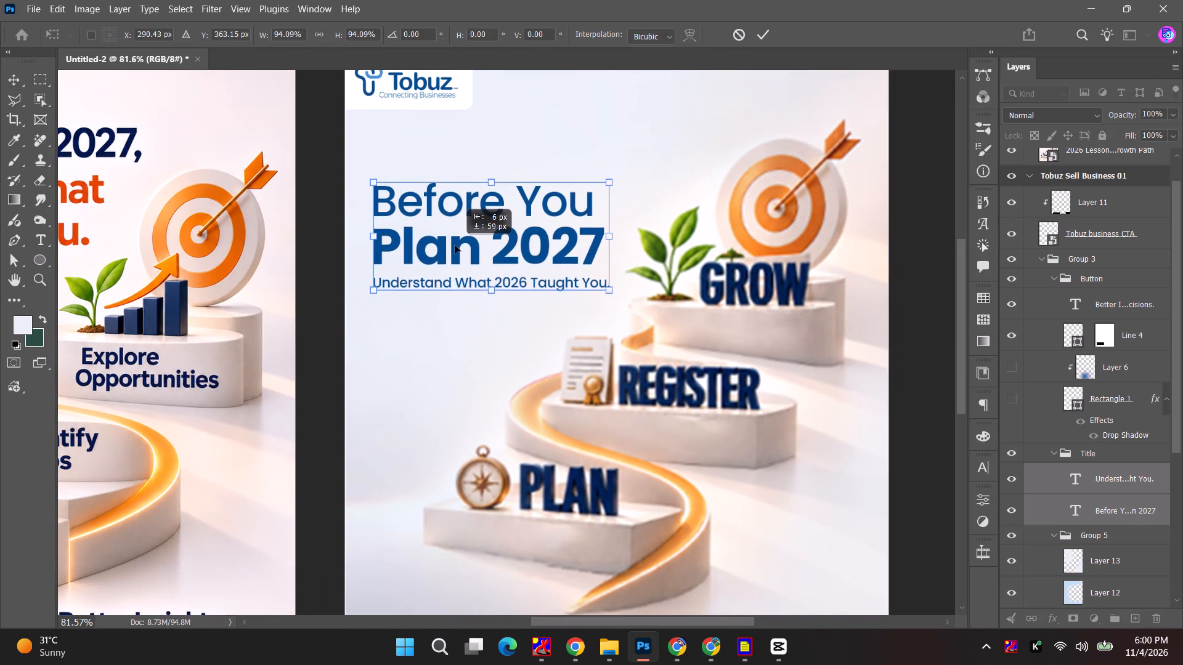
{"action": "left_click_drag", "start_coordinate": [455, 245], "coordinate": [456, 233]}
{"action": "left_click", "coordinate": [761, 35]}
{"action": "scroll", "coordinate": [628, 325], "scroll_direction": "down", "scroll_amount": 5, "text": "alt"}
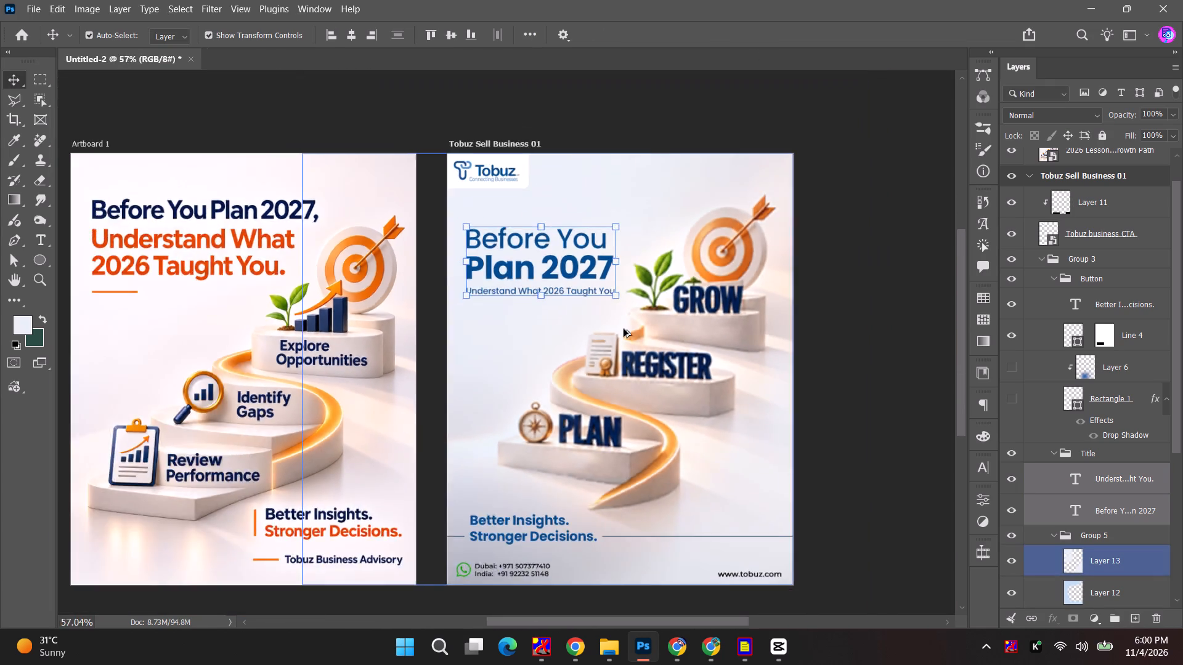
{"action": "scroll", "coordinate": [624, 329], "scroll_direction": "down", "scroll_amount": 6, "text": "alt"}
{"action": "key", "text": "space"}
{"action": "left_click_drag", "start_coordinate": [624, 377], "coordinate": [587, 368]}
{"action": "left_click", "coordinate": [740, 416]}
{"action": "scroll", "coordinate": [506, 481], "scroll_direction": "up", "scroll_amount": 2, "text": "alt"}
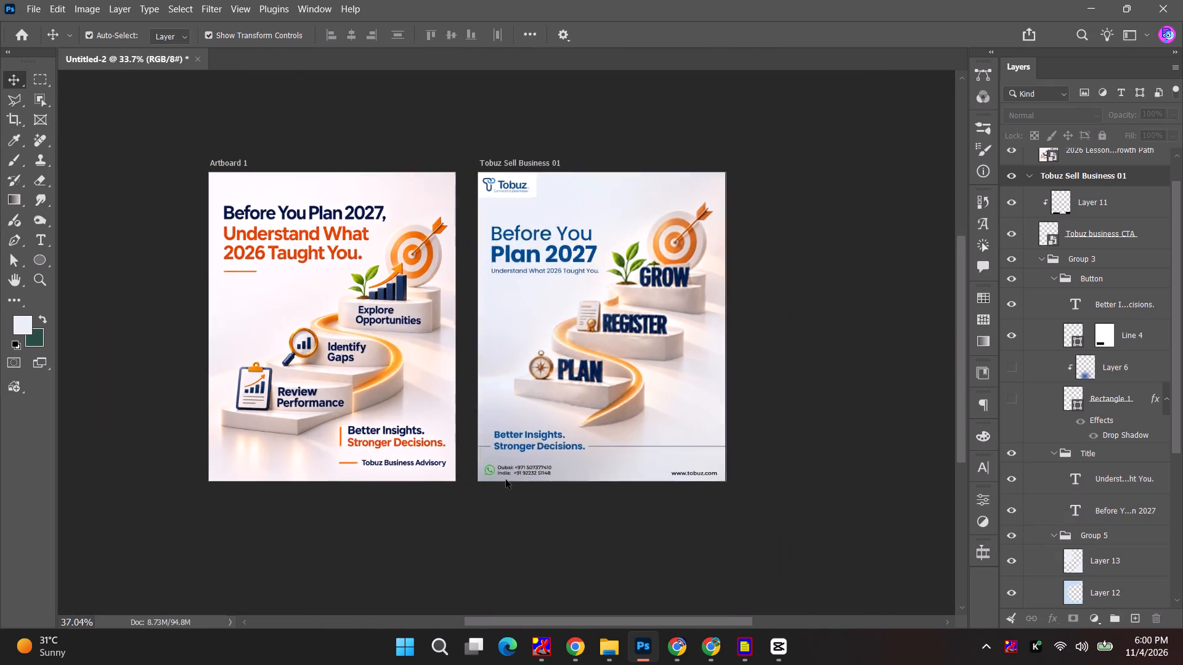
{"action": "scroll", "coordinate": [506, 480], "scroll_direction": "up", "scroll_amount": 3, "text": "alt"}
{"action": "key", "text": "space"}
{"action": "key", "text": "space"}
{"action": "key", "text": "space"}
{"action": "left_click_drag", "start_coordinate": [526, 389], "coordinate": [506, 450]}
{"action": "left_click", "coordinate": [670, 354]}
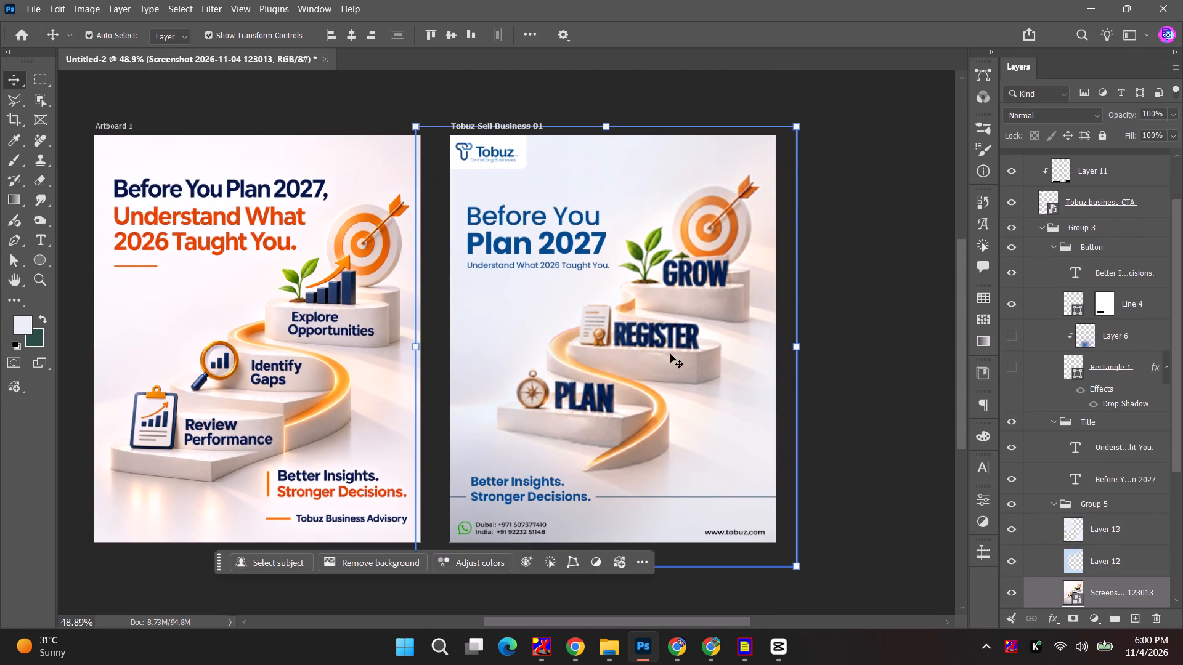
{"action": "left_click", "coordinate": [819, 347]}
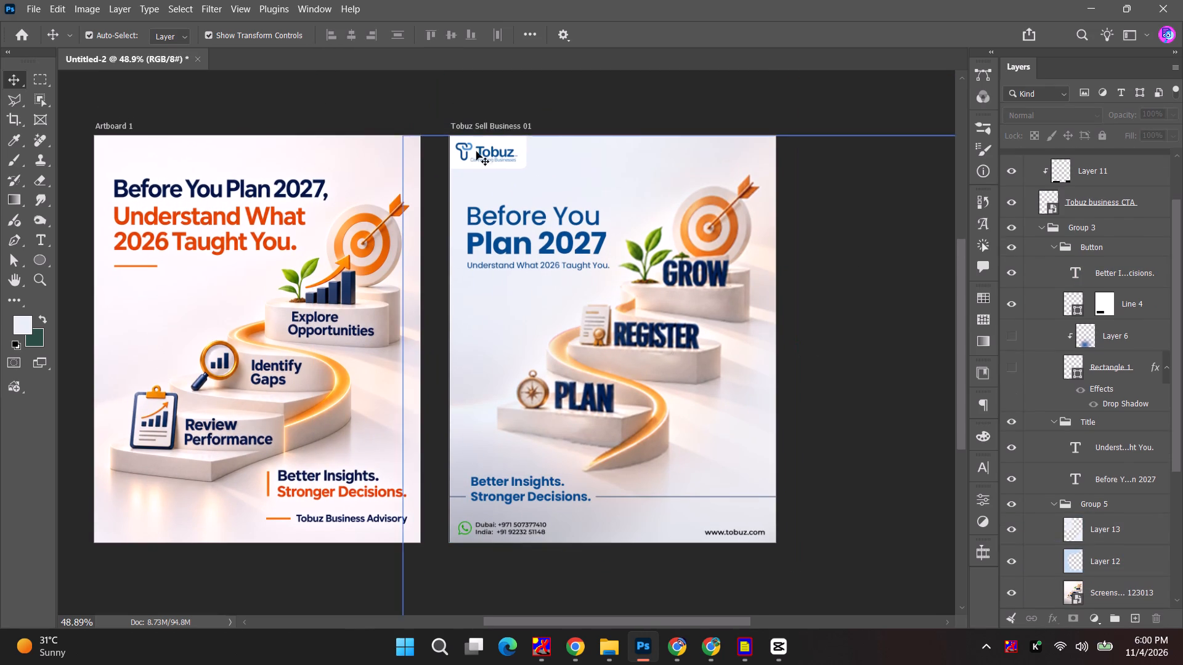
Collapse Group 3 and Group 7 inside the Tobuz Sell Business 01 artboard, toggling the artboard's and Group 3's visibility to check their contents.
{"action": "left_click", "coordinate": [482, 127]}
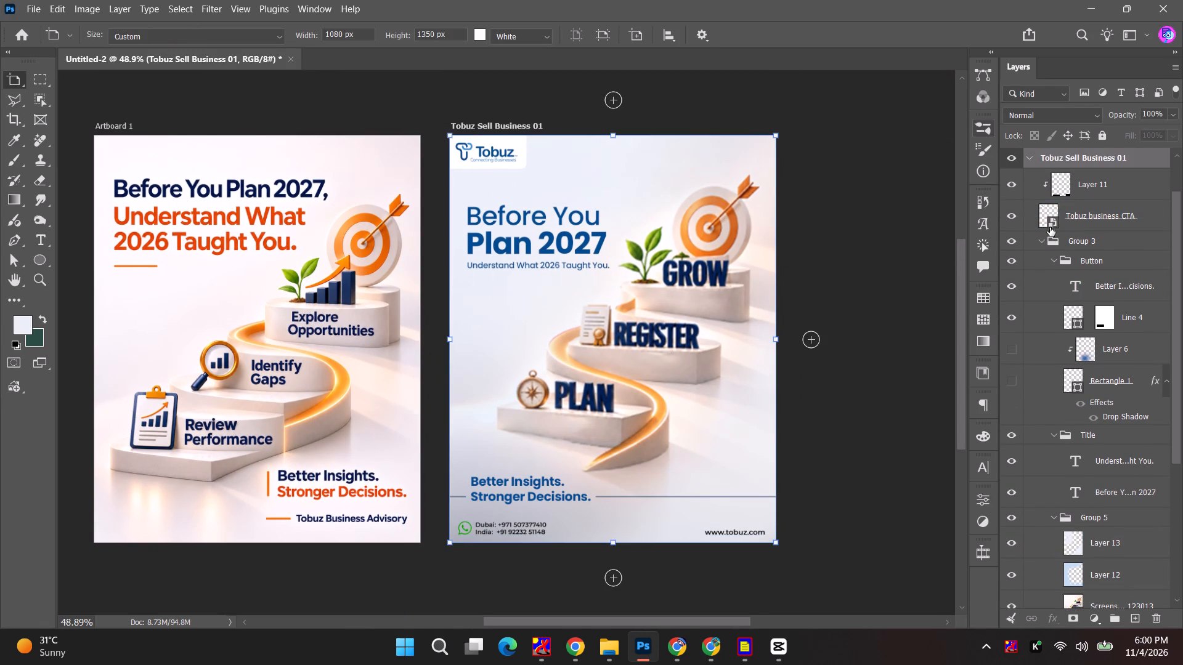
{"action": "left_click", "coordinate": [1042, 241]}
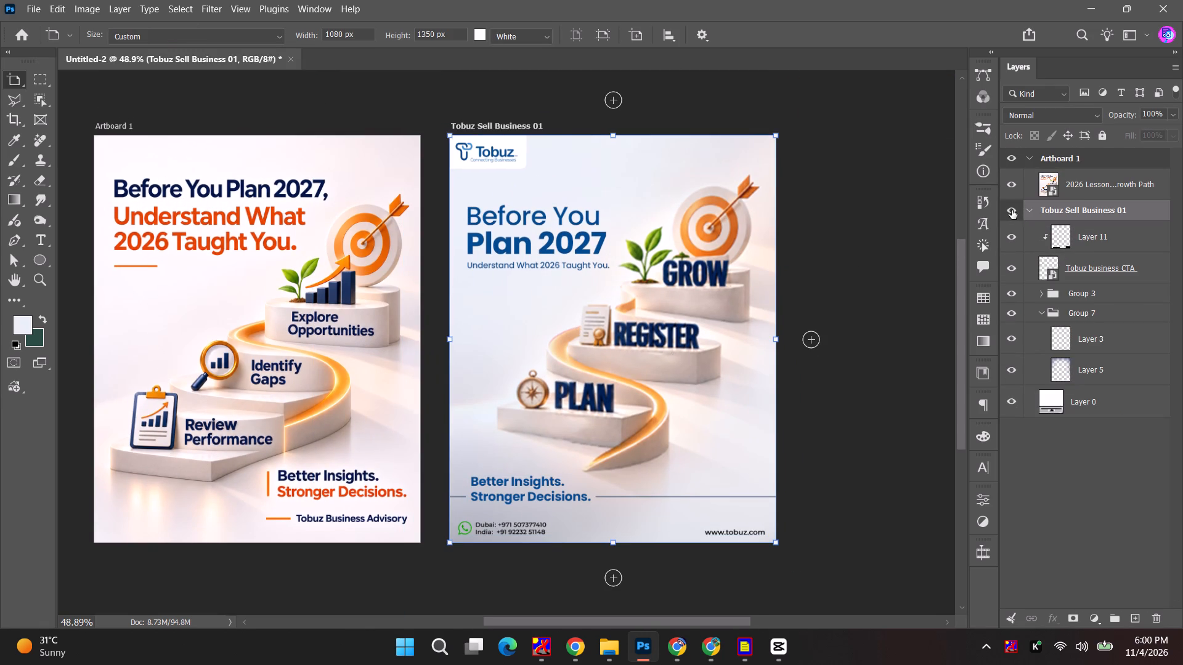
{"action": "left_click", "coordinate": [1012, 210]}
{"action": "left_click", "coordinate": [1012, 210]}
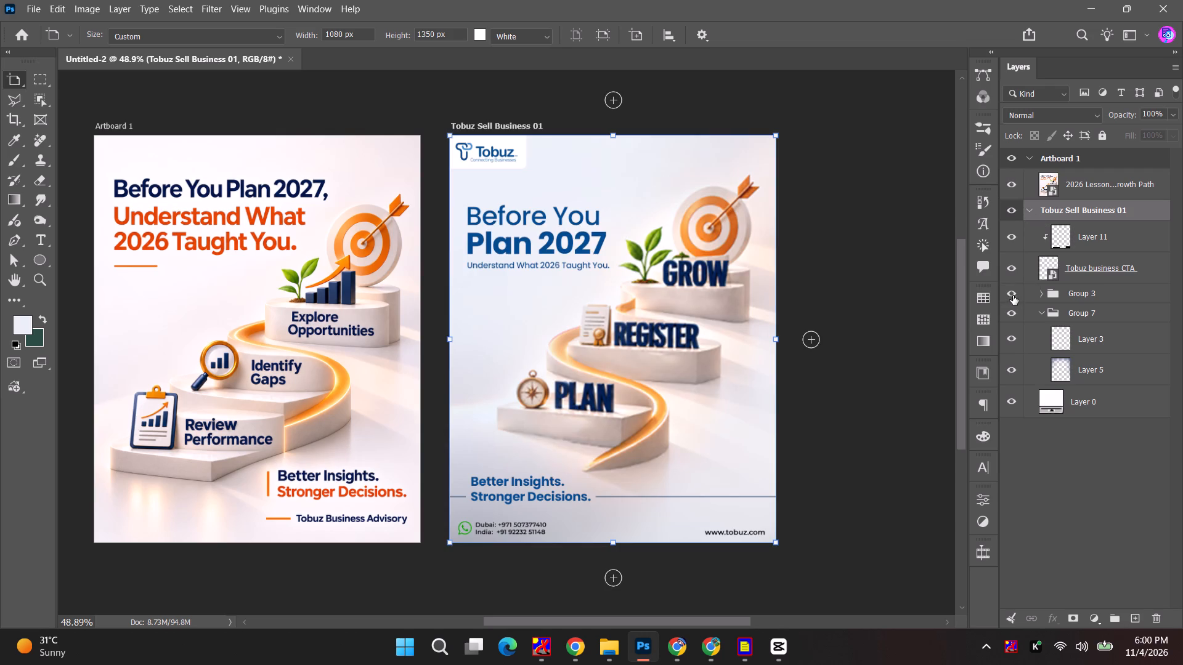
{"action": "left_click", "coordinate": [1013, 296]}
{"action": "left_click", "coordinate": [1013, 296]}
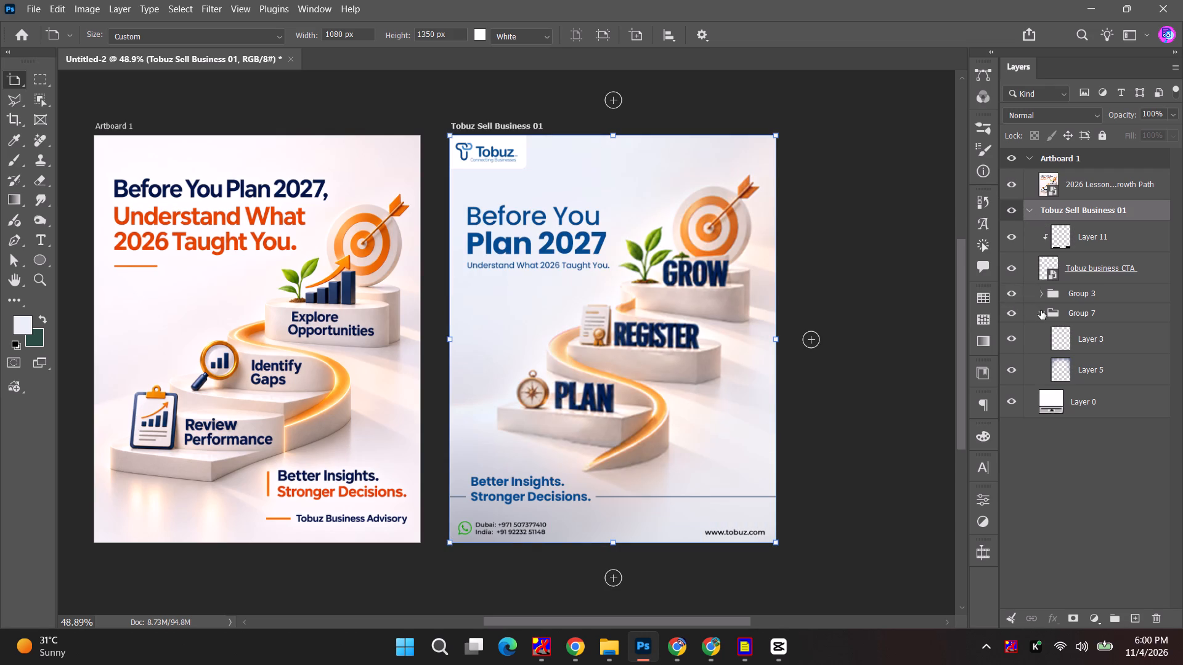
{"action": "left_click", "coordinate": [1041, 310]}
{"action": "left_click", "coordinate": [1012, 298]}
{"action": "left_click", "coordinate": [1012, 298]}
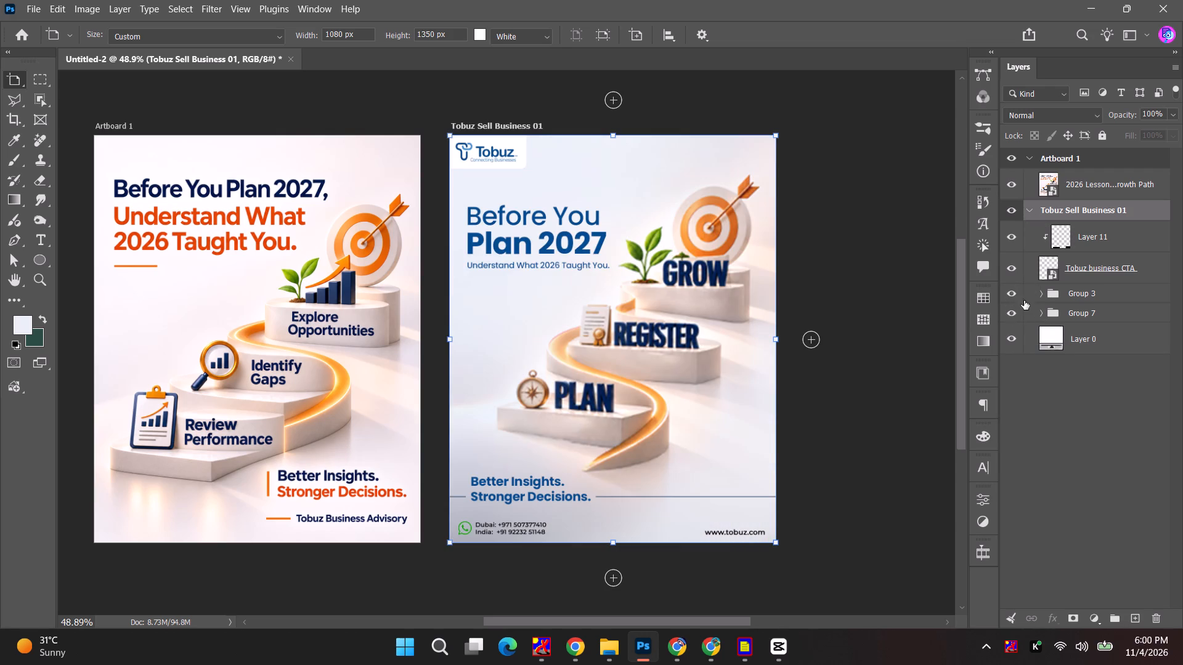
Group Layer 11 with the Tobuz business CTA layer and hide the new group.
{"action": "left_click", "coordinate": [1096, 267]}
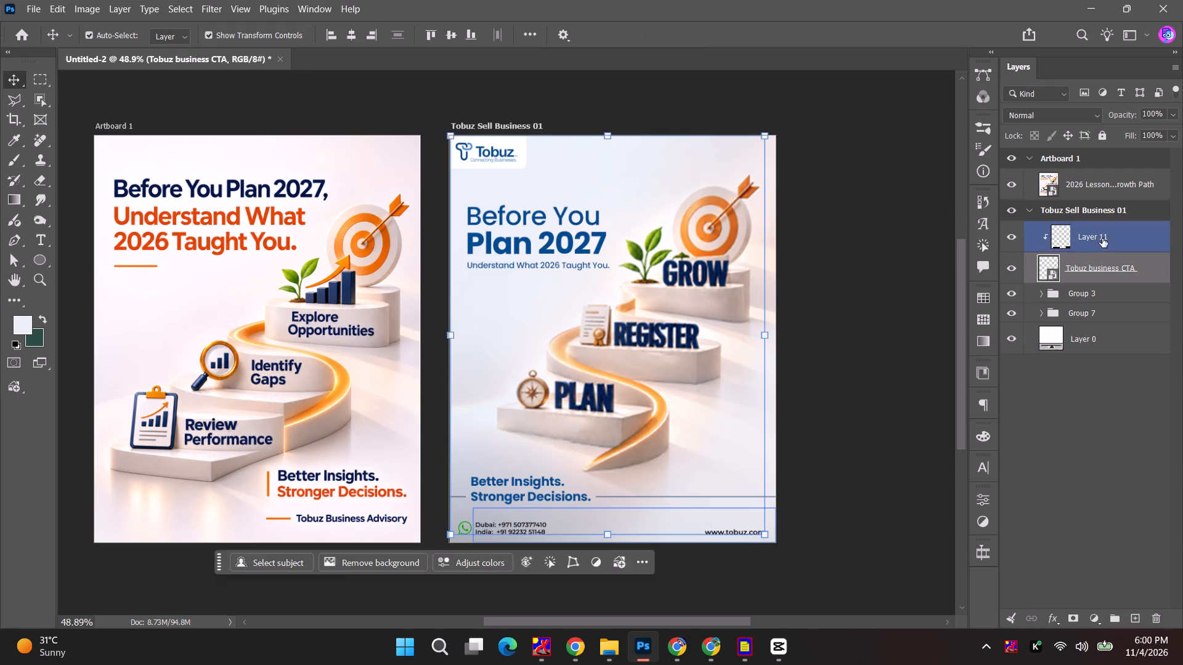
{"action": "left_click", "coordinate": [1102, 238], "text": "shift"}
{"action": "key", "text": "ctrl+g"}
{"action": "left_click", "coordinate": [1013, 230]}
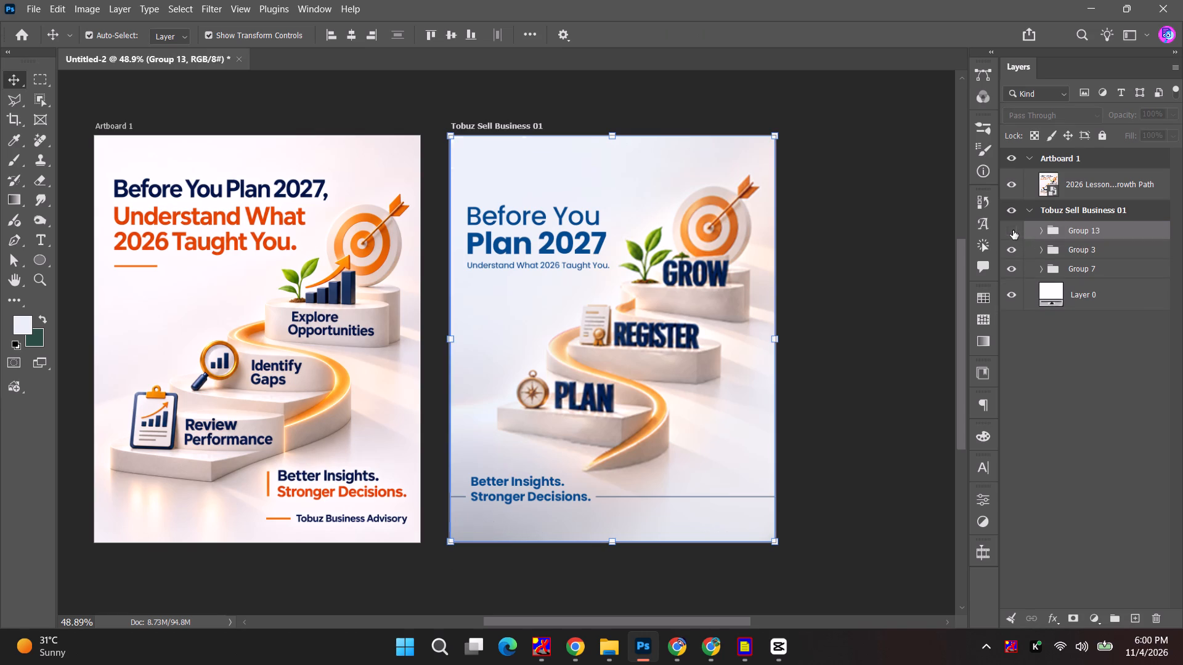
Collapse and hide the Button and Title groups inside Group 3, leaving only the staircase artwork and background showing.
{"action": "left_click", "coordinate": [1043, 249]}
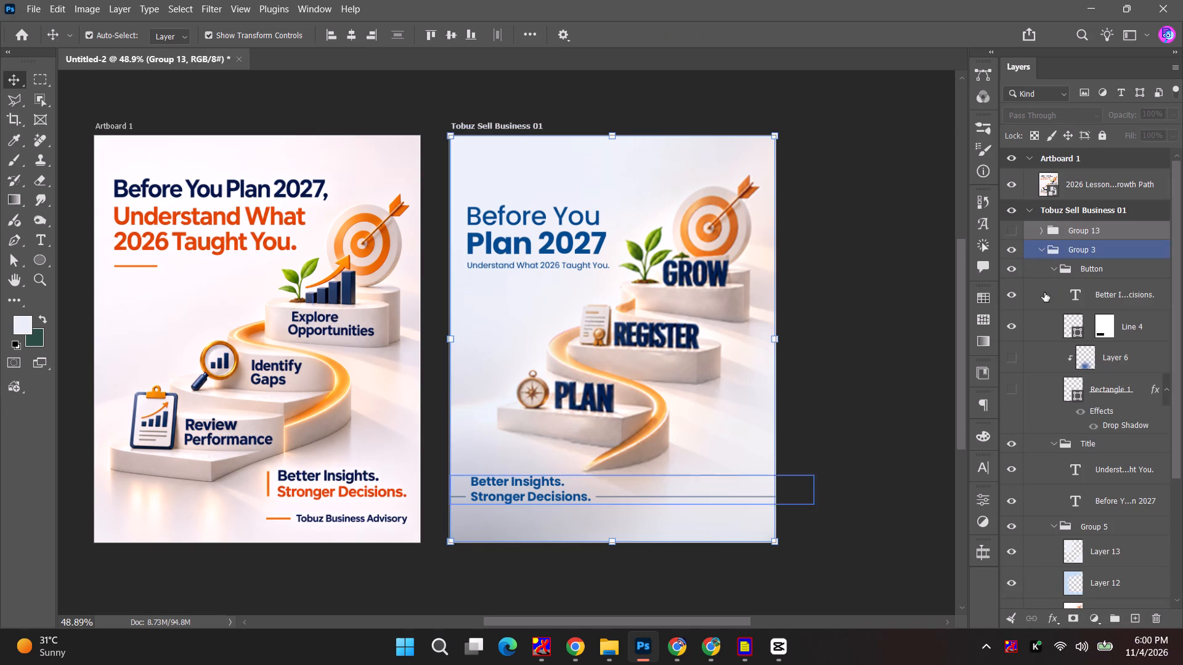
{"action": "left_click", "coordinate": [1055, 271]}
{"action": "left_click", "coordinate": [1010, 273]}
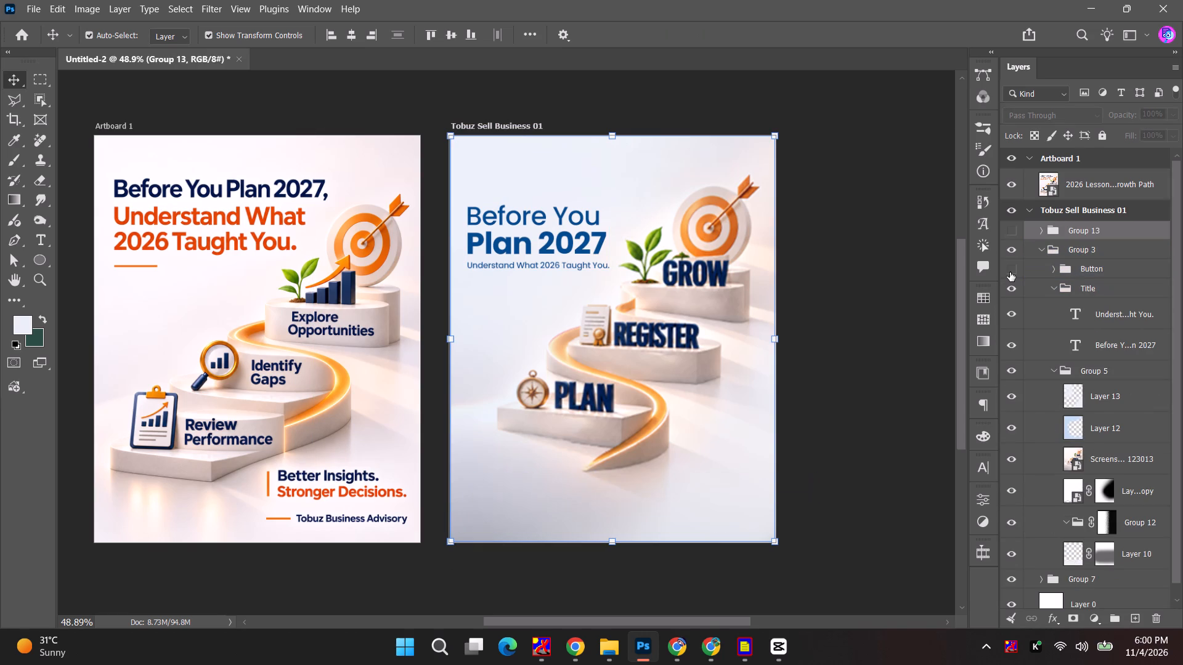
{"action": "left_click", "coordinate": [1052, 287]}
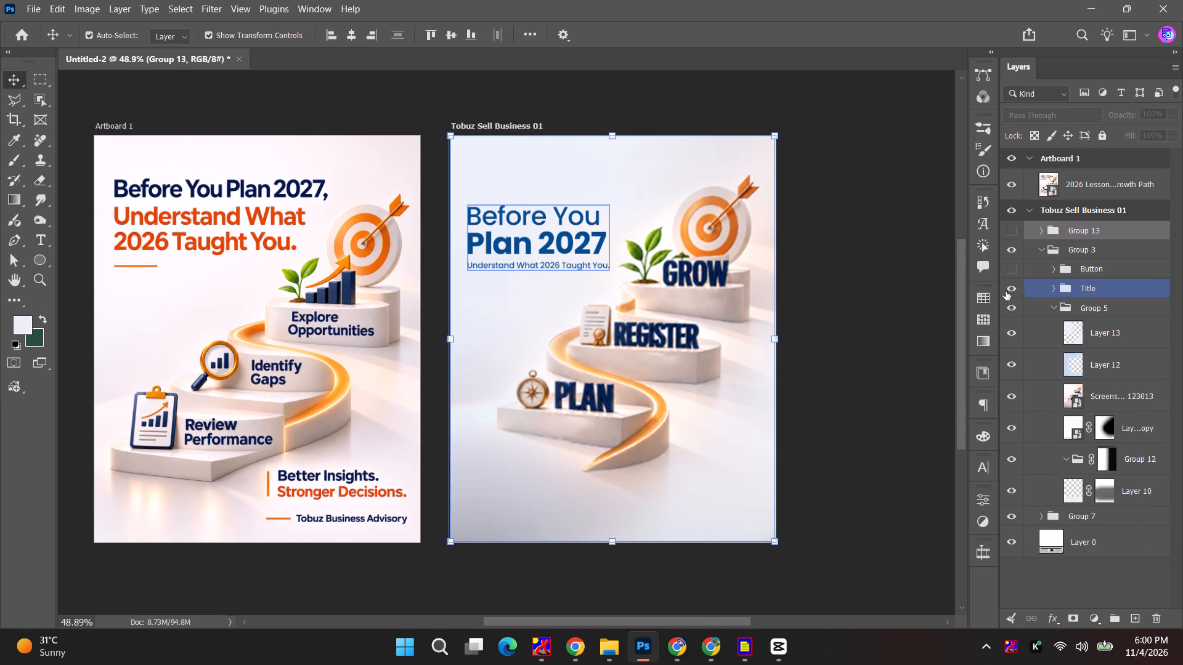
{"action": "left_click", "coordinate": [1007, 291]}
{"action": "left_click", "coordinate": [860, 337]}
Export the text-free Tobuz Sell Business 01 artboard as a PNG into the Downloads folder.
{"action": "left_click", "coordinate": [503, 132]}
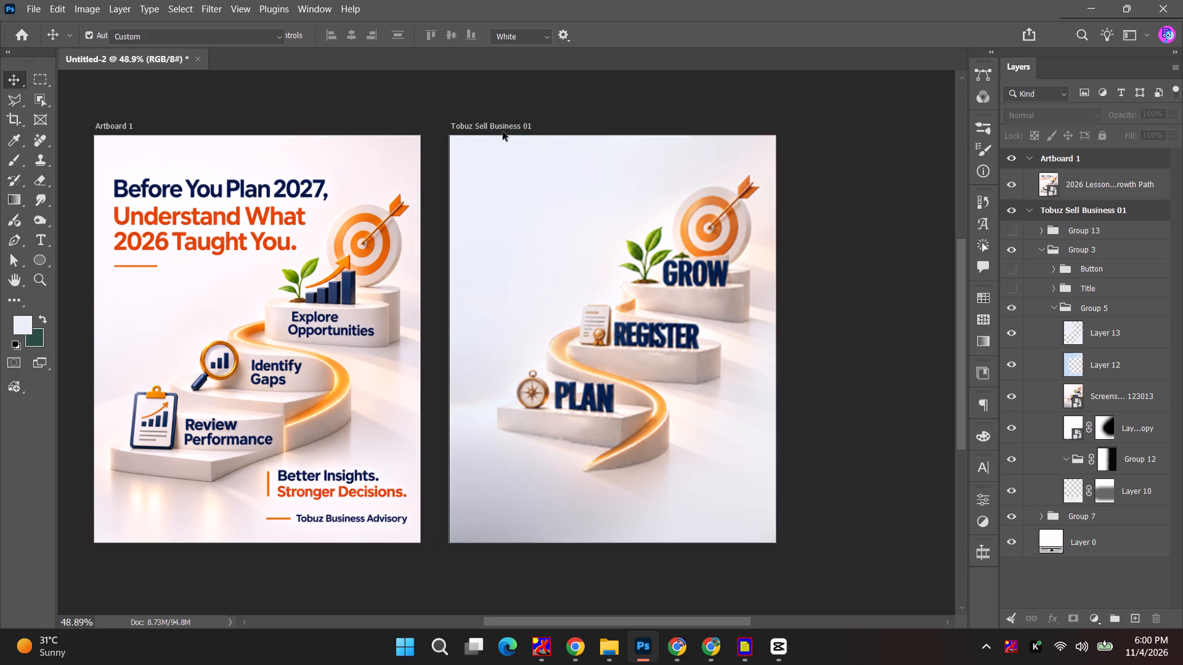
{"action": "right_click", "coordinate": [1128, 212]}
{"action": "left_click", "coordinate": [1087, 318]}
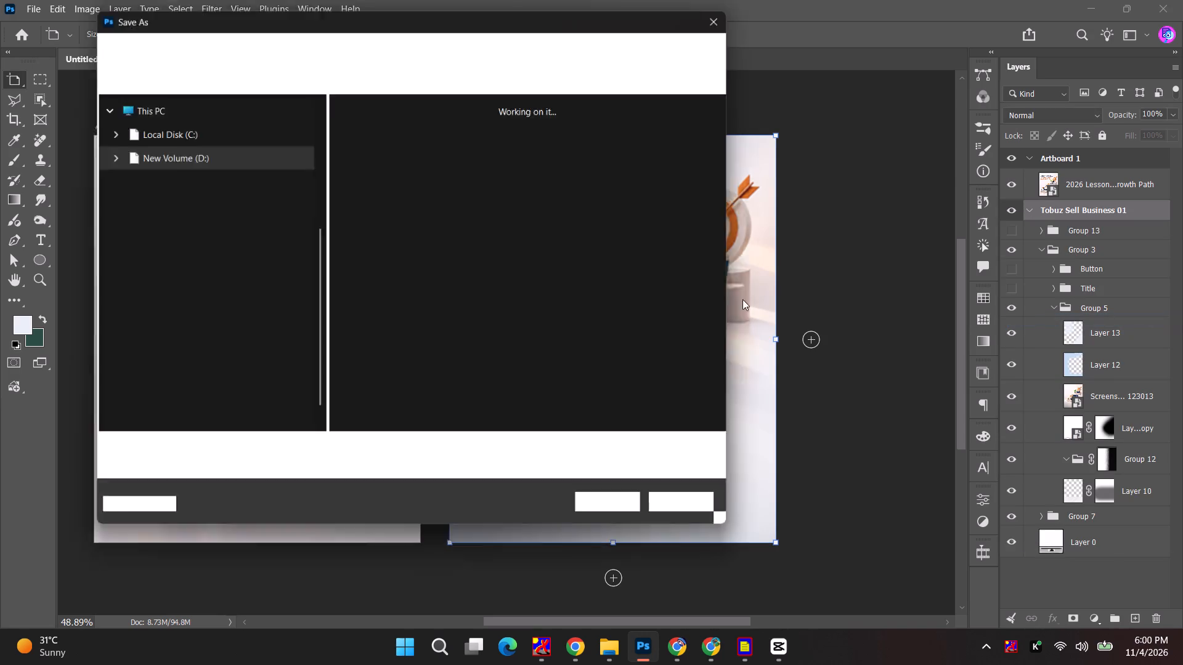
{"action": "scroll", "coordinate": [156, 202], "scroll_direction": "up", "scroll_amount": 8}
{"action": "left_click", "coordinate": [173, 224]}
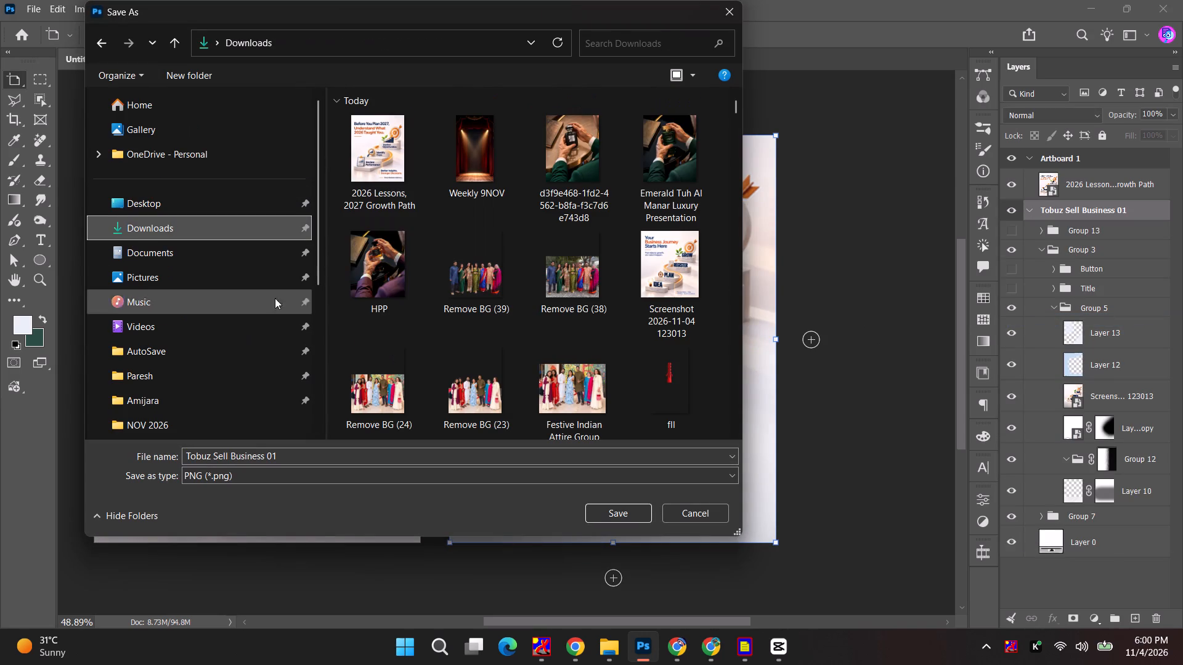
{"action": "left_click", "coordinate": [648, 307]}
{"action": "left_click", "coordinate": [598, 503]}
{"action": "left_click", "coordinate": [640, 325]}
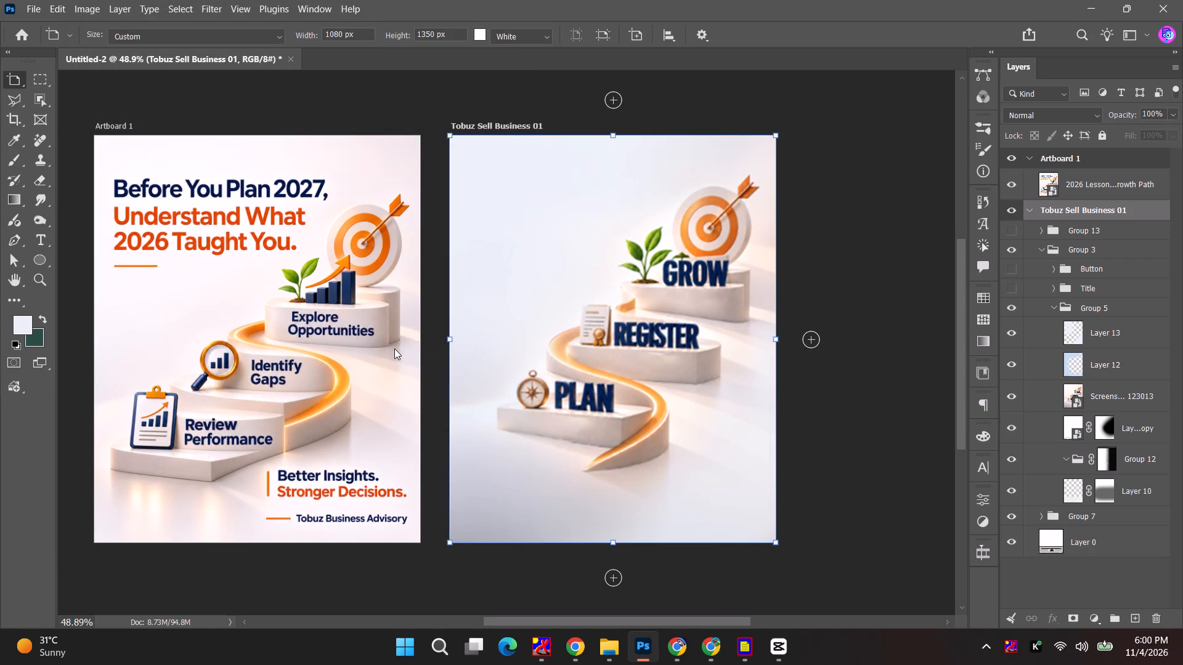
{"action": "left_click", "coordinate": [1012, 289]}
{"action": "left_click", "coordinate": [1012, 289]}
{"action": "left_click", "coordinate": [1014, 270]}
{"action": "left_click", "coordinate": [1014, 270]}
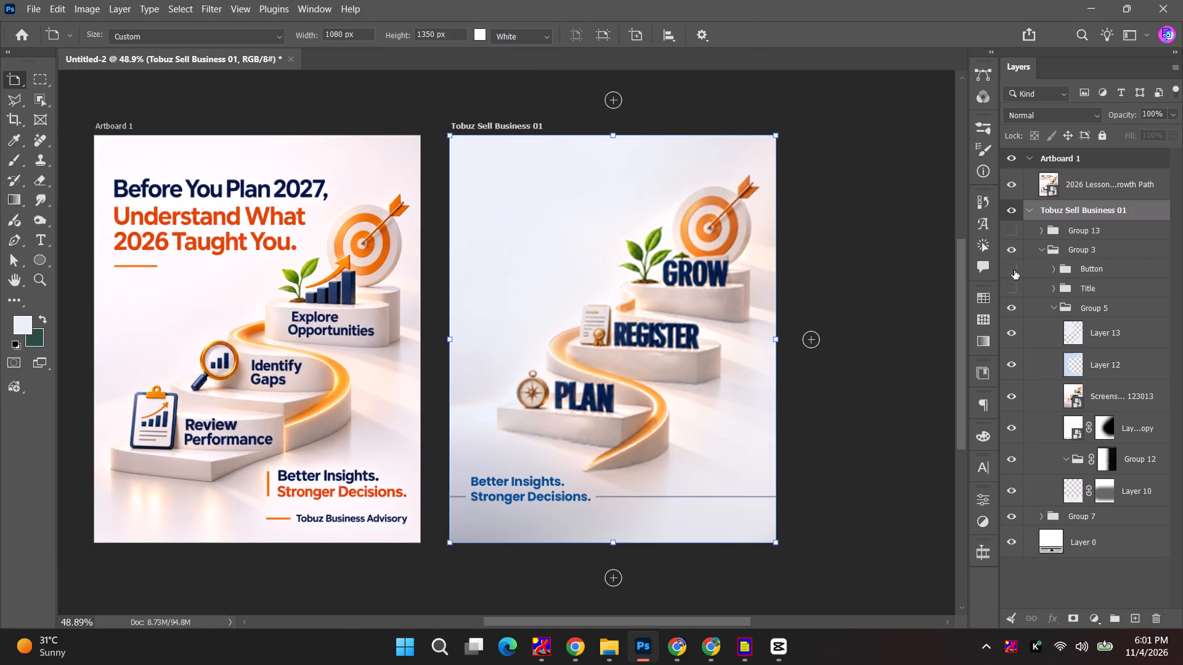
Move Layer 14 copy out of Group 5 to the top of the Tobuz Sell Business 01 artboard and set its blend mode to Multiply.
{"action": "left_click", "coordinate": [1052, 287]}
{"action": "scroll", "coordinate": [1071, 452], "scroll_direction": "down", "scroll_amount": 3}
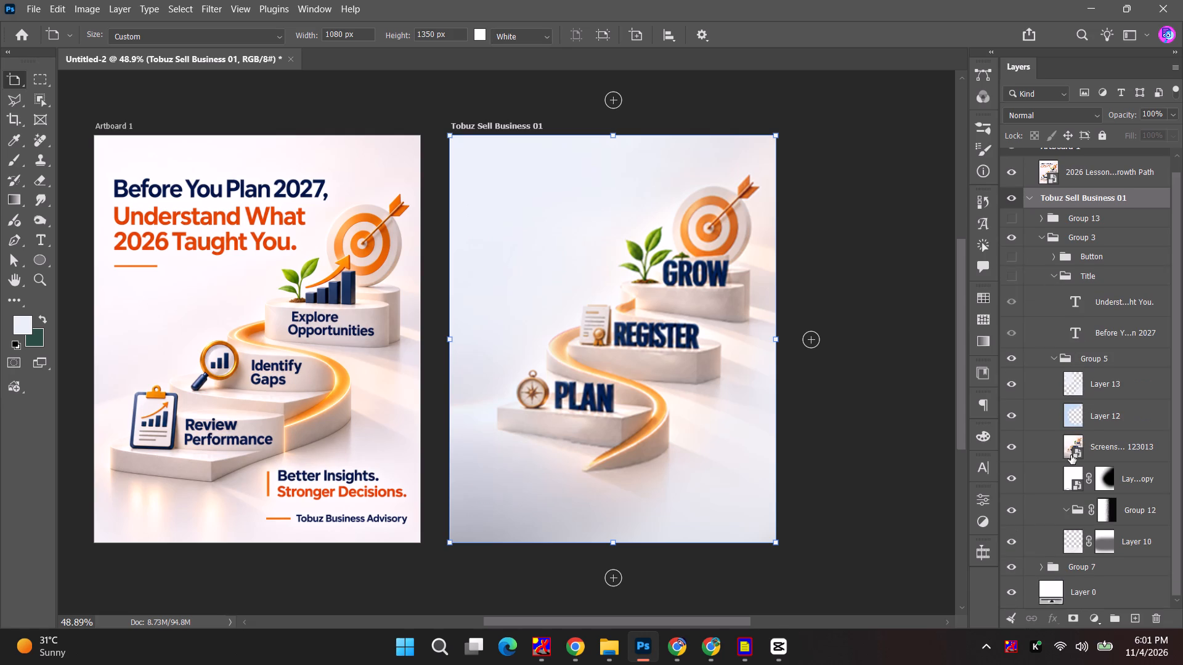
{"action": "left_click", "coordinate": [1139, 485]}
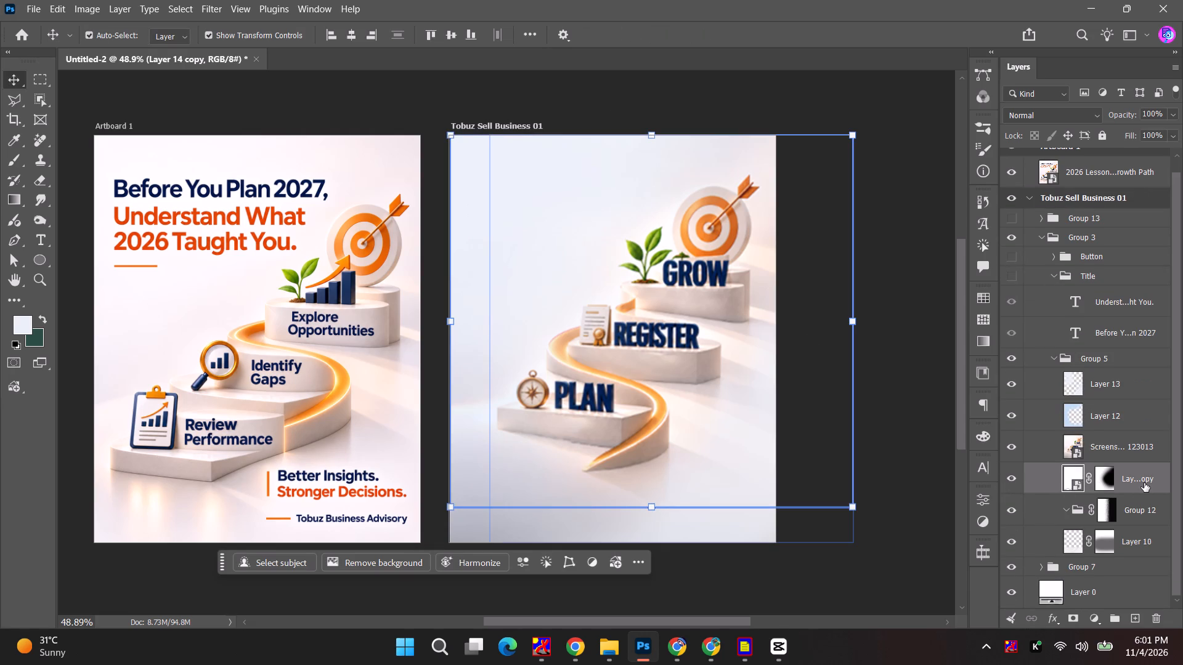
{"action": "left_click_drag", "start_coordinate": [1143, 483], "coordinate": [1118, 209]}
{"action": "left_click", "coordinate": [1042, 116]}
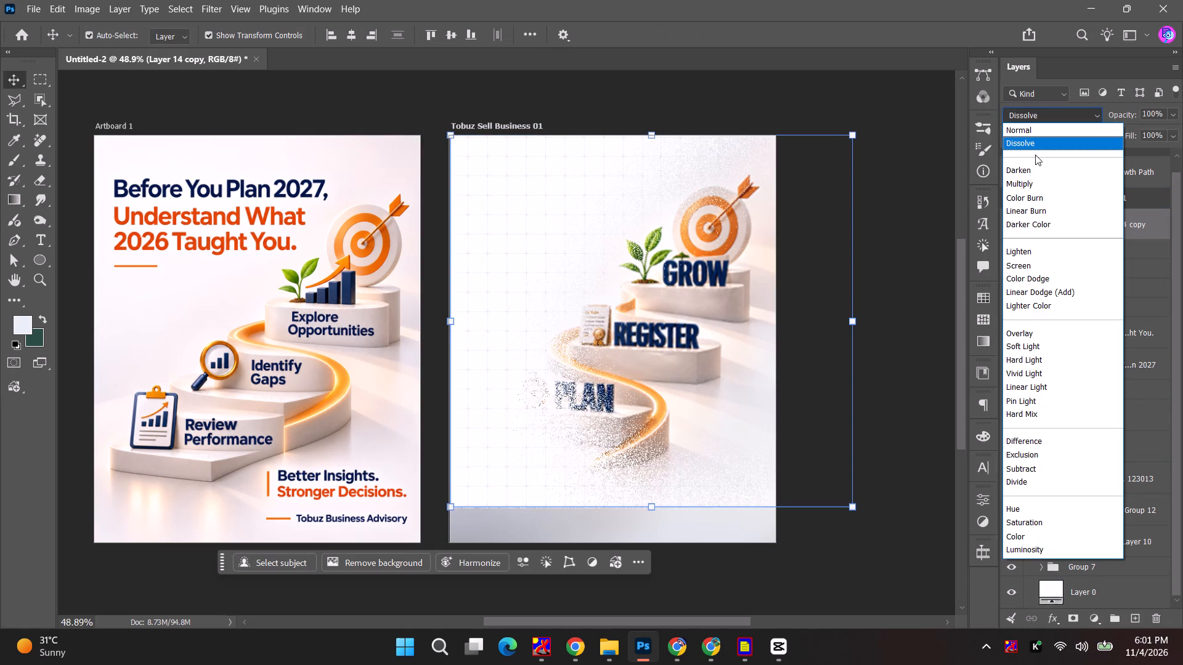
{"action": "left_click", "coordinate": [1033, 185]}
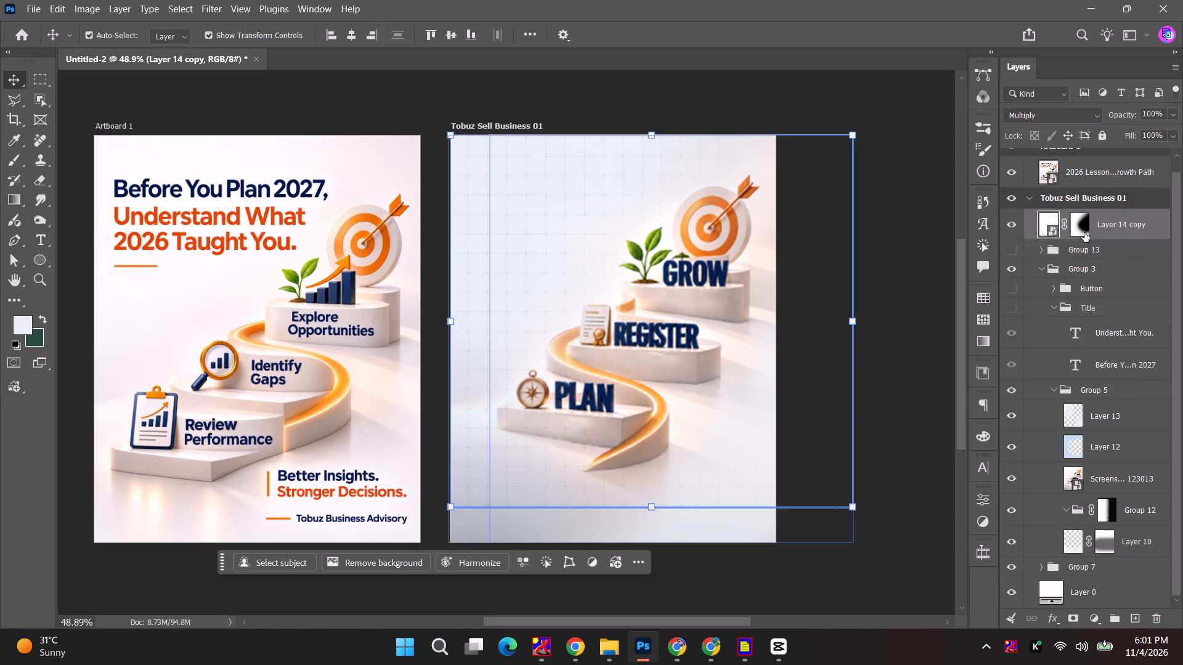
Compare Layer 14 copy with its mask off and on, then brush black on the mask along the artboard's bottom with a 500 px brush.
{"action": "left_click", "coordinate": [1086, 231]}
{"action": "left_click", "coordinate": [1082, 225], "text": "shift"}
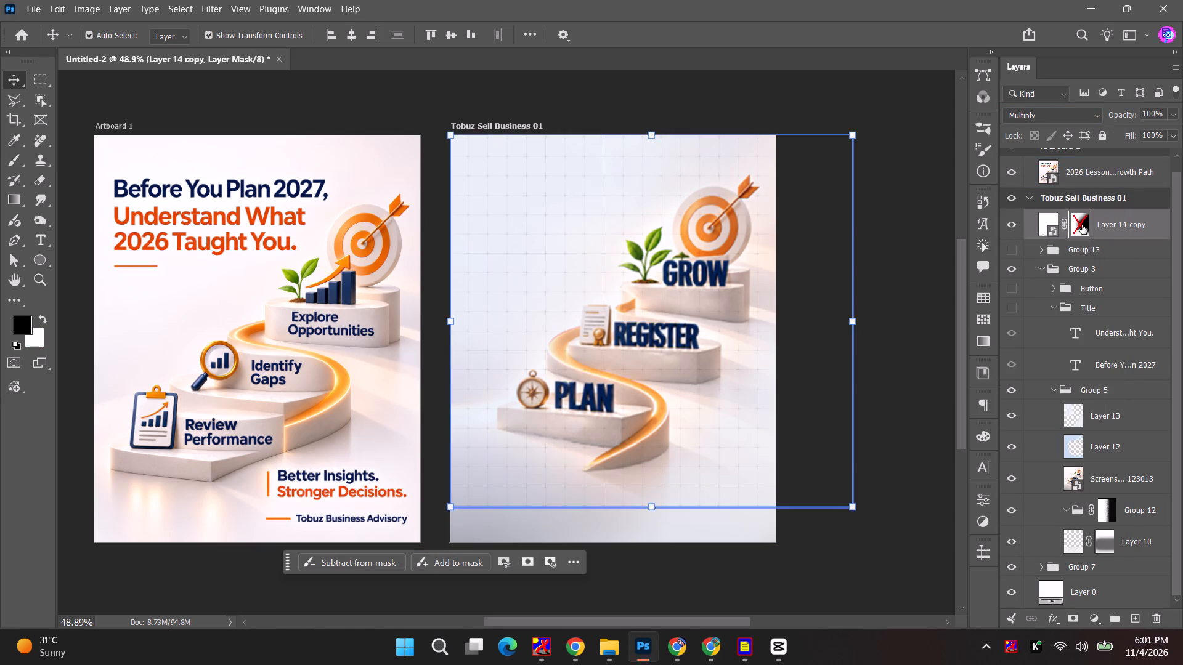
{"action": "left_click", "coordinate": [1082, 225], "text": "shift"}
{"action": "key", "text": "b"}
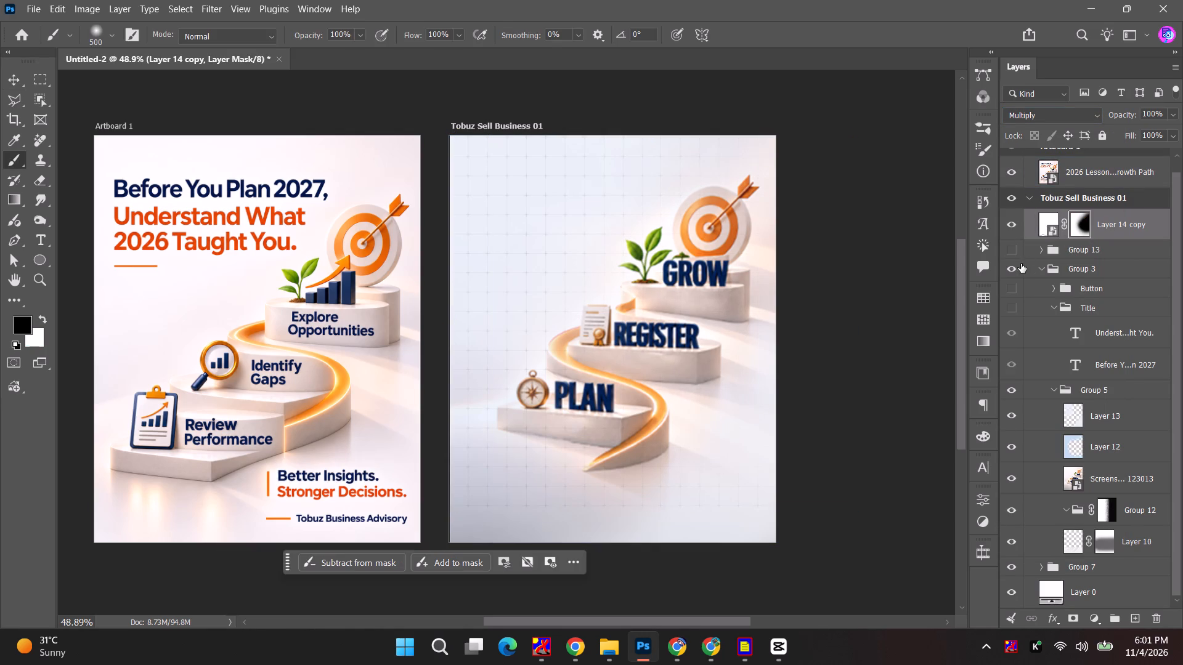
{"action": "key", "text": "b"}
{"action": "left_click_drag", "start_coordinate": [818, 518], "coordinate": [315, 577]}
{"action": "left_click_drag", "start_coordinate": [421, 534], "coordinate": [750, 536]}
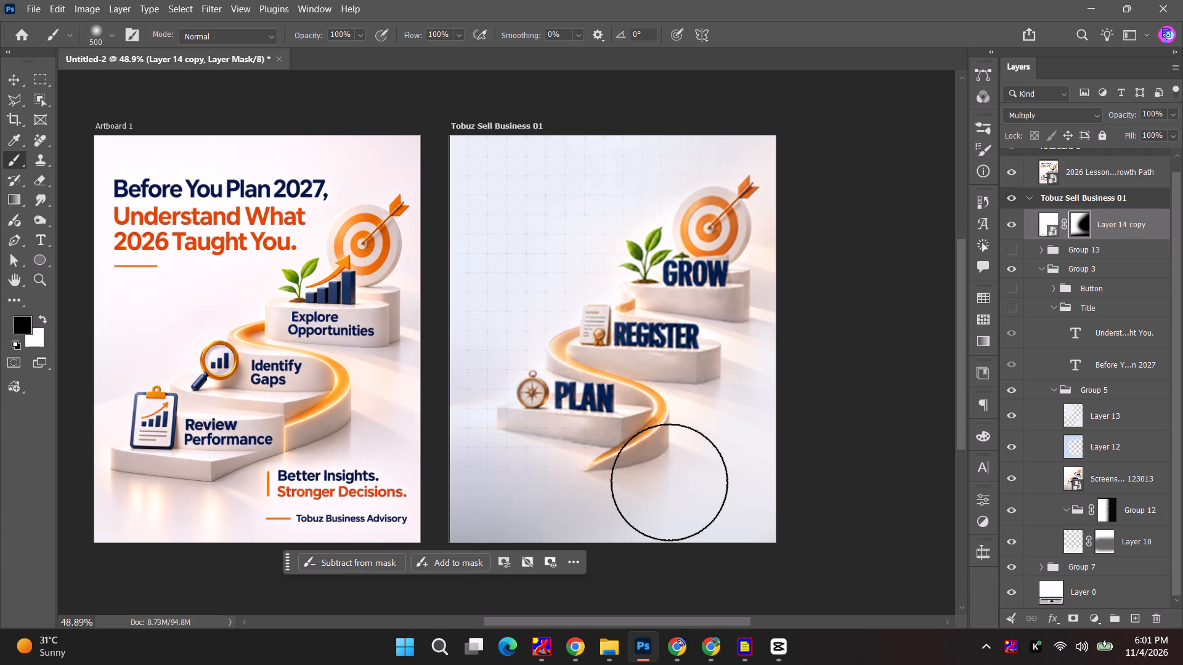
Reduce the brush to 90 px and paint black on Layer 14 copy's mask over the PLAN step and the compass.
{"action": "type", "text": "[["}
{"action": "key", "text": "bracketleft"}
{"action": "key", "text": "bracketleft"}
{"action": "key", "text": "bracketleft"}
{"action": "key", "text": "bracketleft"}
{"action": "key", "text": "bracketleft"}
{"action": "type", "text": "[["}
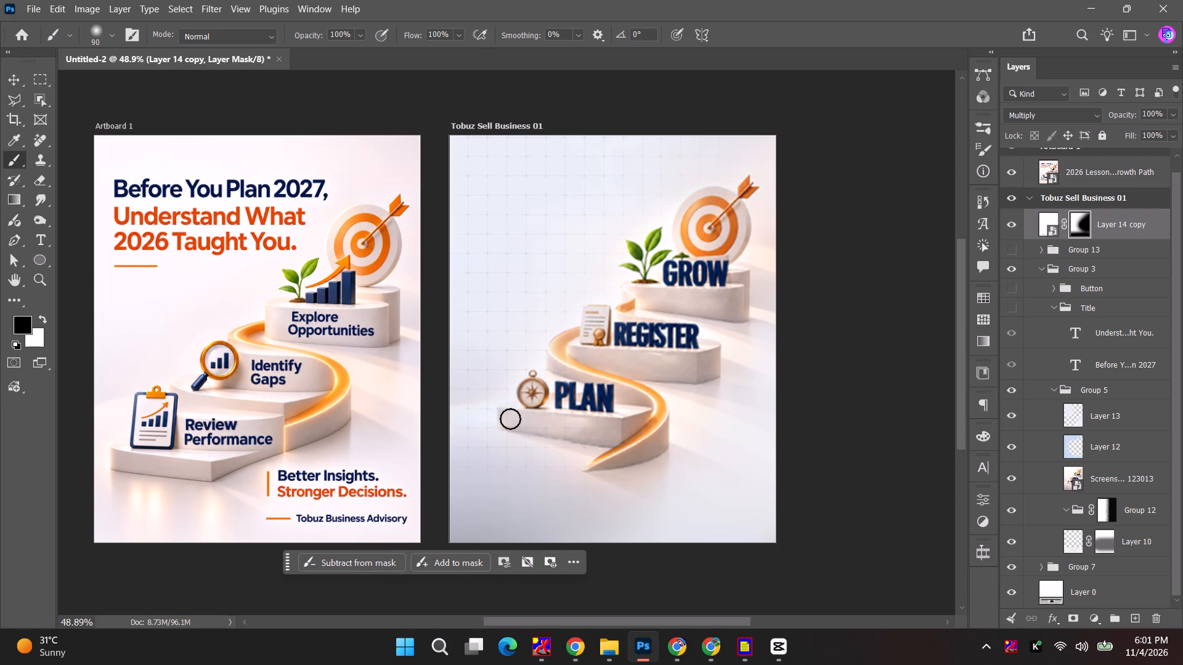
{"action": "left_click_drag", "start_coordinate": [510, 418], "coordinate": [641, 440]}
{"action": "left_click_drag", "start_coordinate": [537, 417], "coordinate": [657, 428]}
{"action": "left_click_drag", "start_coordinate": [518, 414], "coordinate": [525, 403]}
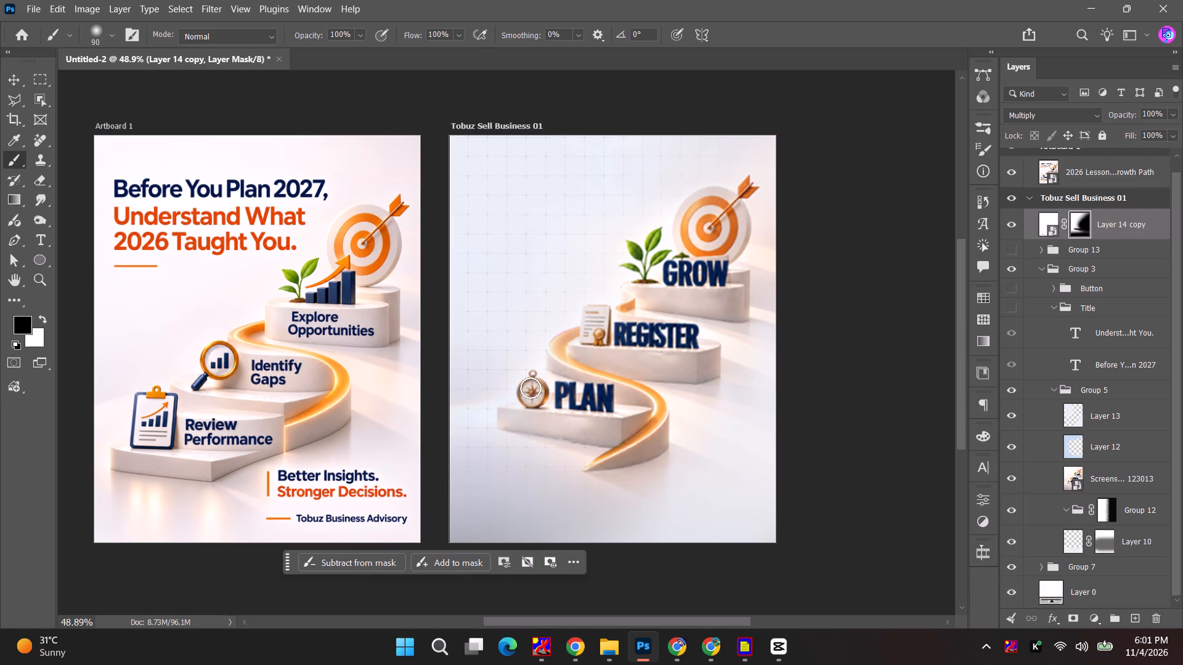
{"action": "left_click", "coordinate": [531, 388]}
{"action": "double_click", "coordinate": [531, 397]}
{"action": "left_click", "coordinate": [532, 388]}
Paint black on Layer 14 copy's mask over the REGISTER and GROW lettering and their steps to clear the grid there.
{"action": "left_click_drag", "start_coordinate": [572, 342], "coordinate": [683, 354]}
{"action": "left_click_drag", "start_coordinate": [609, 357], "coordinate": [705, 363]}
{"action": "left_click_drag", "start_coordinate": [636, 368], "coordinate": [685, 366]}
{"action": "left_click", "coordinate": [675, 272]}
{"action": "left_click_drag", "start_coordinate": [679, 275], "coordinate": [693, 277]}
{"action": "left_click_drag", "start_coordinate": [680, 272], "coordinate": [709, 273]}
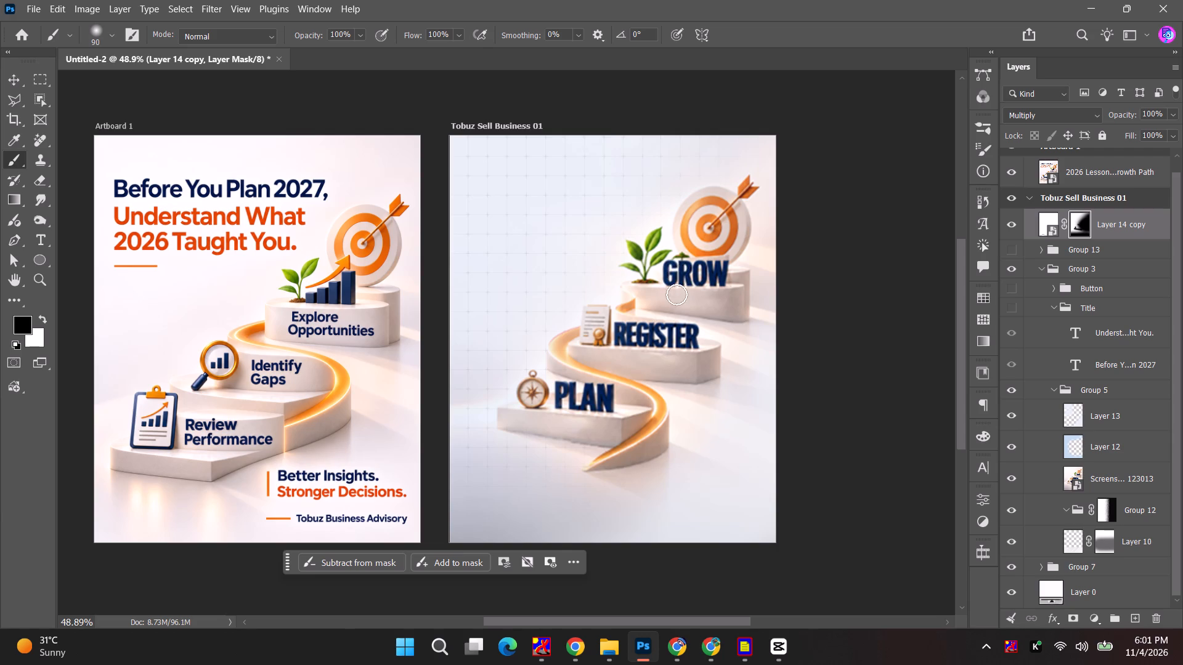
{"action": "left_click_drag", "start_coordinate": [644, 294], "coordinate": [730, 299]}
{"action": "left_click_drag", "start_coordinate": [649, 298], "coordinate": [726, 304]}
Paint black on Layer 14 copy's mask along the curved orange path, from its lower tip up to the GROW step.
{"action": "left_click_drag", "start_coordinate": [559, 353], "coordinate": [572, 371]}
{"action": "left_click_drag", "start_coordinate": [556, 356], "coordinate": [649, 412]}
{"action": "left_click_drag", "start_coordinate": [649, 412], "coordinate": [606, 466]}
{"action": "left_click_drag", "start_coordinate": [631, 459], "coordinate": [649, 405]}
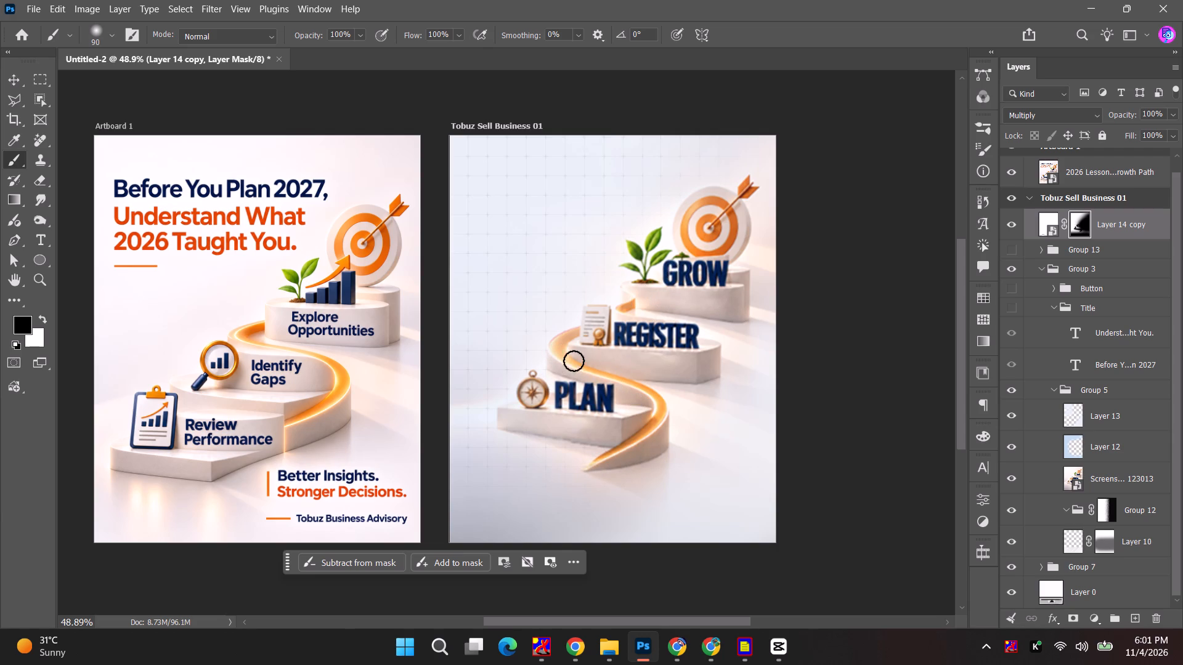
{"action": "left_click_drag", "start_coordinate": [572, 350], "coordinate": [649, 310]}
{"action": "left_click_drag", "start_coordinate": [645, 304], "coordinate": [628, 311]}
{"action": "left_click_drag", "start_coordinate": [644, 295], "coordinate": [693, 288]}
Paint black on Layer 14 copy's mask over the top and front faces of the PLAN step to clear the grid.
{"action": "scroll", "coordinate": [508, 433], "scroll_direction": "up", "scroll_amount": 8, "text": "alt"}
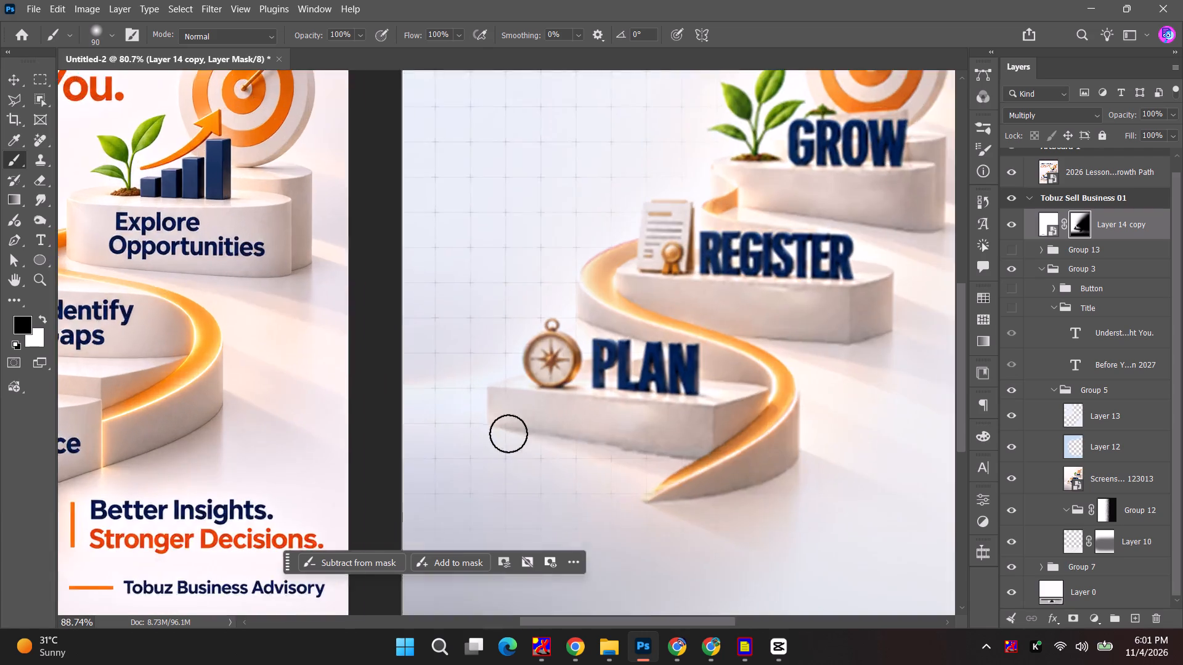
{"action": "scroll", "coordinate": [508, 433], "scroll_direction": "up", "scroll_amount": 6, "text": "alt"}
{"action": "left_click_drag", "start_coordinate": [500, 389], "coordinate": [816, 427]}
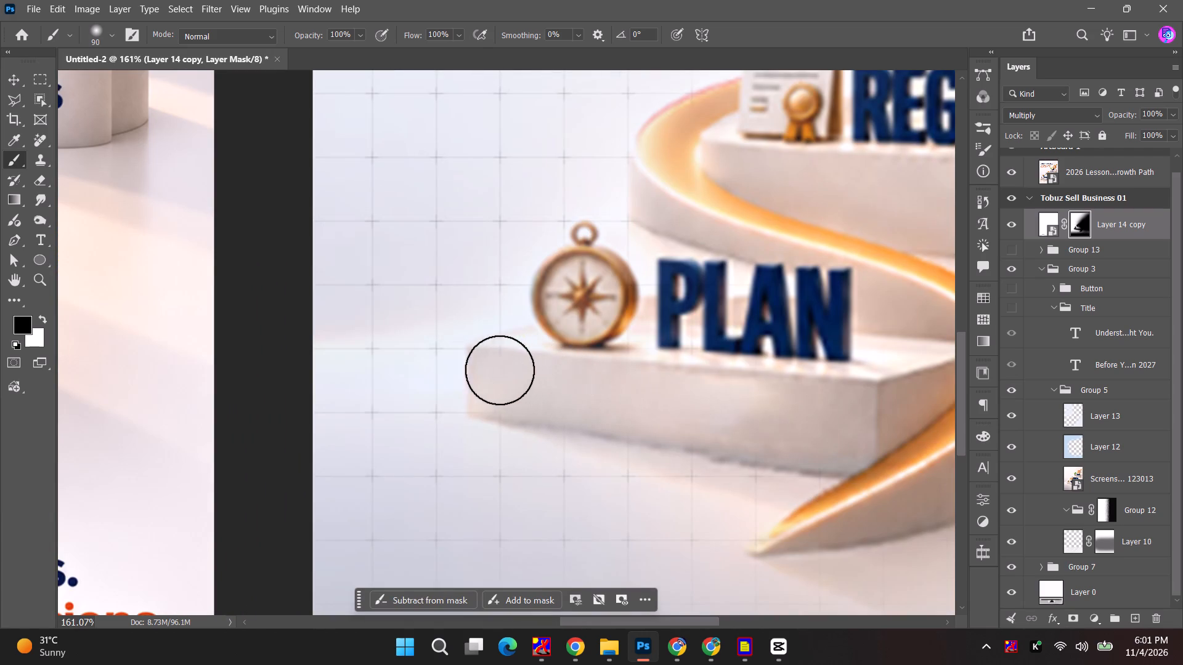
{"action": "left_click_drag", "start_coordinate": [501, 369], "coordinate": [614, 339]}
{"action": "left_click_drag", "start_coordinate": [583, 363], "coordinate": [1020, 395]}
{"action": "left_click_drag", "start_coordinate": [673, 366], "coordinate": [893, 375]}
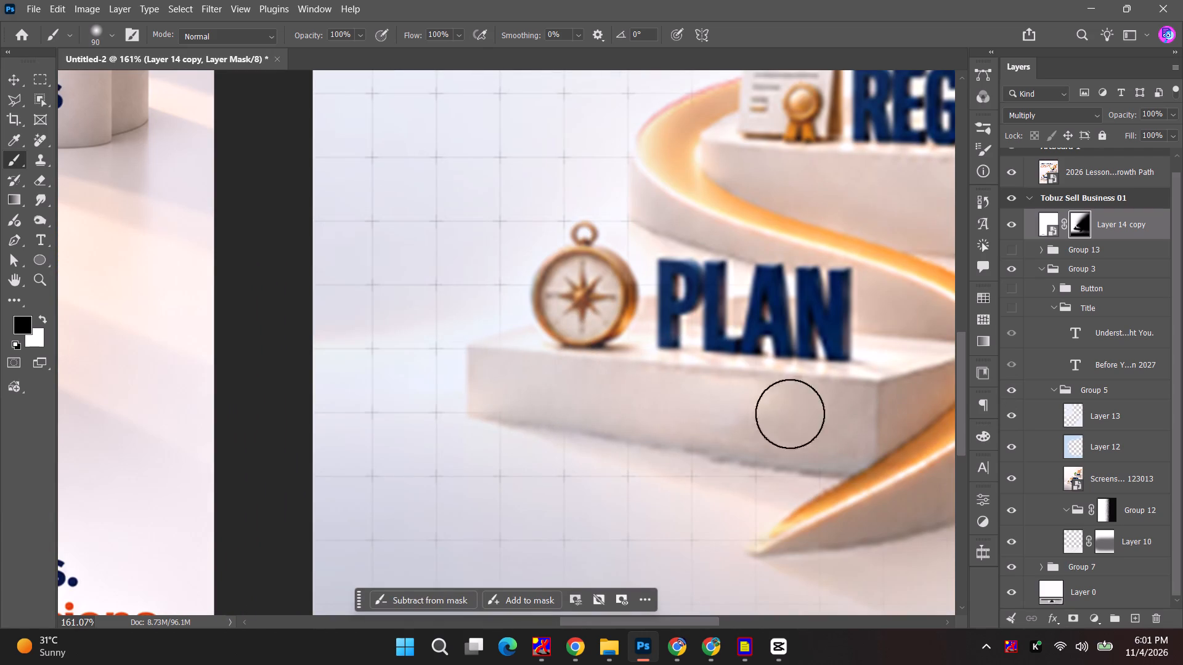
{"action": "left_click_drag", "start_coordinate": [575, 395], "coordinate": [854, 449]}
Paint black on Layer 14 copy's mask along the orange path's upper bend, up to the certificate beside REGISTER.
{"action": "scroll", "coordinate": [797, 405], "scroll_direction": "down", "scroll_amount": 5, "text": "alt"}
{"action": "key", "text": "space"}
{"action": "left_click_drag", "start_coordinate": [791, 400], "coordinate": [738, 430]}
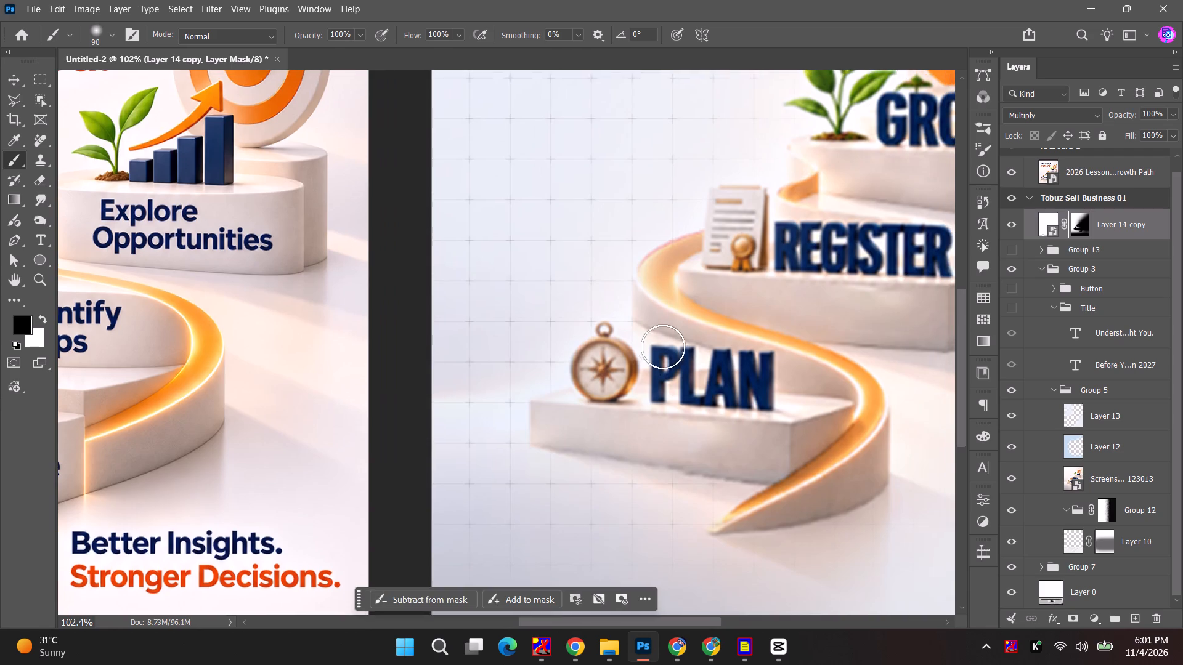
{"action": "scroll", "coordinate": [656, 345], "scroll_direction": "up", "scroll_amount": 6, "text": "alt"}
{"action": "left_click_drag", "start_coordinate": [662, 217], "coordinate": [702, 192]}
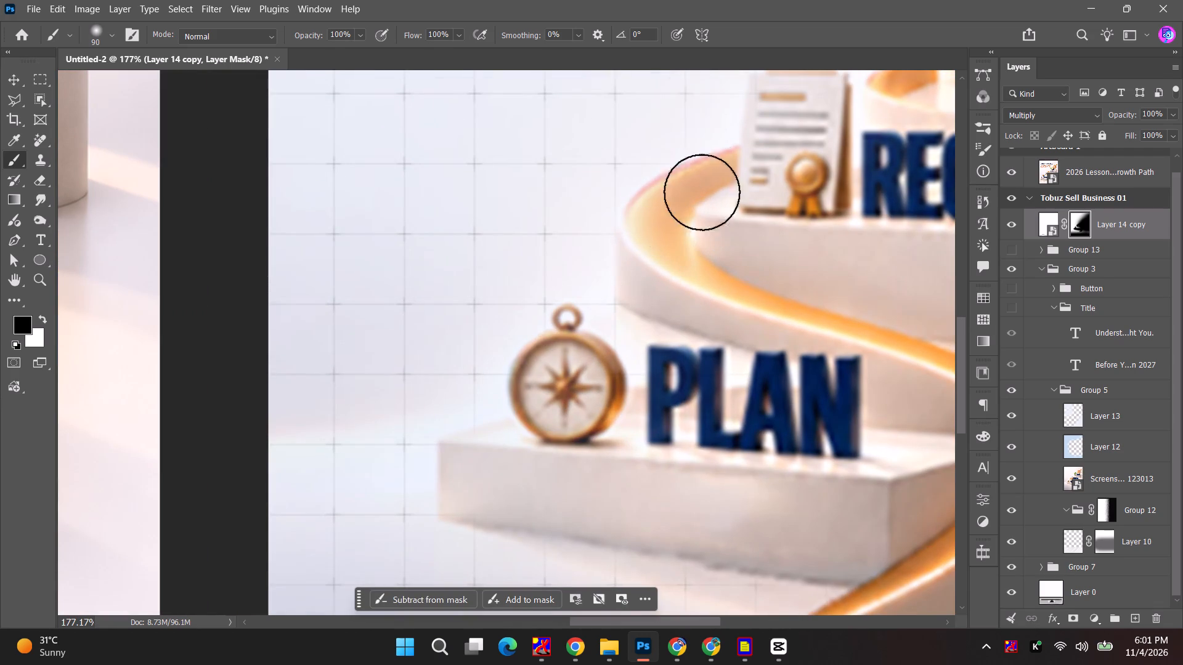
{"action": "left_click_drag", "start_coordinate": [702, 192], "coordinate": [825, 164]}
{"action": "scroll", "coordinate": [737, 251], "scroll_direction": "down", "scroll_amount": 10, "text": "alt"}
{"action": "key", "text": "space"}
{"action": "key", "text": "space"}
{"action": "key", "text": "space"}
{"action": "left_click_drag", "start_coordinate": [731, 273], "coordinate": [604, 251]}
{"action": "scroll", "coordinate": [609, 273], "scroll_direction": "down", "scroll_amount": 5, "text": "alt"}
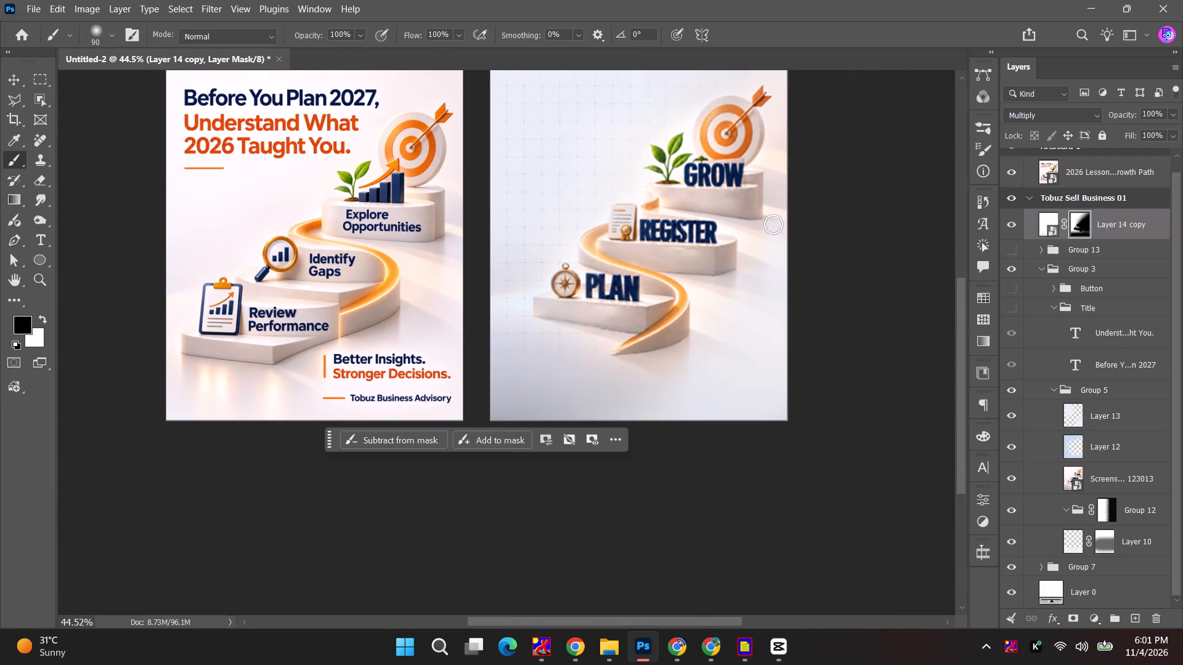
{"action": "key", "text": "space"}
{"action": "left_click_drag", "start_coordinate": [673, 212], "coordinate": [631, 308]}
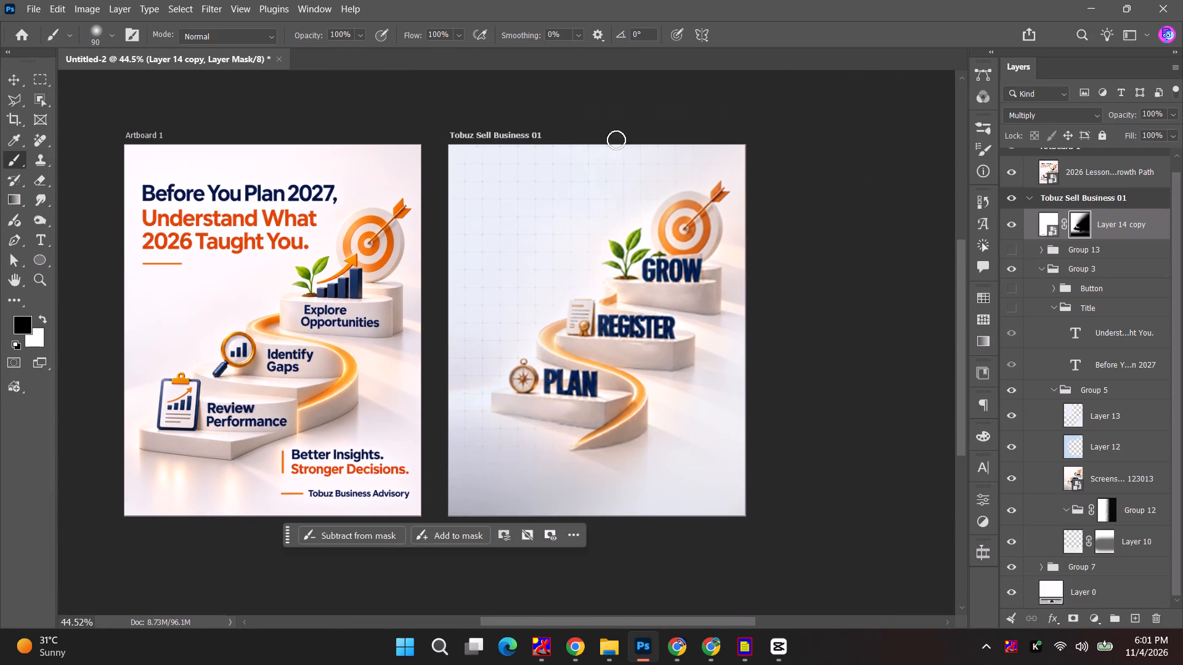
{"action": "left_click", "coordinate": [1121, 199]}
{"action": "right_click", "coordinate": [1121, 199]}
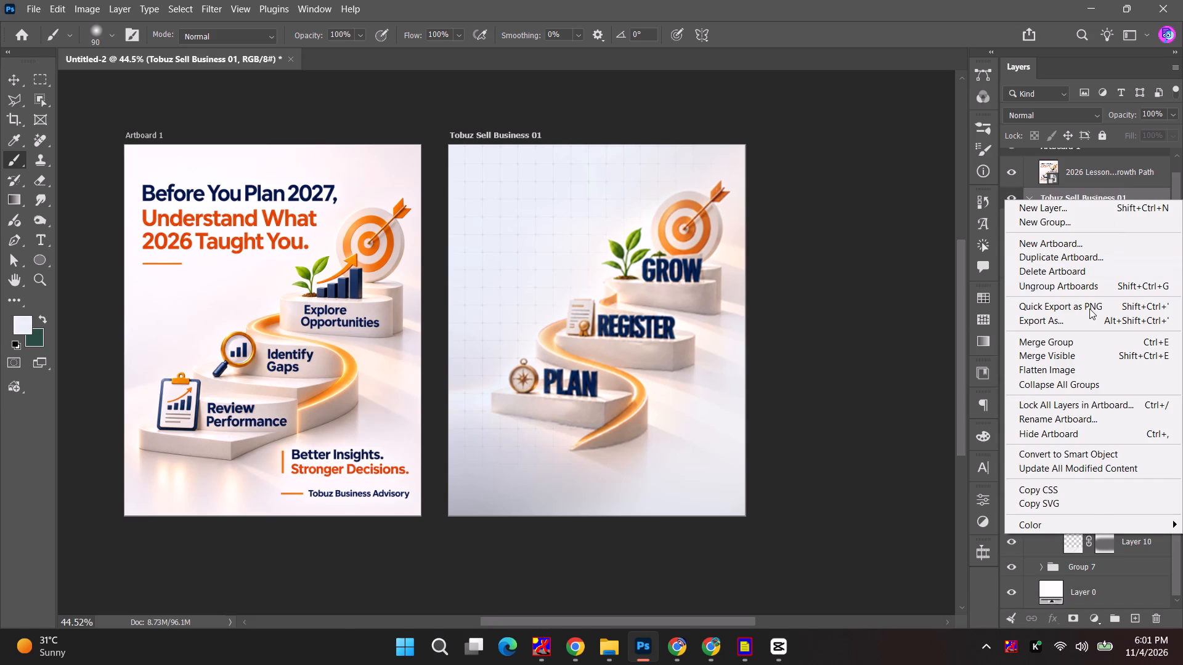
{"action": "left_click", "coordinate": [1089, 308]}
{"action": "left_click", "coordinate": [373, 164]}
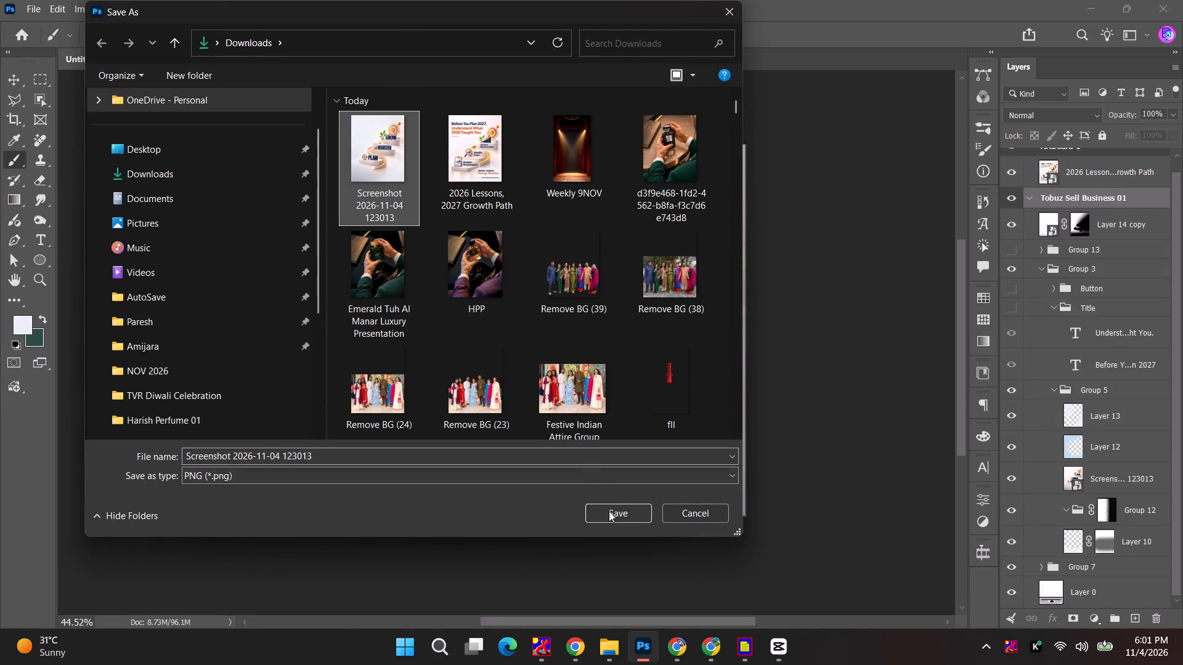
{"action": "left_click", "coordinate": [608, 511]}
{"action": "left_click", "coordinate": [631, 324]}
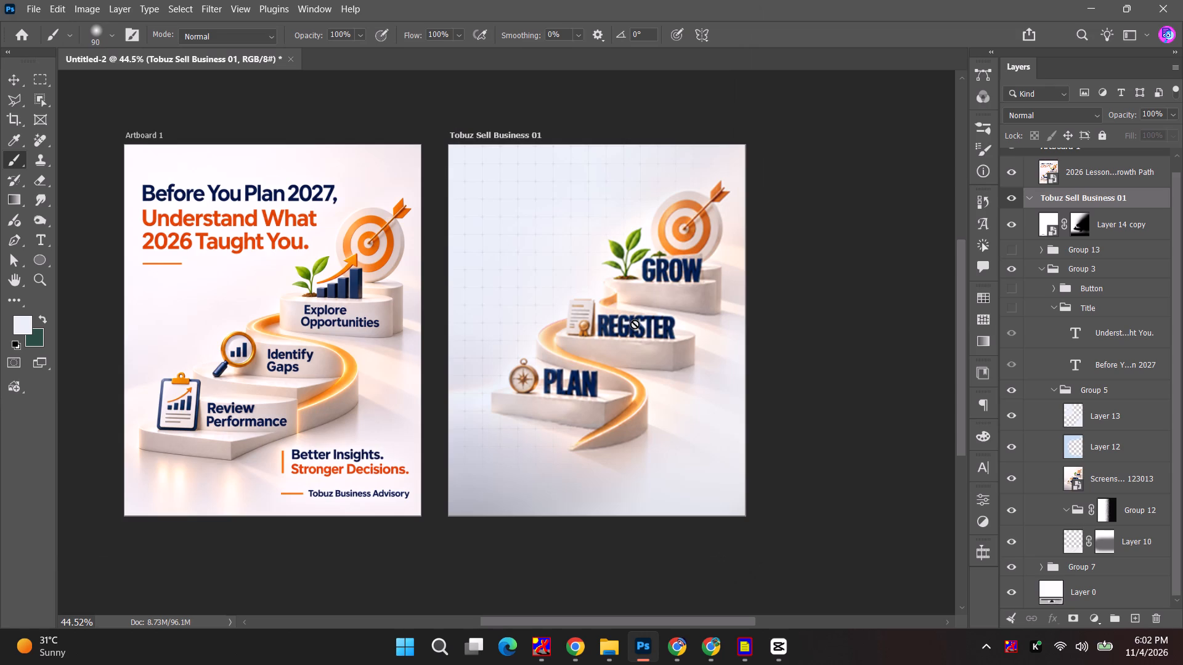
{"action": "key", "text": "alt+Tab"}
{"action": "key", "text": "alt+Tab"}
{"action": "key", "text": "alt+Tab"}
{"action": "left_click", "coordinate": [667, 642]}
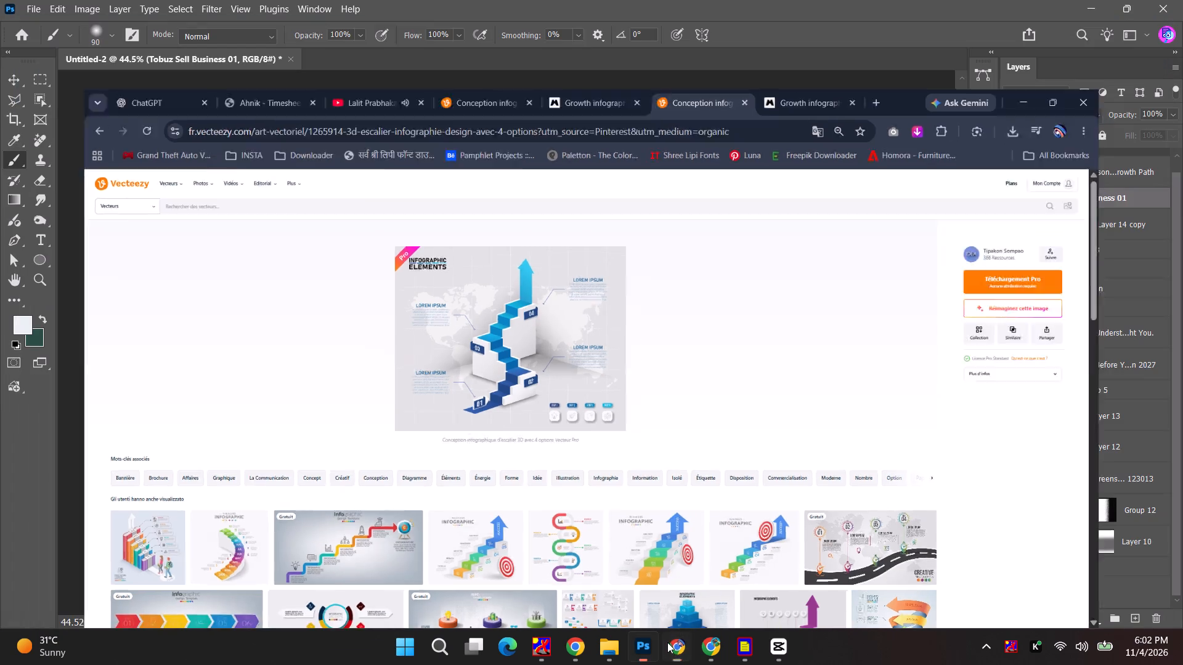
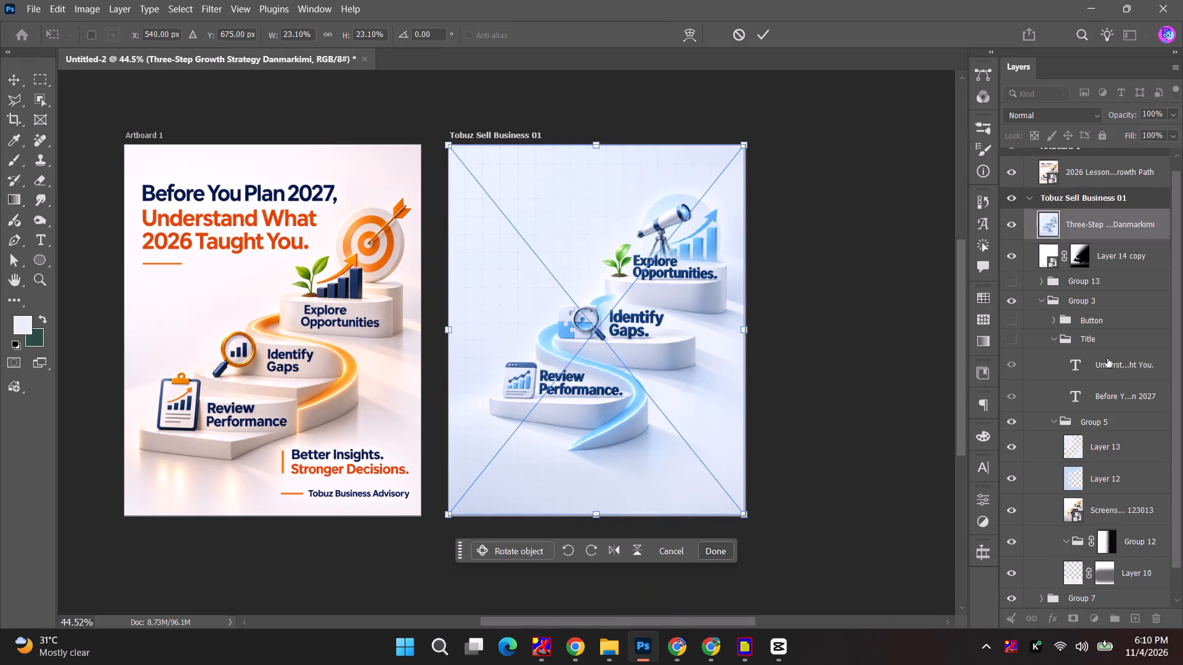
{"action": "left_click", "coordinate": [752, 37]}
Move the new staircase layer into Group 5 directly below Layer 12 and delete the old orange screenshot layer.
{"action": "left_click_drag", "start_coordinate": [1096, 226], "coordinate": [1102, 578]}
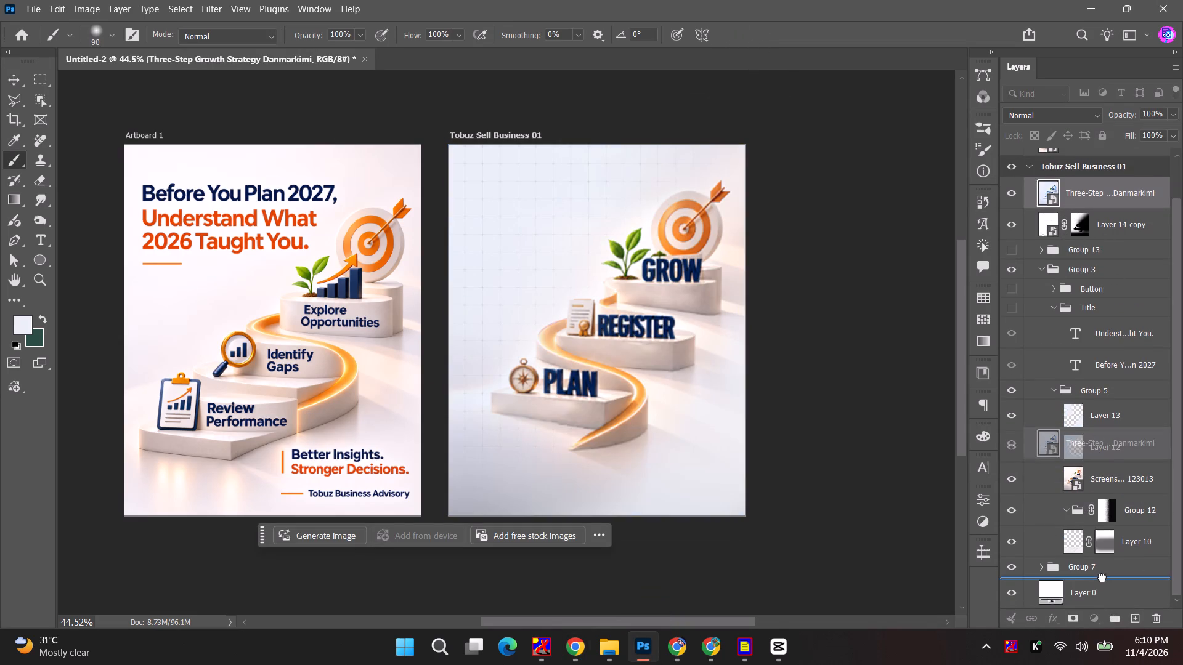
{"action": "left_click_drag", "start_coordinate": [1102, 578], "coordinate": [1096, 464]}
{"action": "left_click", "coordinate": [1118, 482]}
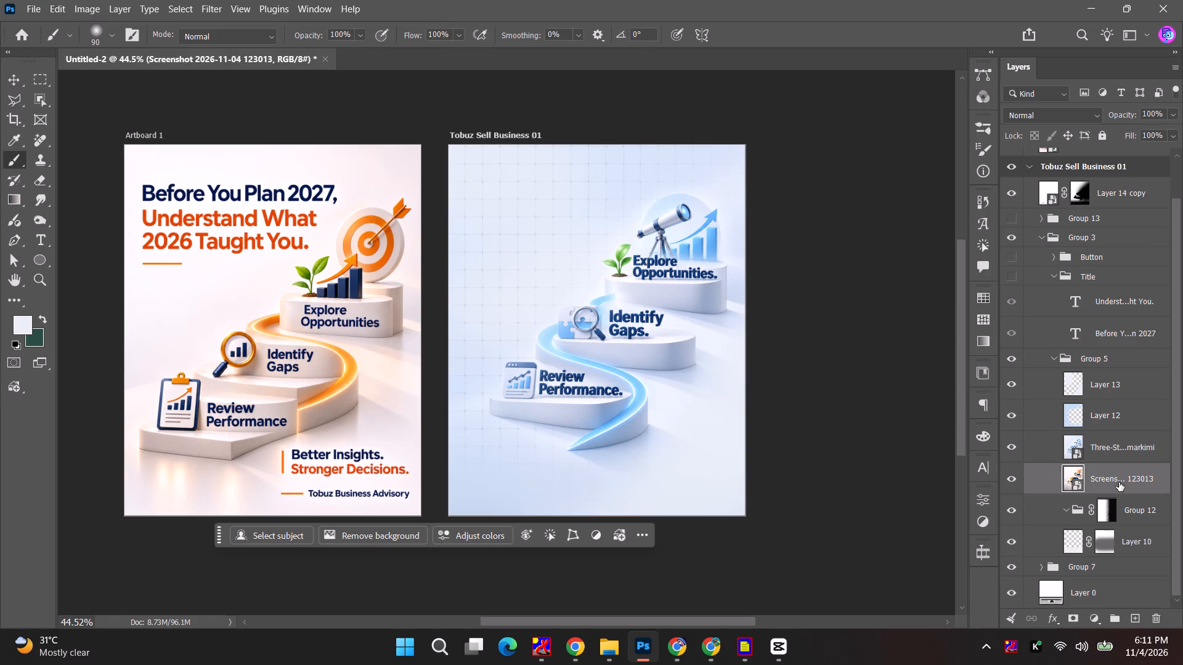
{"action": "key", "text": "BackSpace"}
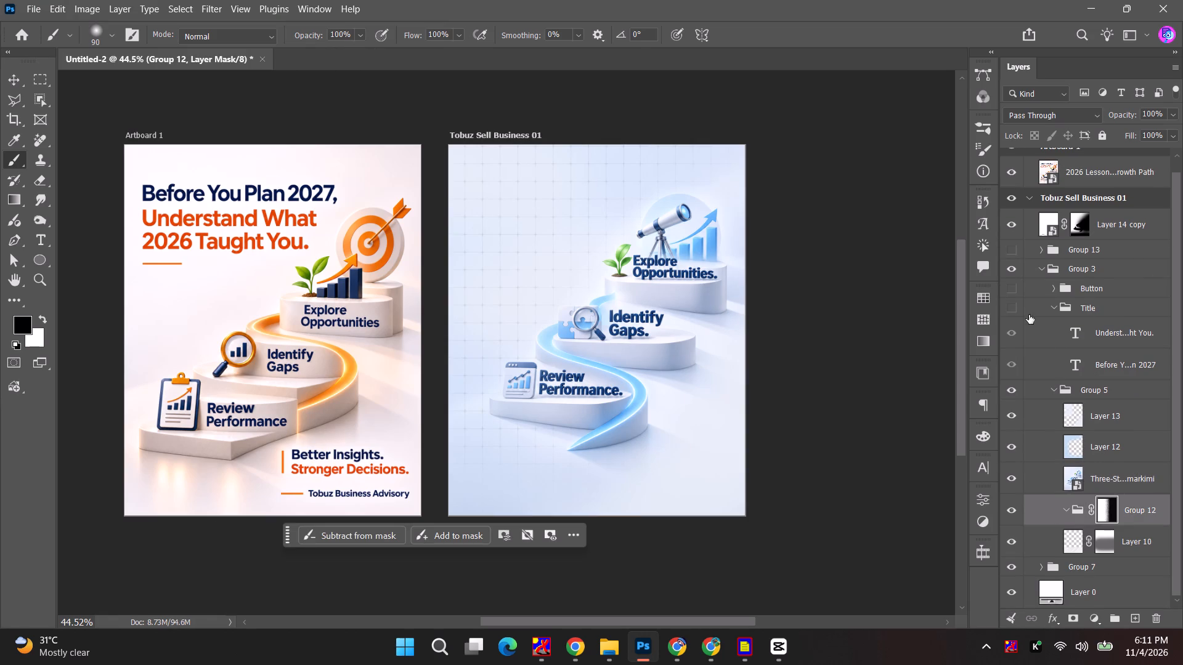
Turn on the visibility of the Title and Button groups and Group 13 on the Tobuz artboard.
{"action": "left_click", "coordinate": [1009, 310]}
{"action": "left_click", "coordinate": [1007, 289]}
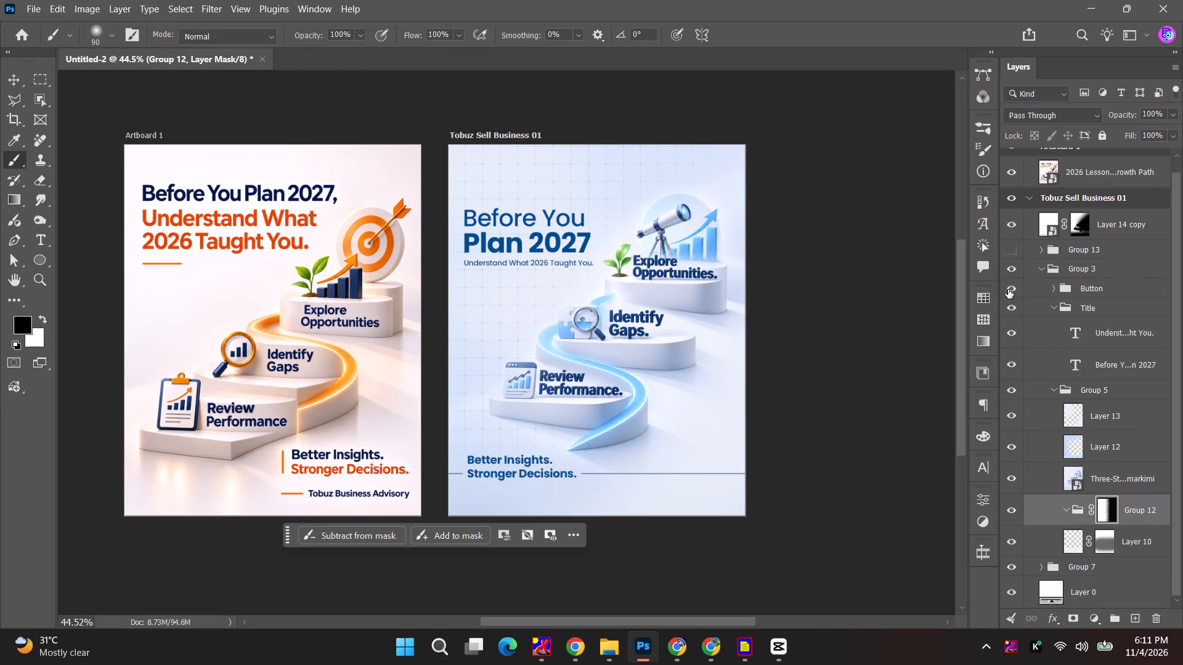
{"action": "left_click", "coordinate": [1012, 249]}
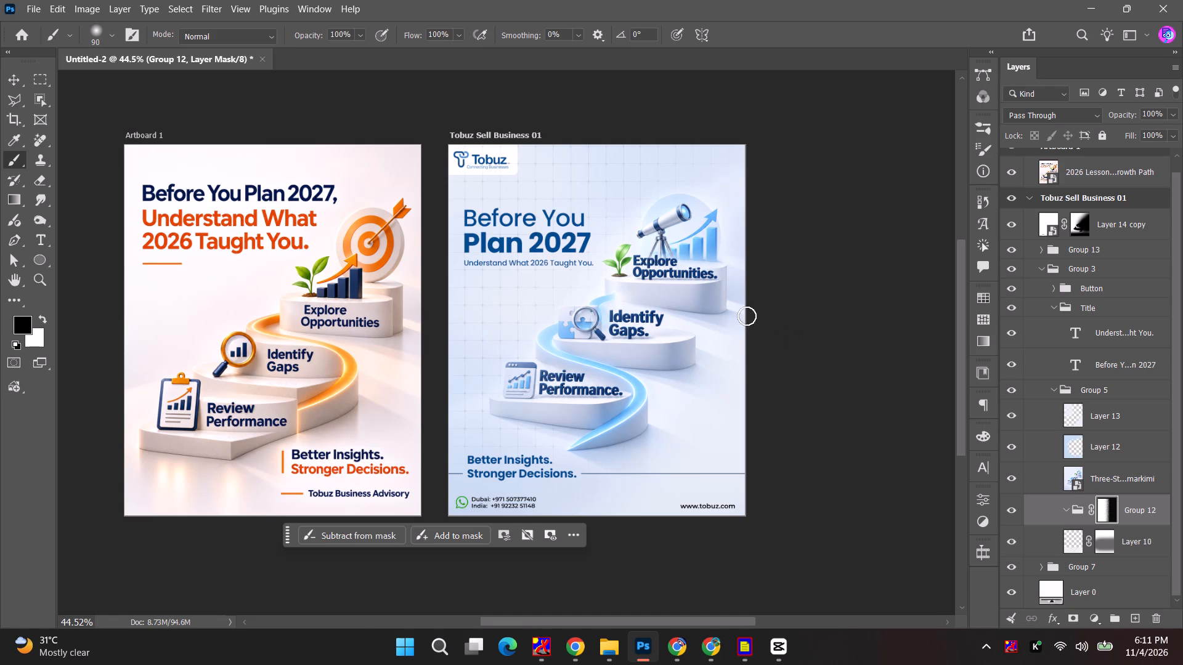
Scale the staircase image to about 24.39% and reposition it at about X 524 px, Y 690.5 px.
{"action": "left_click", "coordinate": [11, 75]}
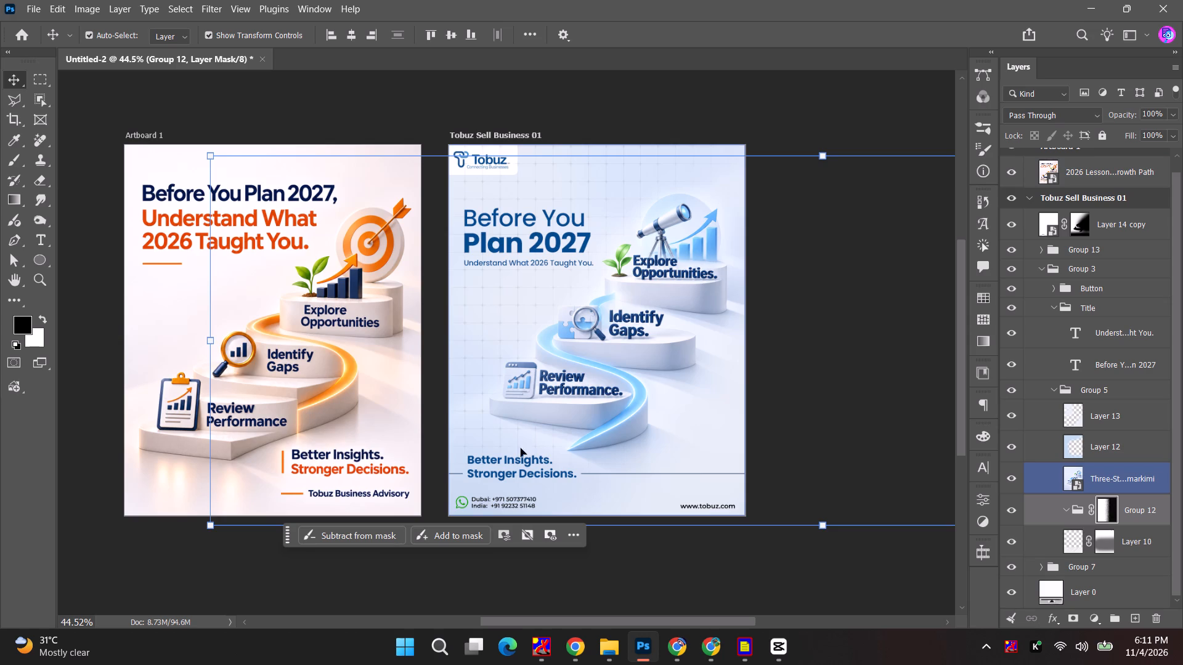
{"action": "left_click", "coordinate": [723, 397]}
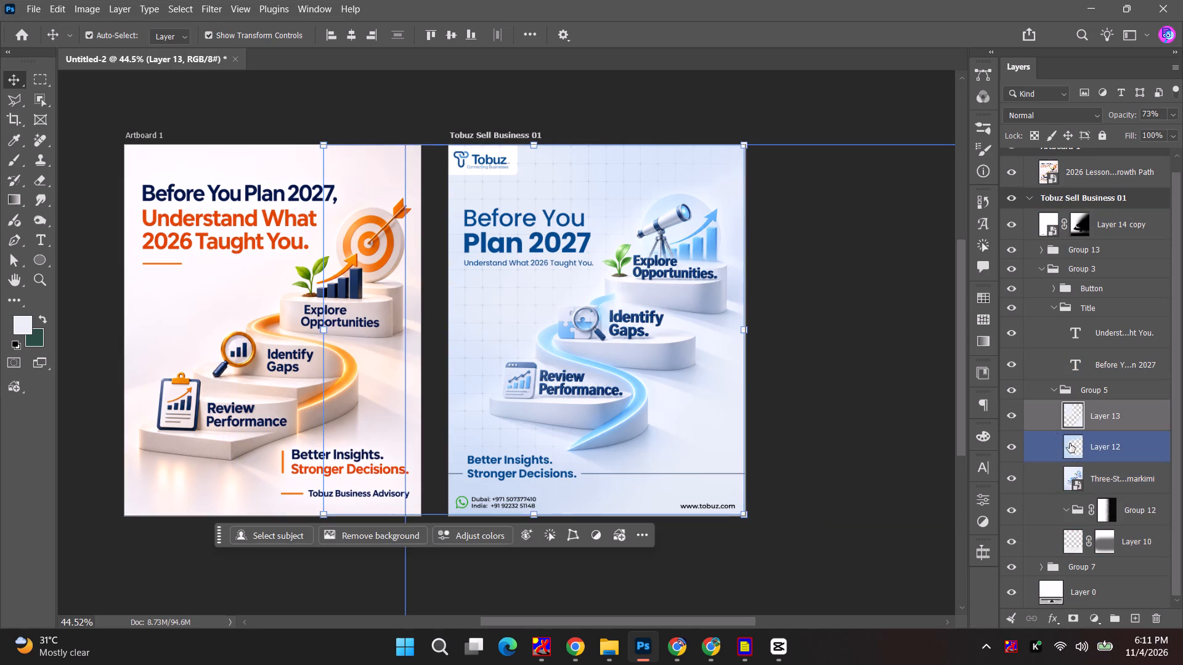
{"action": "left_click", "coordinate": [1112, 478]}
{"action": "key", "text": "ctrl+t"}
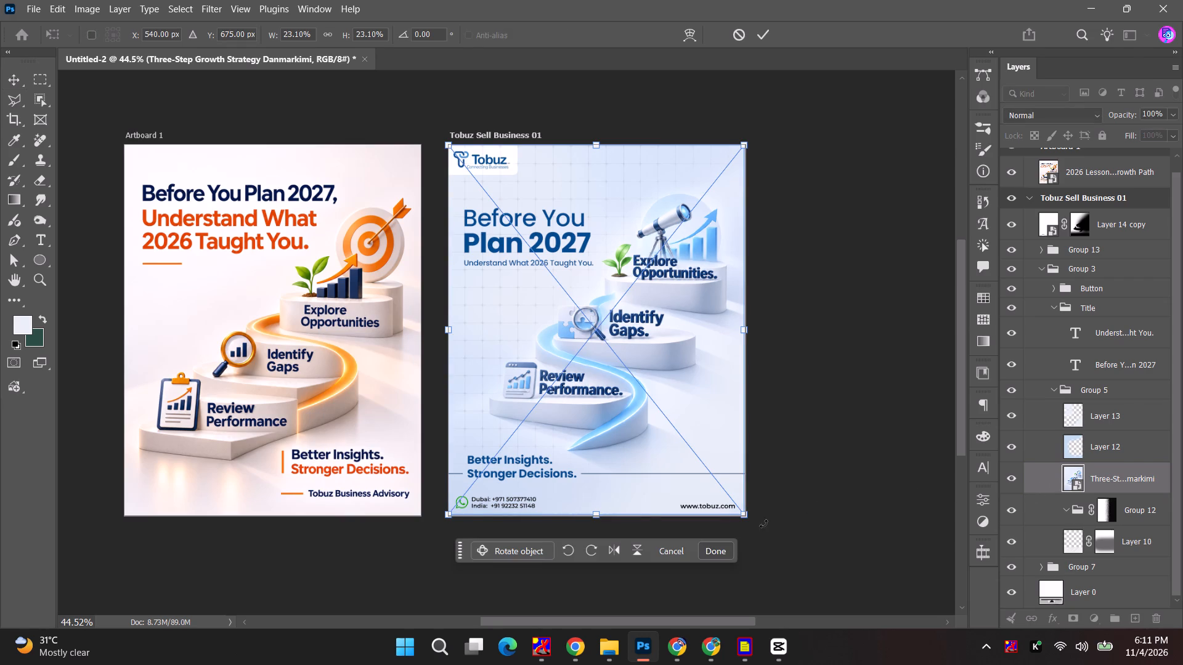
{"action": "left_click_drag", "start_coordinate": [748, 518], "coordinate": [755, 529], "text": "alt+shift"}
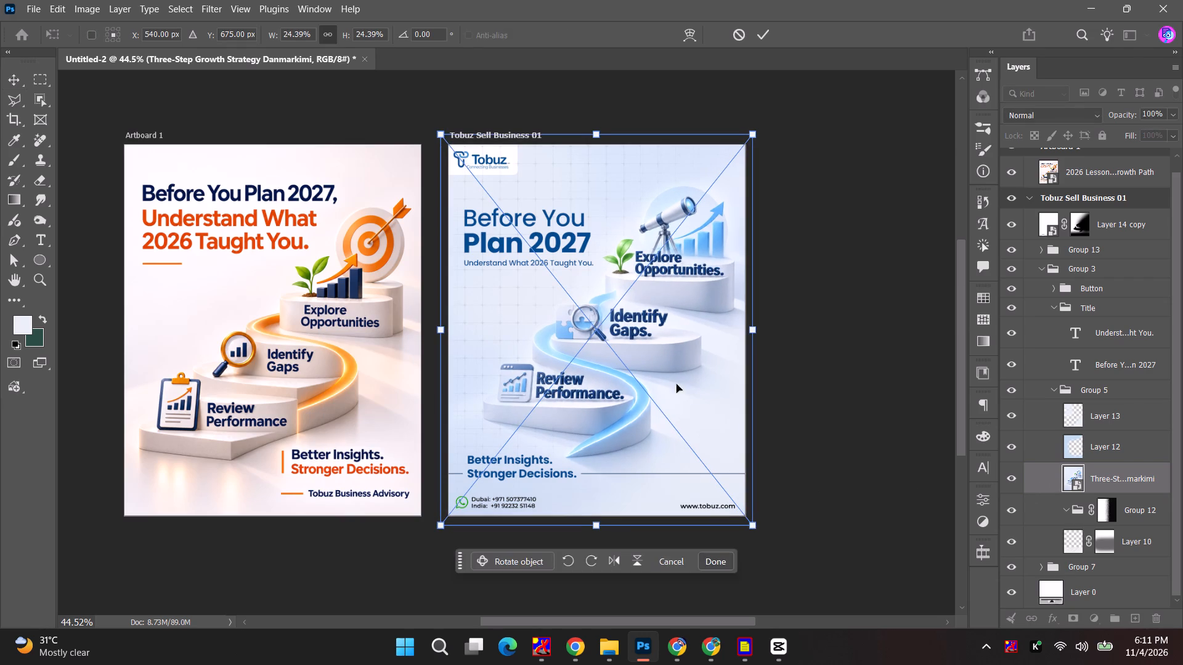
{"action": "left_click", "coordinate": [670, 354]}
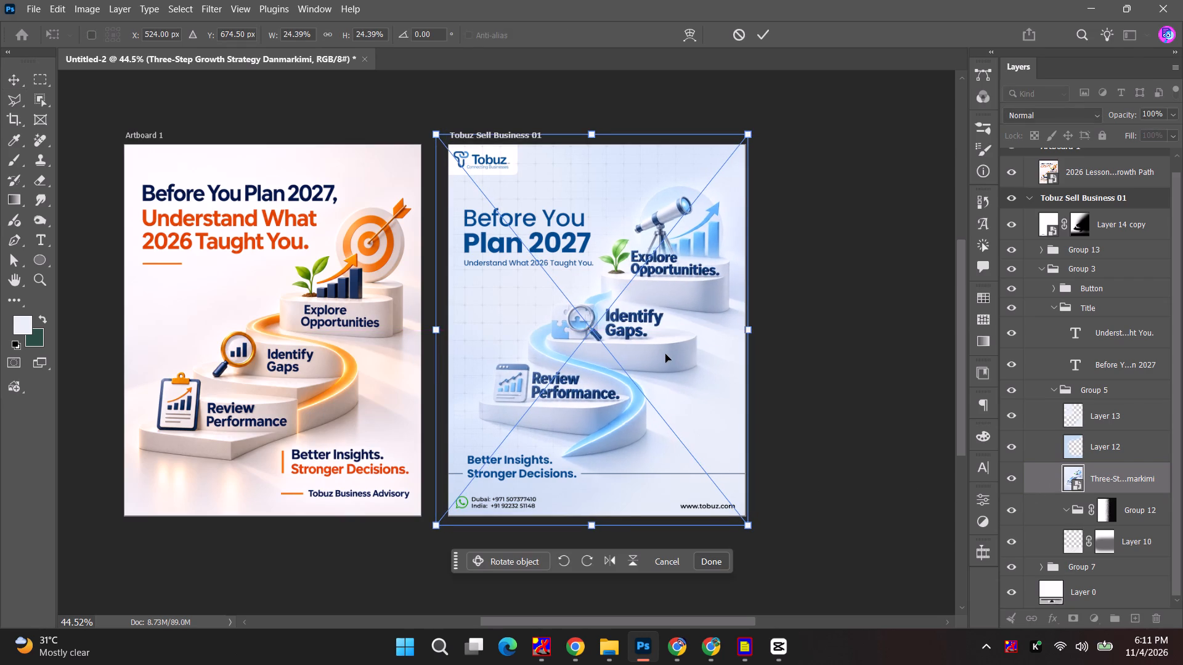
{"action": "left_click", "coordinate": [671, 343]}
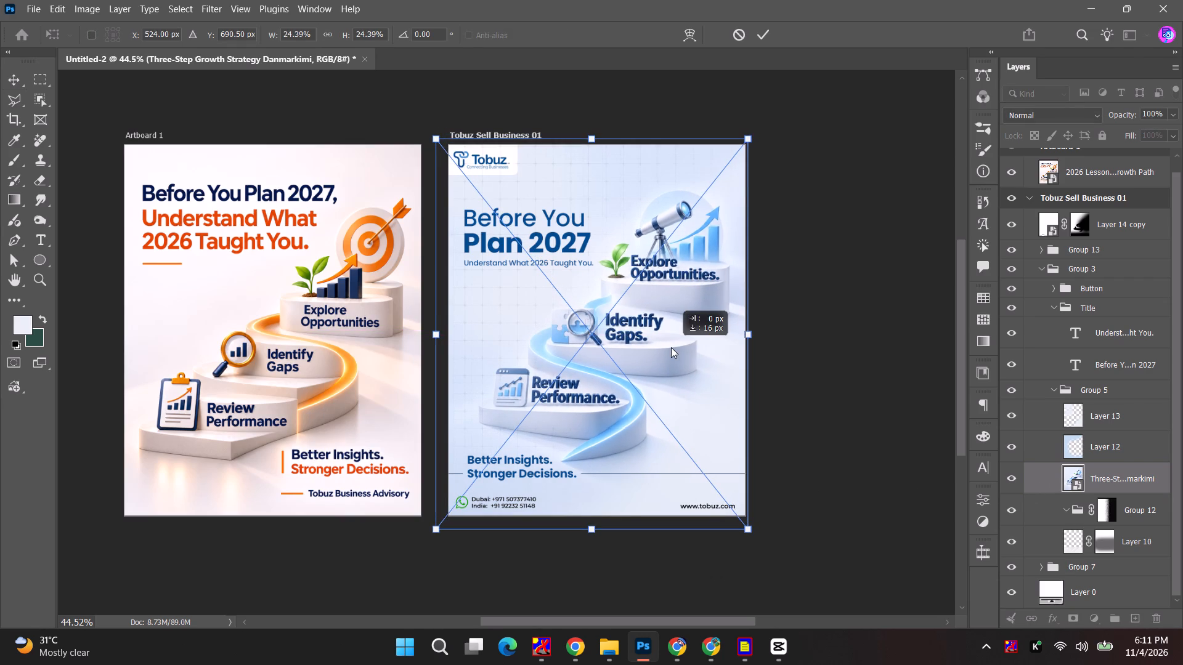
{"action": "left_click", "coordinate": [762, 36]}
{"action": "left_click", "coordinate": [860, 236]}
Open the contents of the new staircase image's smart object for editing.
{"action": "scroll", "coordinate": [645, 271], "scroll_direction": "up", "scroll_amount": 7, "text": "alt"}
{"action": "left_click", "coordinate": [607, 275]}
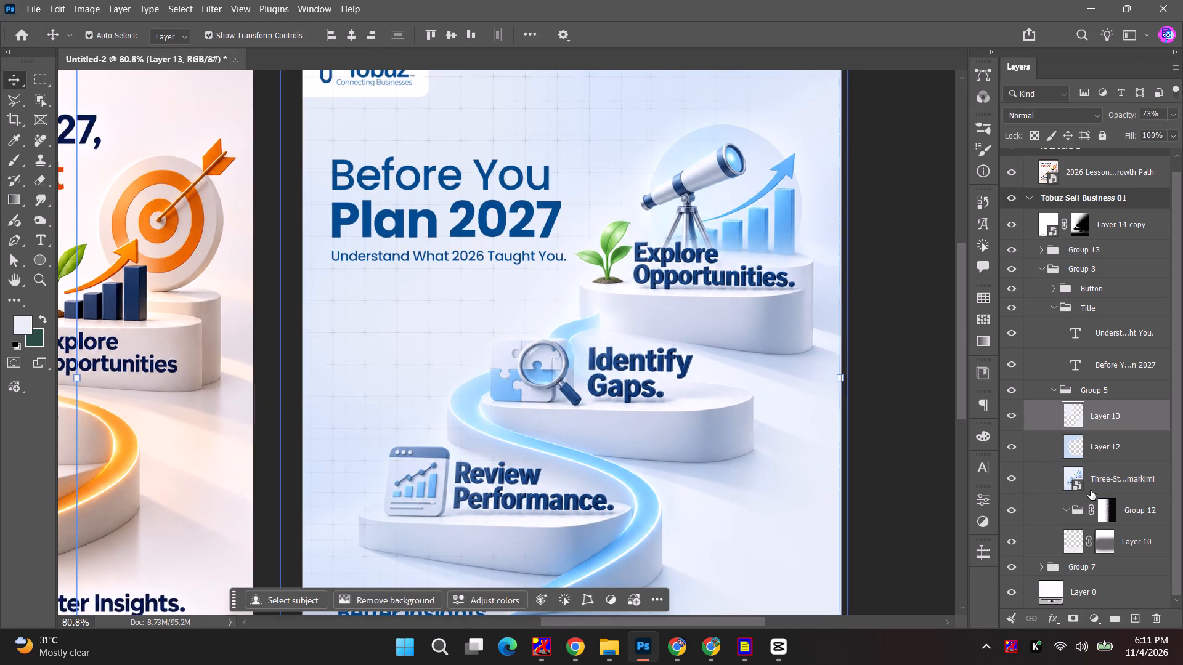
{"action": "double_click", "coordinate": [1072, 473]}
Outline the green plant beside "Explore Opportunities." with a Polygonal Lasso selection, including its soil.
{"action": "scroll", "coordinate": [624, 252], "scroll_direction": "up", "scroll_amount": 17, "text": "alt"}
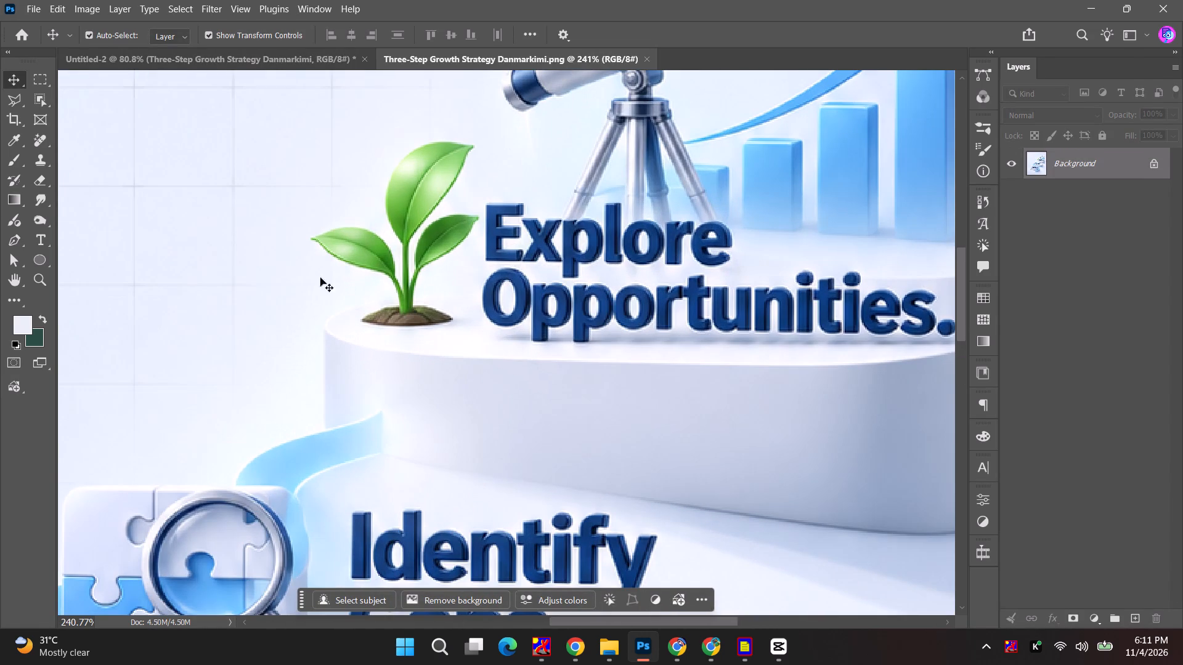
{"action": "left_click", "coordinate": [12, 107]}
{"action": "left_click", "coordinate": [396, 135]}
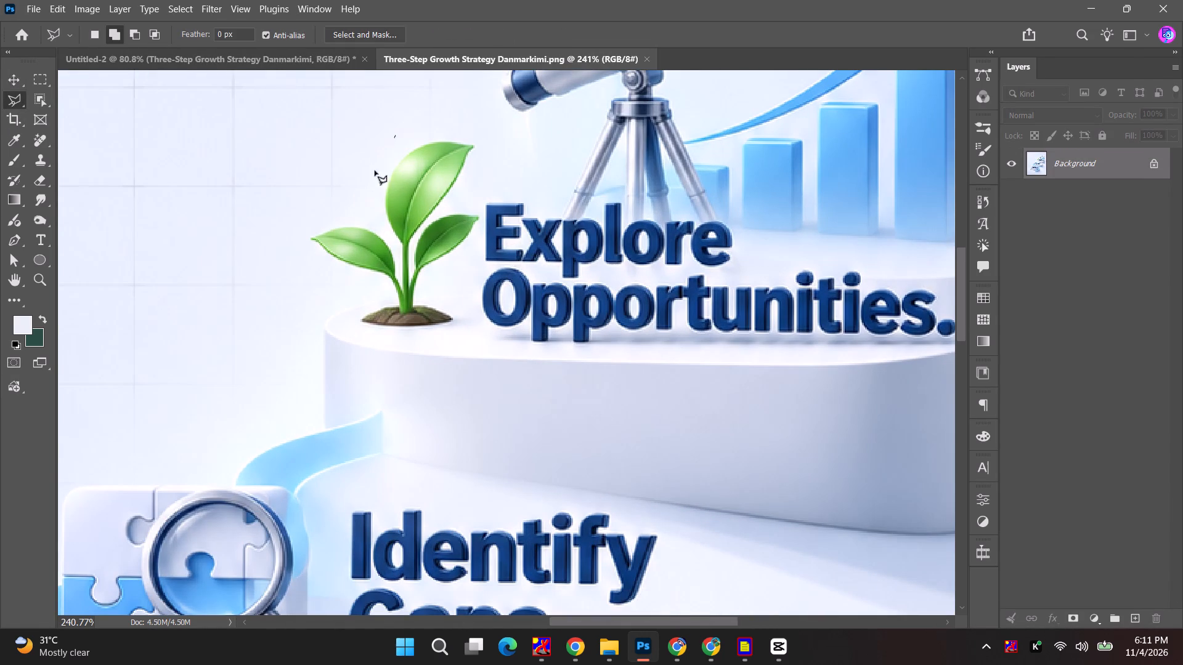
{"action": "left_click", "coordinate": [361, 196]}
{"action": "left_click", "coordinate": [361, 213]}
{"action": "left_click_drag", "start_coordinate": [288, 225], "coordinate": [289, 231]}
{"action": "left_click", "coordinate": [323, 273]}
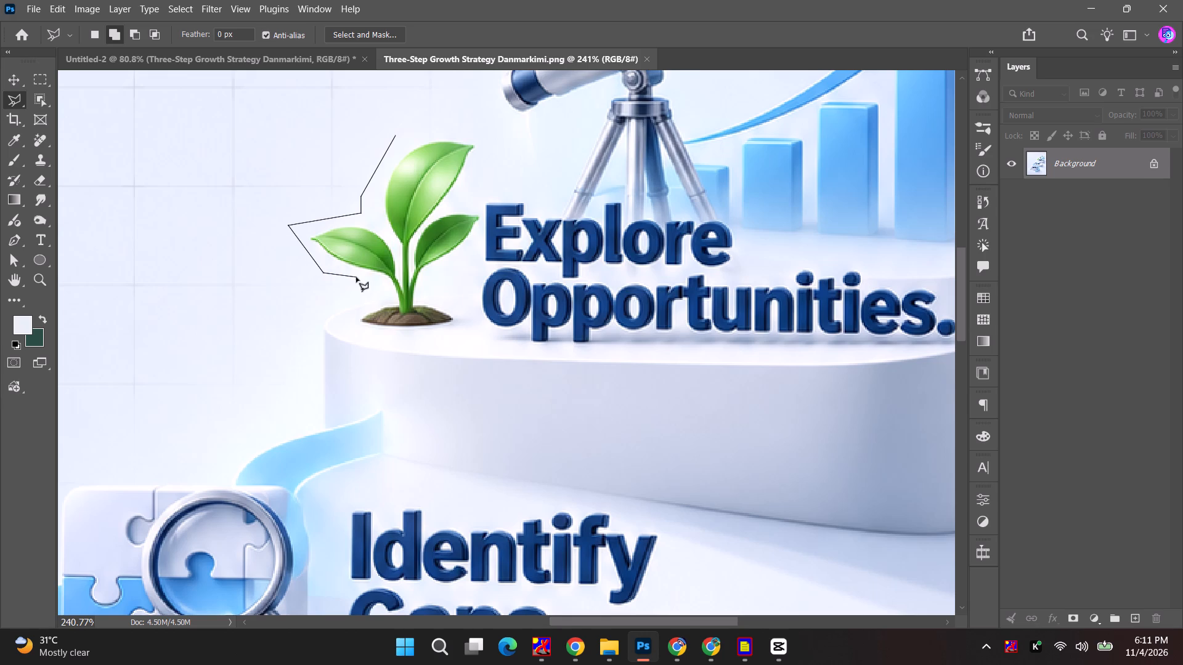
{"action": "left_click", "coordinate": [357, 277]}
{"action": "left_click", "coordinate": [381, 280]}
{"action": "left_click", "coordinate": [389, 295]}
{"action": "left_click", "coordinate": [380, 303]}
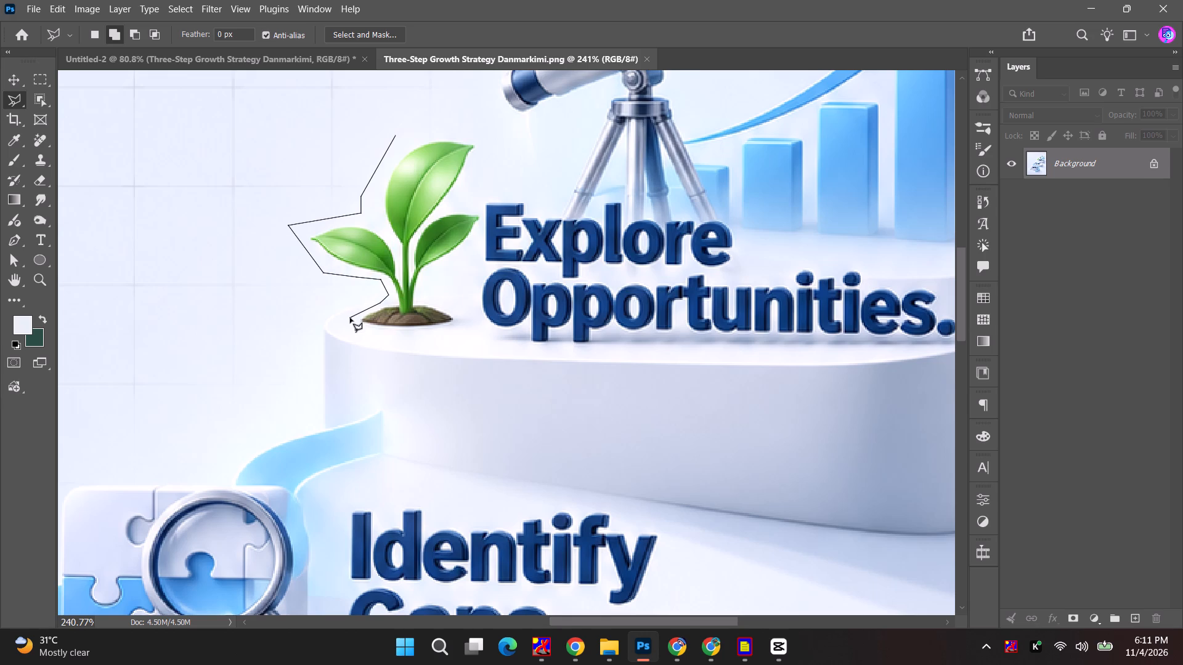
{"action": "left_click", "coordinate": [350, 318]}
{"action": "left_click", "coordinate": [375, 332]}
{"action": "left_click", "coordinate": [458, 339]}
{"action": "left_click", "coordinate": [473, 306]}
{"action": "left_click", "coordinate": [450, 266]}
{"action": "left_click", "coordinate": [481, 233]}
{"action": "left_click", "coordinate": [481, 191]}
{"action": "left_click", "coordinate": [465, 183]}
{"action": "left_click", "coordinate": [490, 135]}
{"action": "left_click", "coordinate": [463, 116]}
{"action": "double_click", "coordinate": [402, 131]}
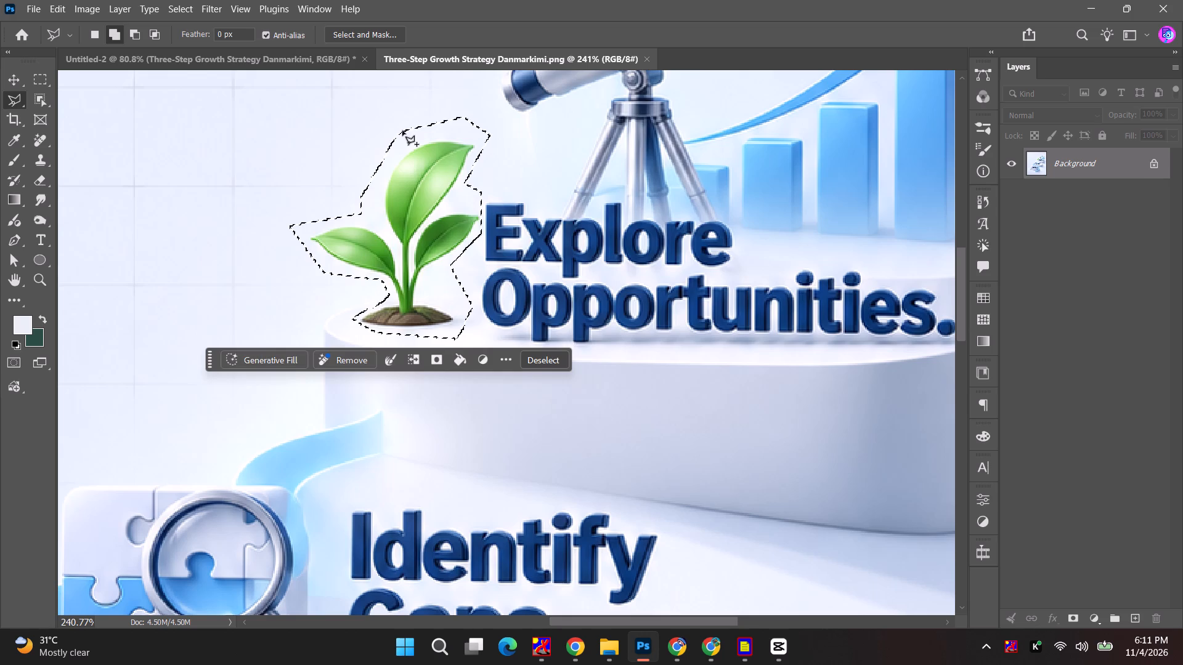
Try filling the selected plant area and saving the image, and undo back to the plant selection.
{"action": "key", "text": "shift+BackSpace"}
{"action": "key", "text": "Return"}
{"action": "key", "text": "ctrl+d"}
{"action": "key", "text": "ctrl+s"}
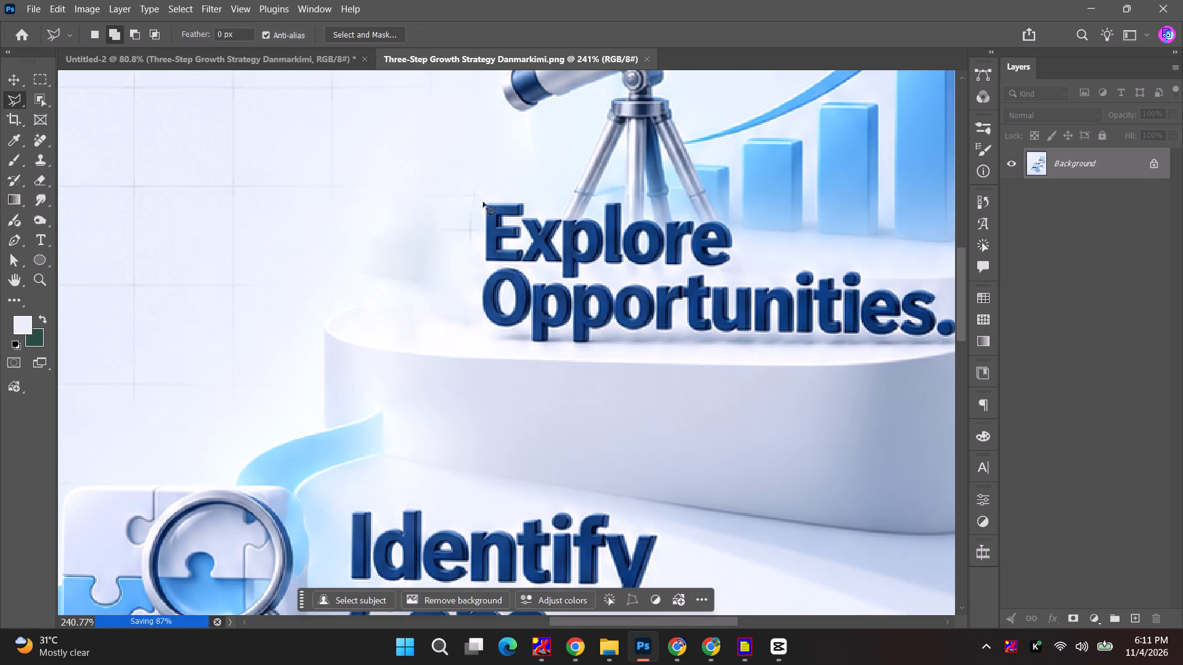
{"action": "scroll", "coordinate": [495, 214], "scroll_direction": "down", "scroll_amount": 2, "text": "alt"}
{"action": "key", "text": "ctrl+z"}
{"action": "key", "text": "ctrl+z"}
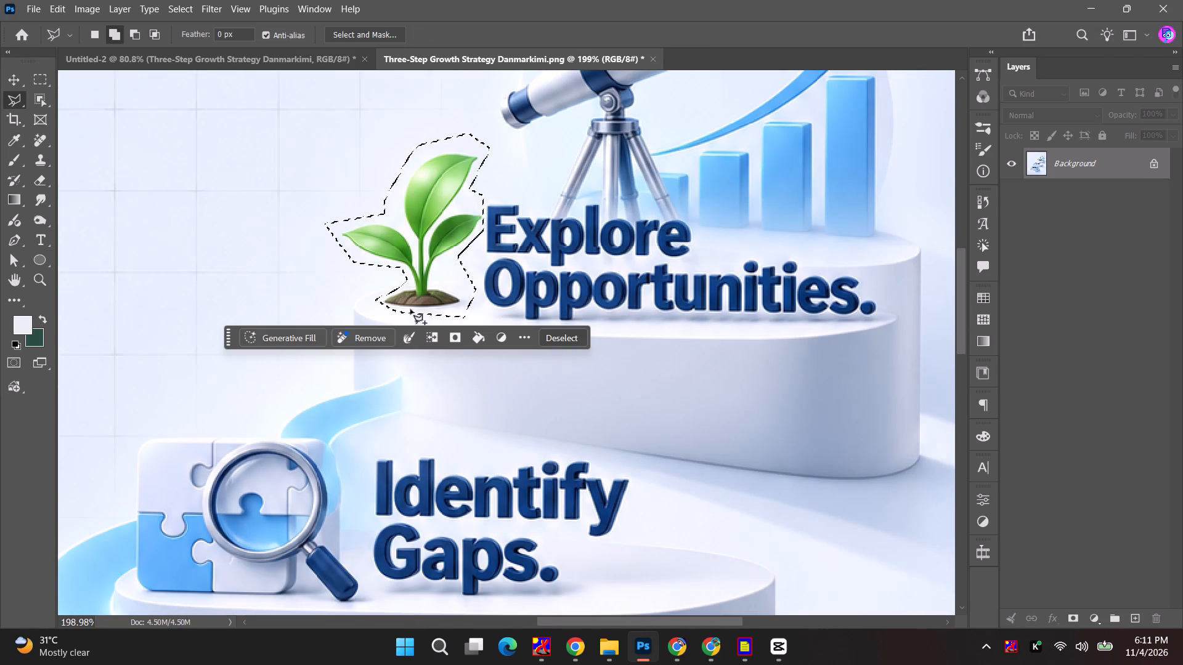
Run Generative Fill on the plant selection with the prompt "remove".
{"action": "left_click", "coordinate": [290, 343]}
{"action": "type", "text": "remove"}
{"action": "key", "text": "Return"}
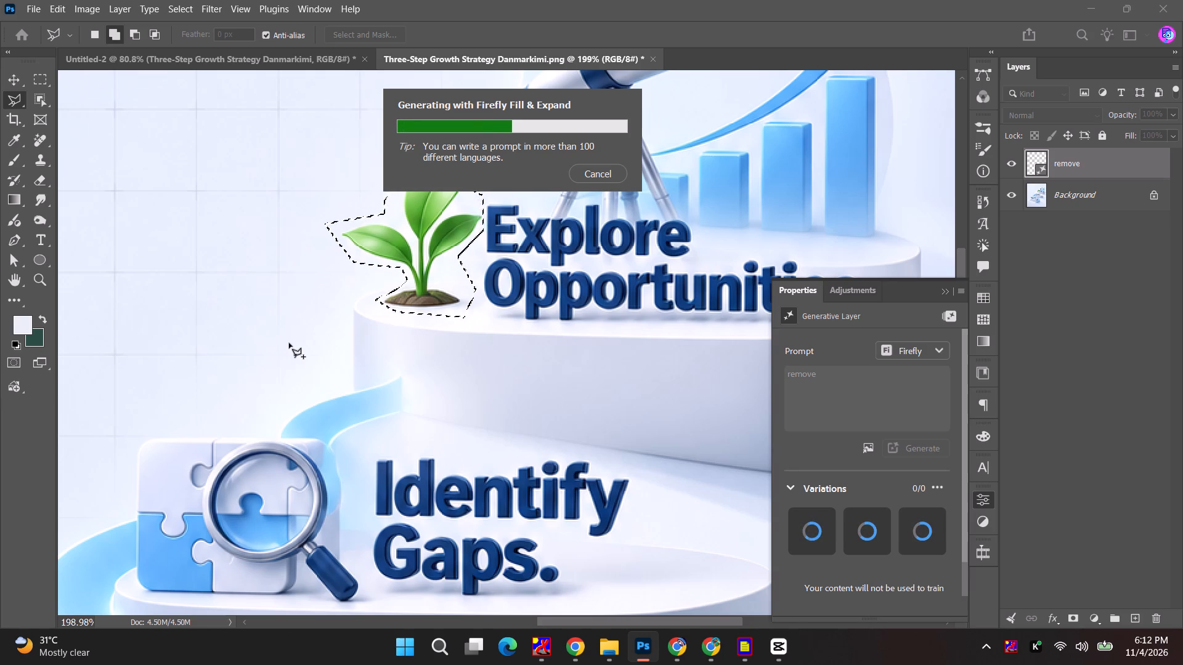
{"action": "scroll", "coordinate": [116, 373], "scroll_direction": "down", "scroll_amount": 7, "text": "alt"}
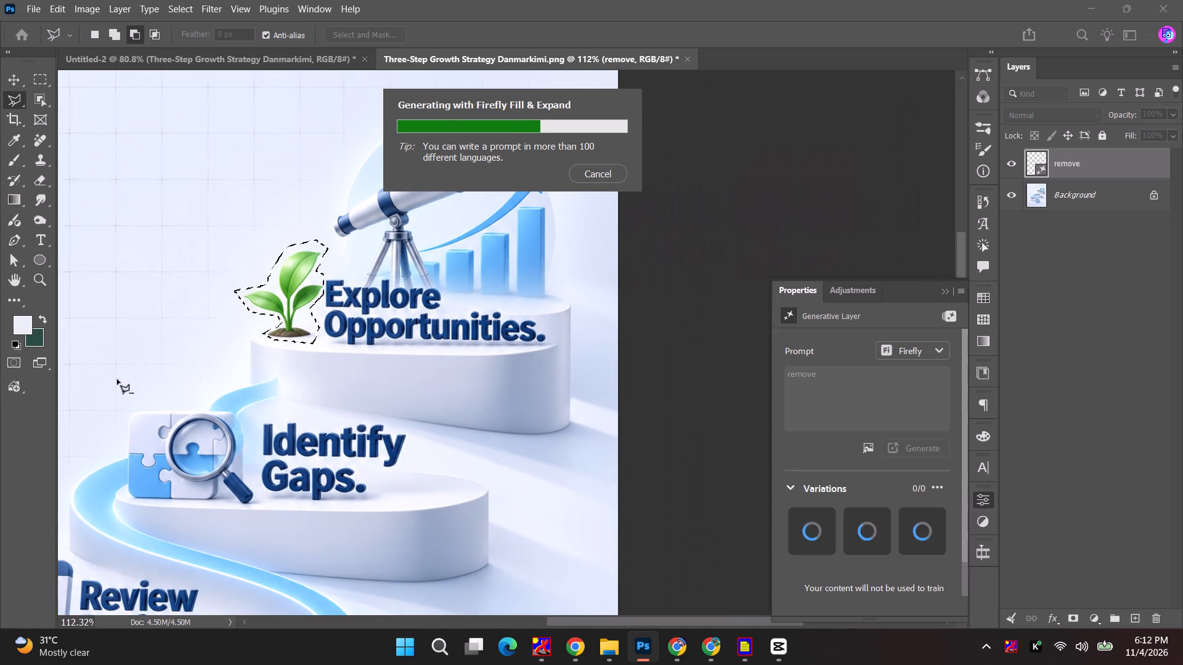
{"action": "scroll", "coordinate": [117, 379], "scroll_direction": "down", "scroll_amount": 2, "text": "alt"}
{"action": "scroll", "coordinate": [236, 416], "scroll_direction": "down", "scroll_amount": 6, "text": "alt"}
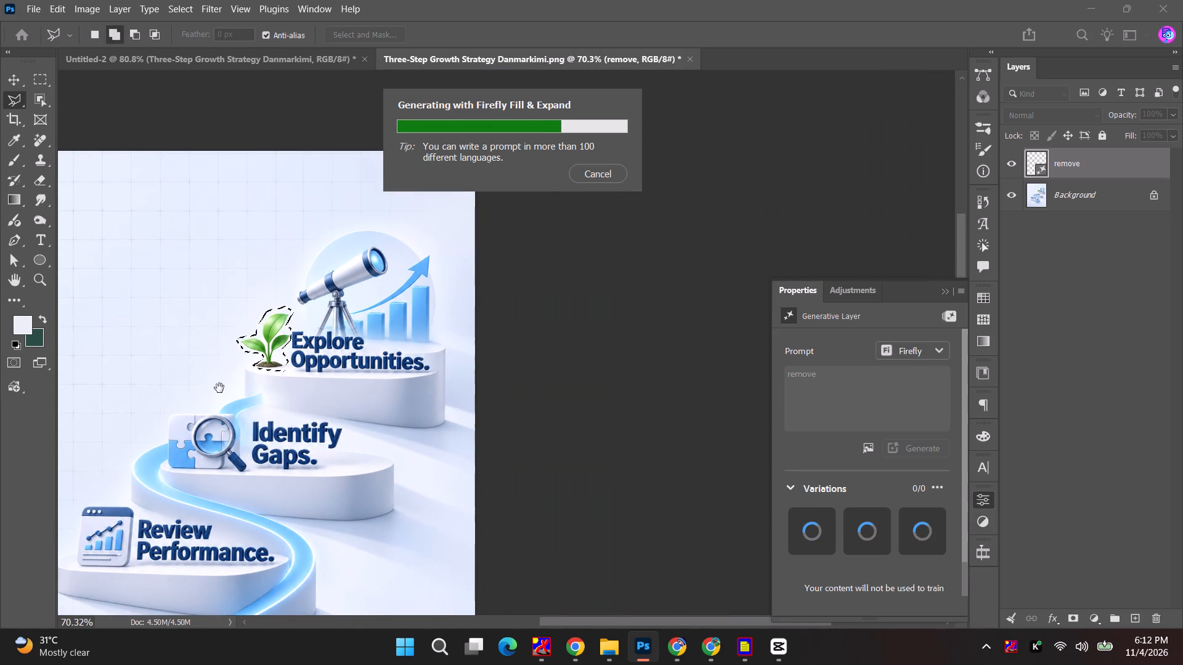
{"action": "key", "text": "space"}
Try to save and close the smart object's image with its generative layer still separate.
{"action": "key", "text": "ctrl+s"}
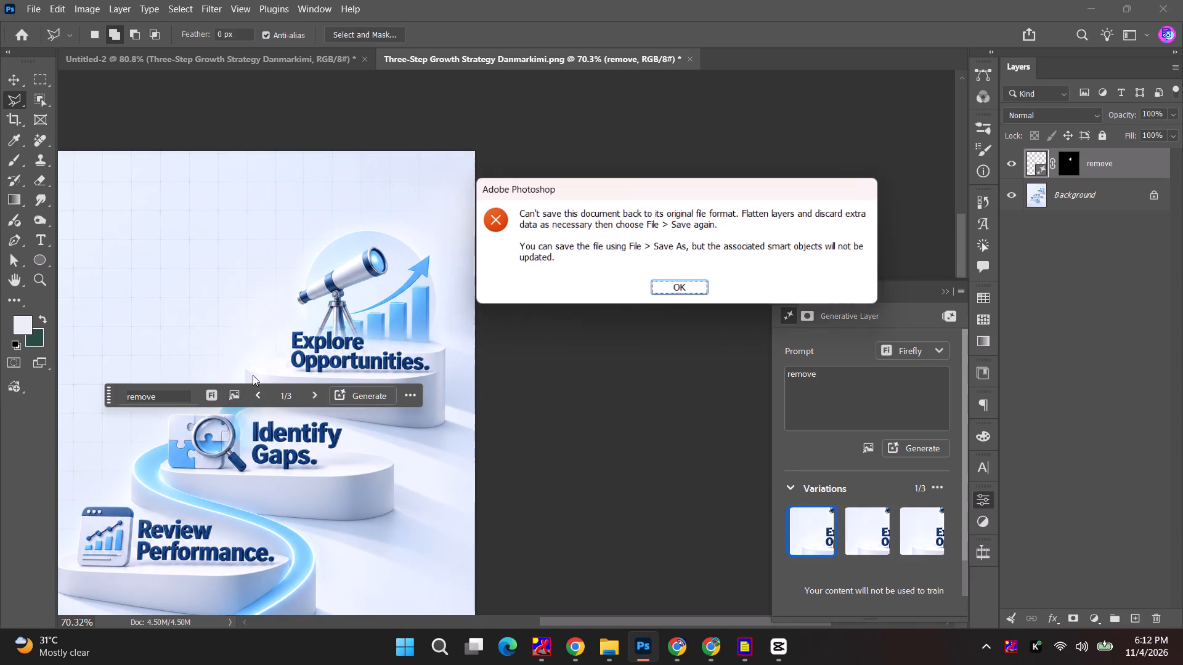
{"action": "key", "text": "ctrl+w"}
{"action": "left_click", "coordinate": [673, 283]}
Merge the "remove" layer with the Background, and save and close the smart object's image.
{"action": "left_click", "coordinate": [1097, 197], "text": "ctrl"}
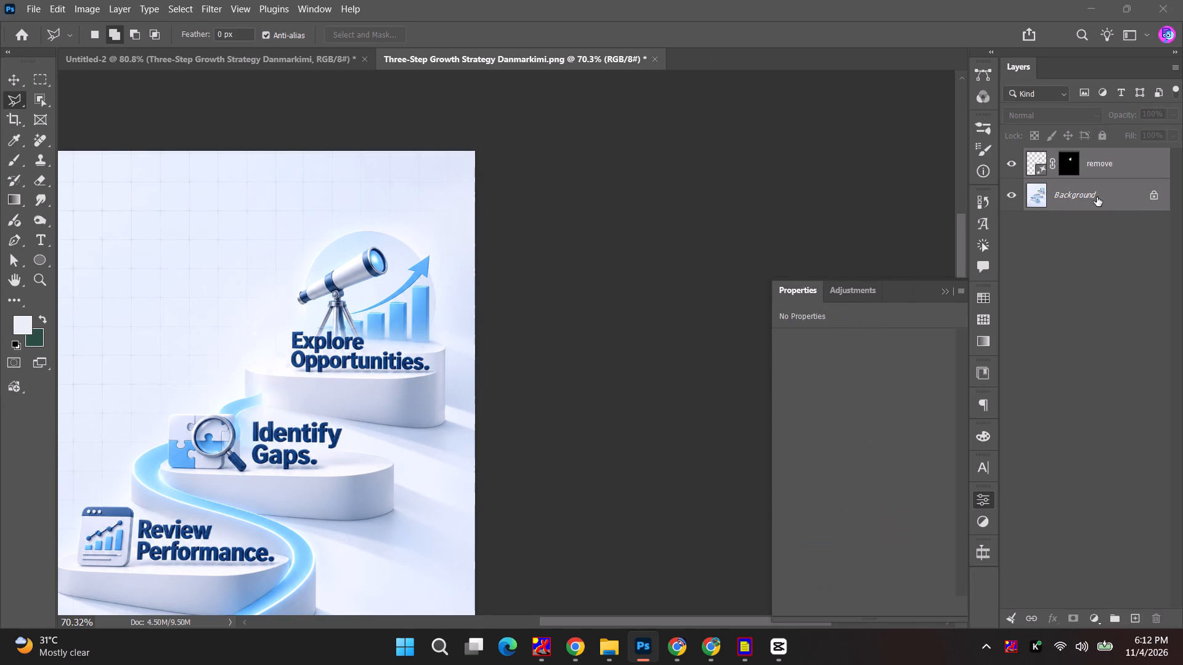
{"action": "key", "text": "ctrl+e"}
{"action": "scroll", "coordinate": [413, 340], "scroll_direction": "down", "scroll_amount": 6, "text": "alt"}
{"action": "key", "text": "ctrl+s"}
{"action": "key", "text": "ctrl+w"}
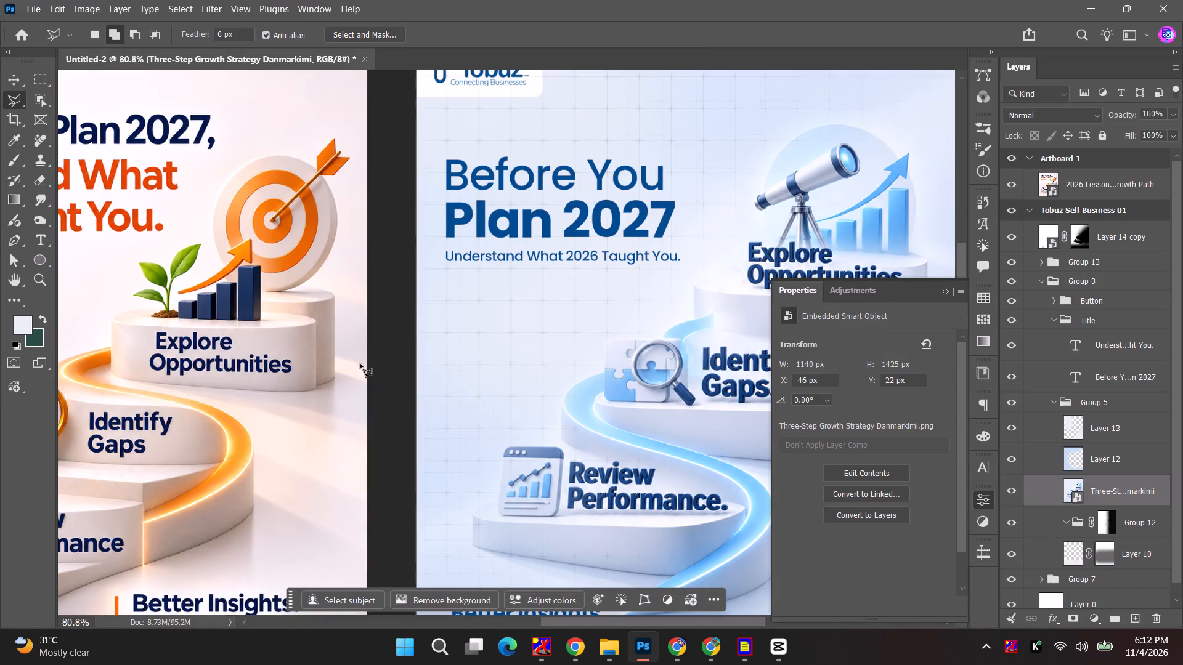
Move the Layer 14 copy overlay on the Tobuz artboard slightly up, to X -5 px and Y -40 px.
{"action": "scroll", "coordinate": [509, 374], "scroll_direction": "down", "scroll_amount": 7, "text": "alt"}
{"action": "key", "text": "space"}
{"action": "left_click_drag", "start_coordinate": [519, 357], "coordinate": [425, 331]}
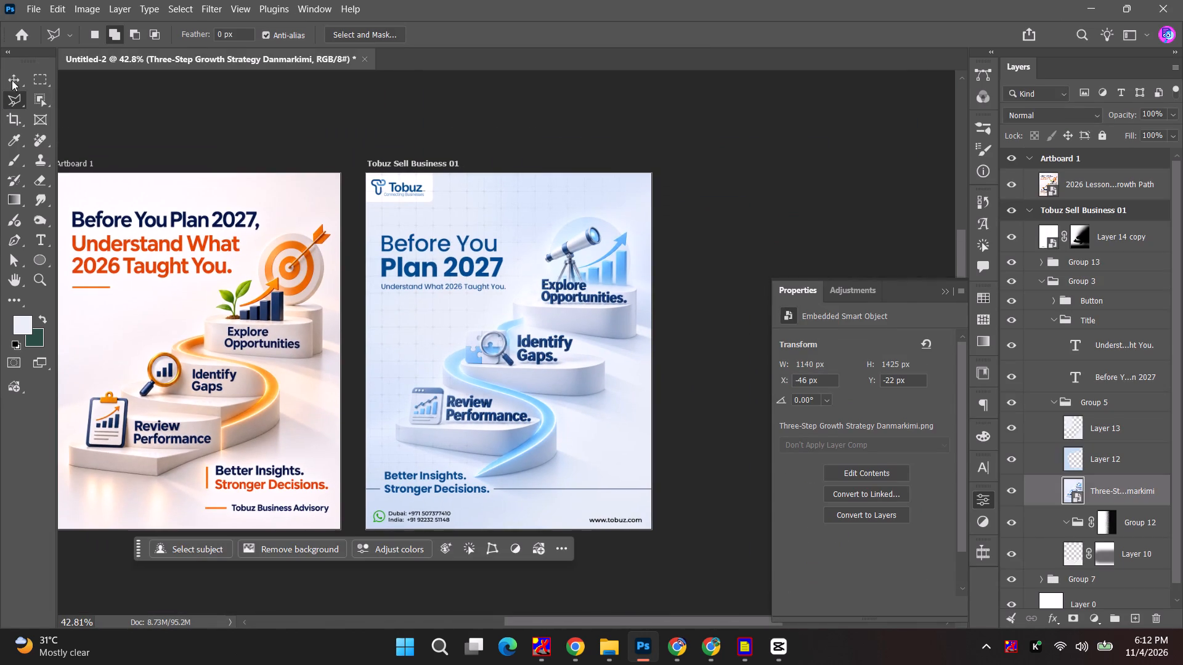
{"action": "left_click", "coordinate": [12, 79]}
{"action": "scroll", "coordinate": [445, 261], "scroll_direction": "up", "scroll_amount": 4, "text": "alt"}
{"action": "left_click_drag", "start_coordinate": [444, 273], "coordinate": [441, 259]}
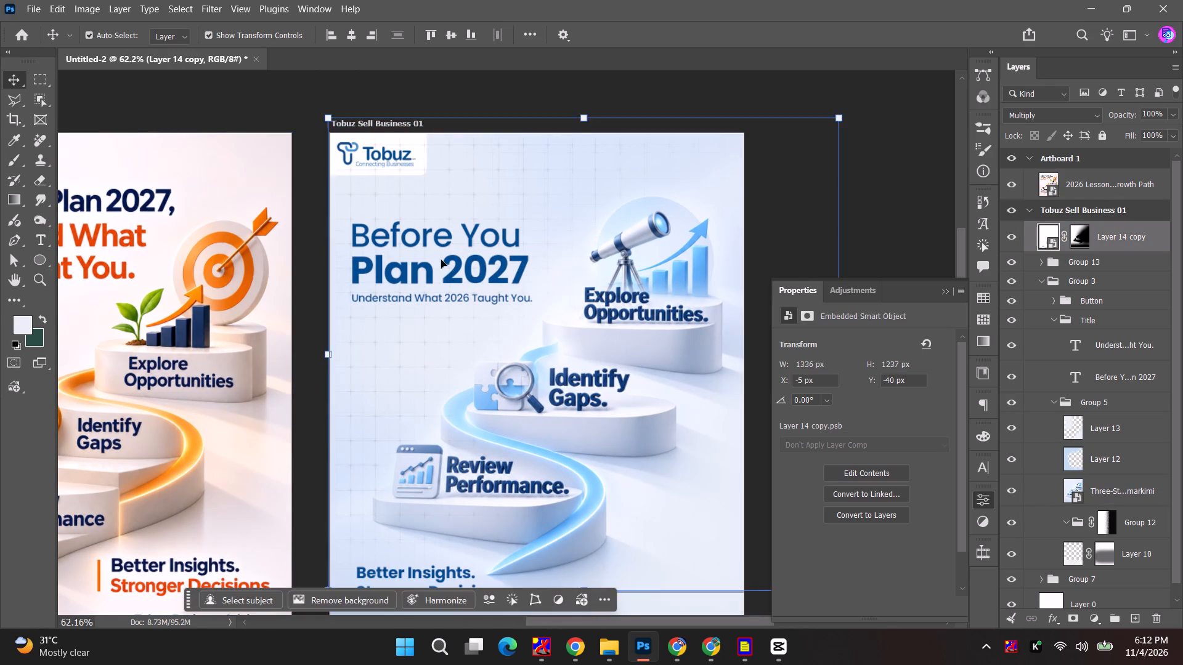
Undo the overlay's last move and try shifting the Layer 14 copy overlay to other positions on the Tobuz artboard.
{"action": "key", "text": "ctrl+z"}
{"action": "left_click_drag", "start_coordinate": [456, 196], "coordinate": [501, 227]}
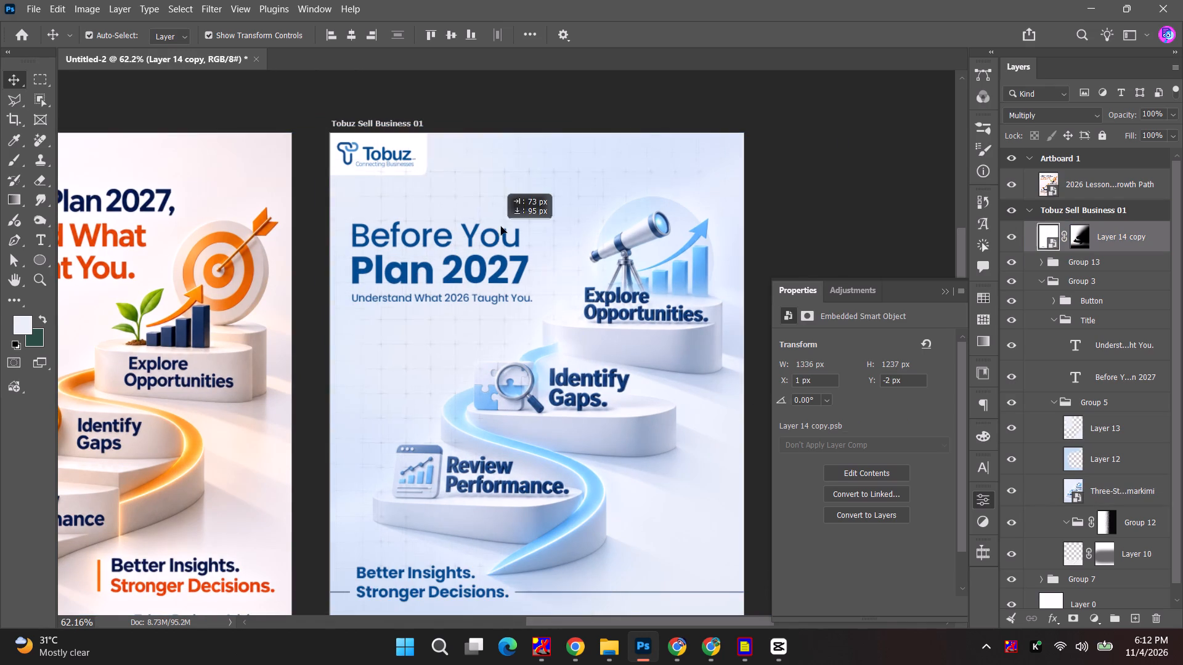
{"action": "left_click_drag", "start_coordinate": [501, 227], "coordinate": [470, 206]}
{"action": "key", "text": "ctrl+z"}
Compare the artboard with and without the Layer 14 copy overlay, and nudge the overlay to X -15 px and Y -18 px.
{"action": "left_click", "coordinate": [1015, 238]}
{"action": "left_click", "coordinate": [1015, 238]}
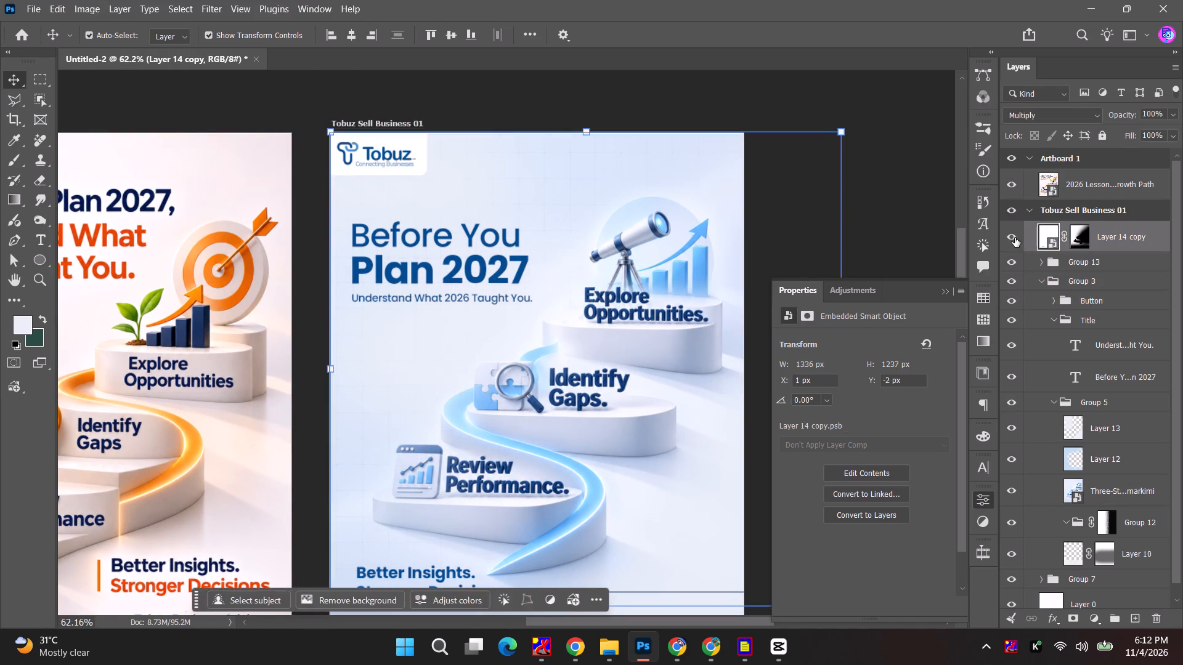
{"action": "left_click", "coordinate": [1015, 238]}
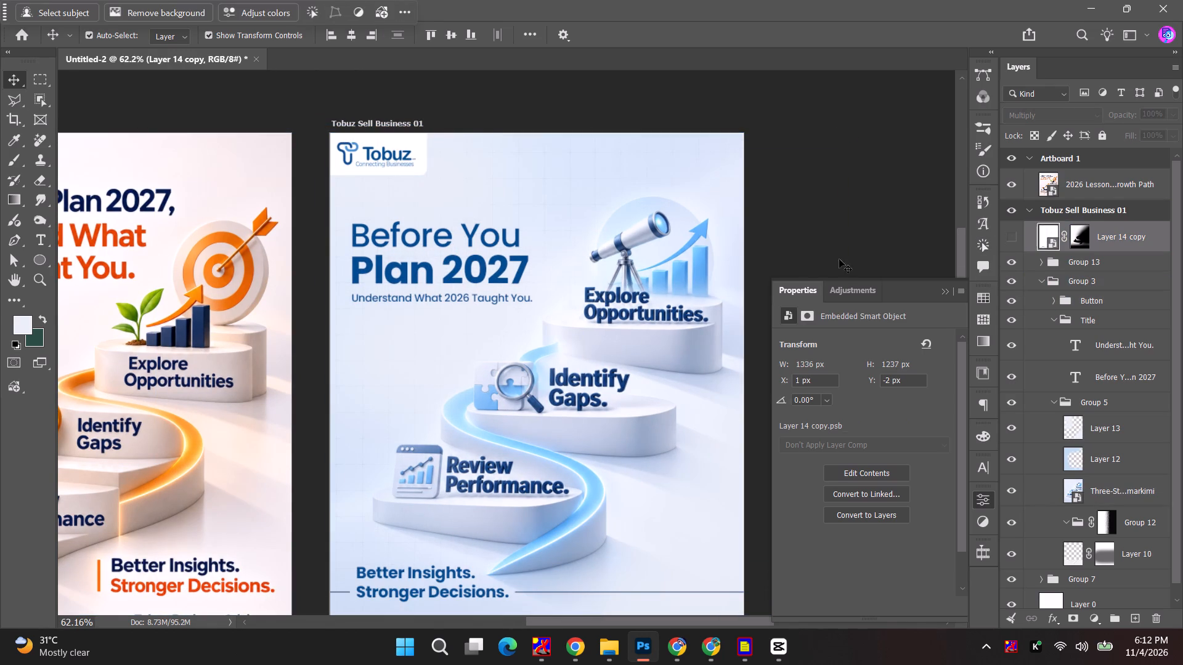
{"action": "left_click", "coordinate": [1016, 238]}
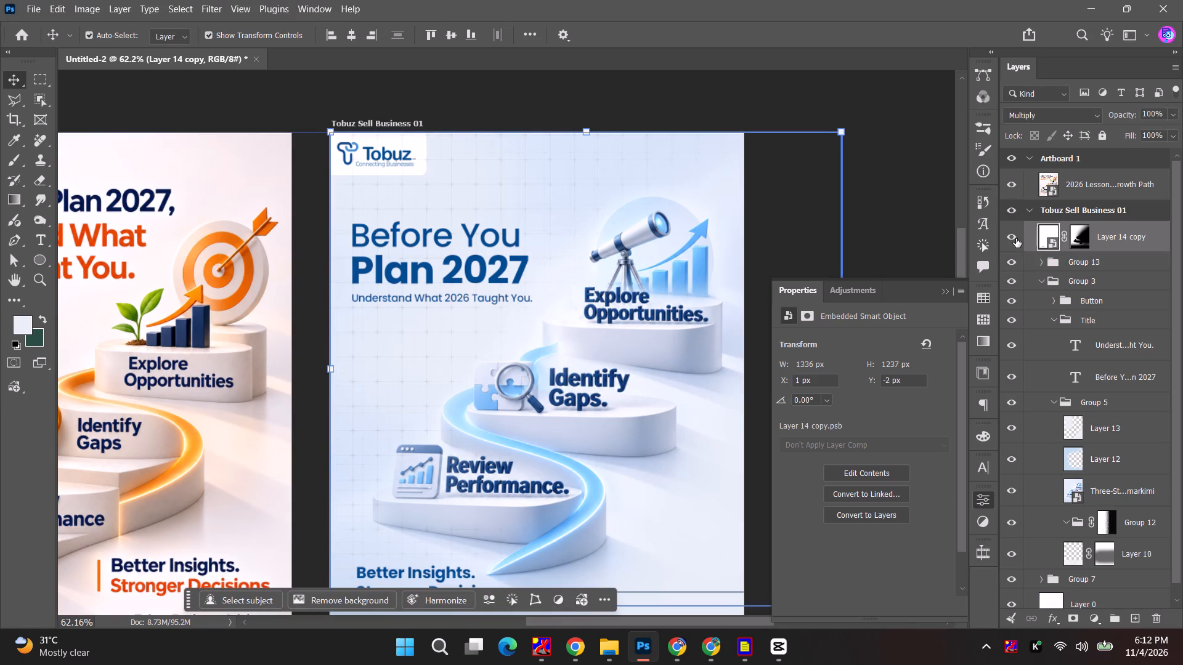
{"action": "key", "text": "shift+Left"}
{"action": "key", "text": "Up"}
{"action": "key", "text": "Up"}
{"action": "key", "text": "Up"}
{"action": "key", "text": "shift+Up"}
{"action": "key", "text": "Left"}
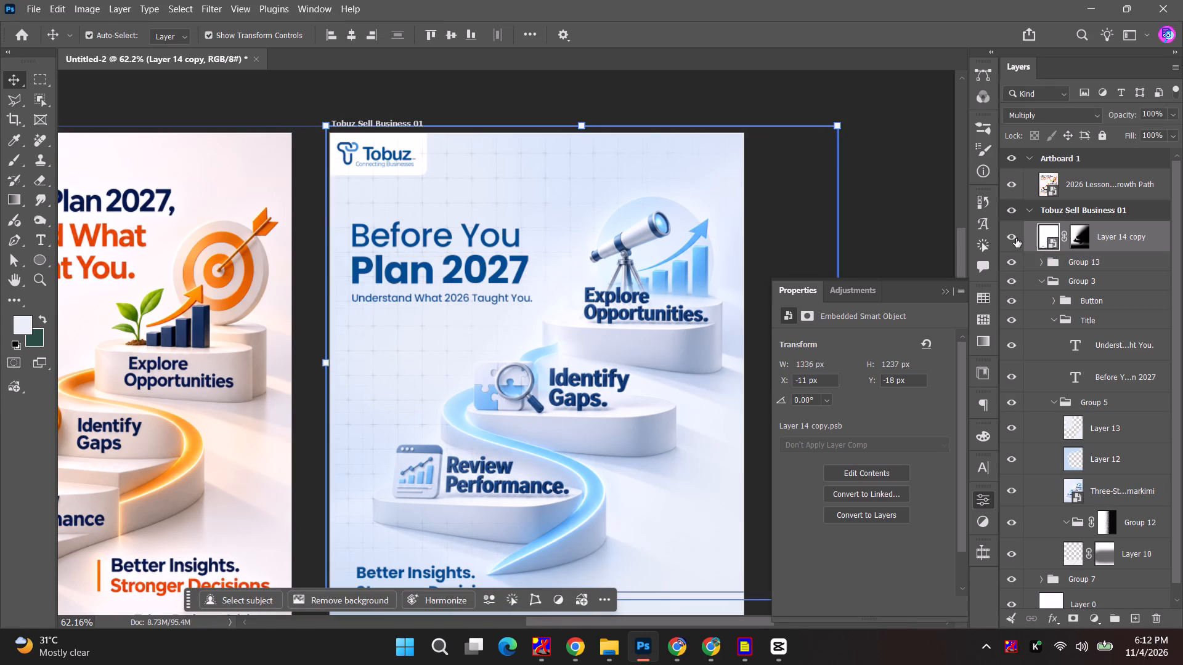
{"action": "key", "text": "Left"}
{"action": "key", "text": "Left"}
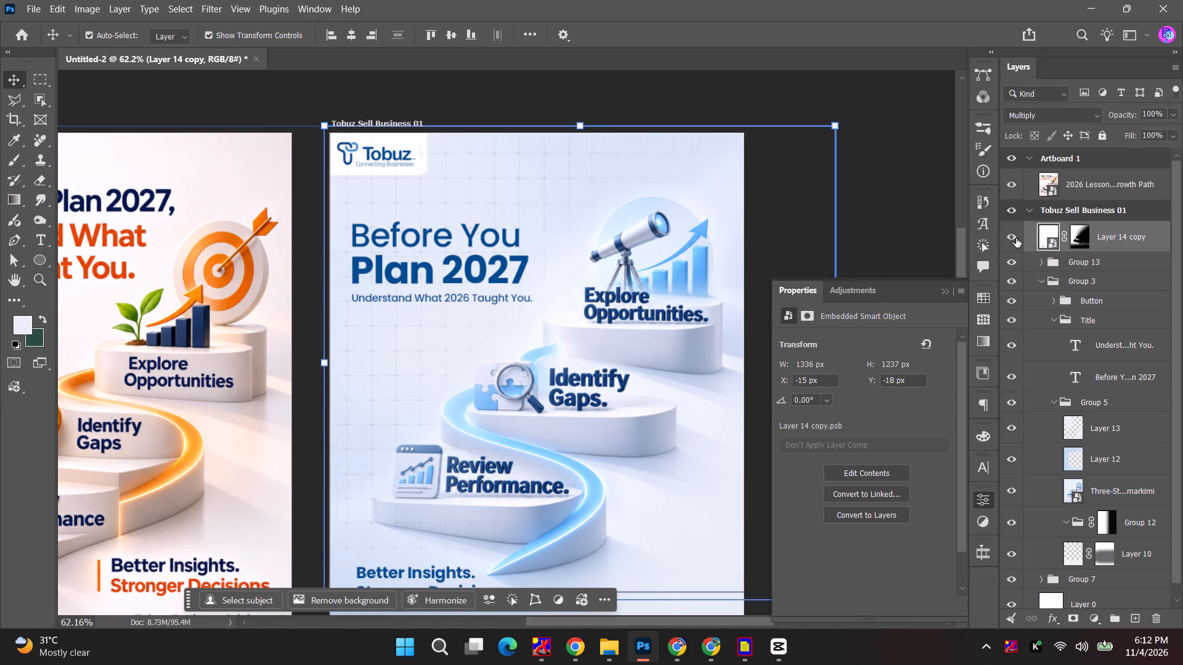
Open the contents of the Three-Step Growth Strategy Danmarkimi smart object in Group 5 for editing.
{"action": "scroll", "coordinate": [1016, 238], "scroll_direction": "up", "scroll_amount": 8}
{"action": "scroll", "coordinate": [484, 323], "scroll_direction": "up", "scroll_amount": 2, "text": "alt"}
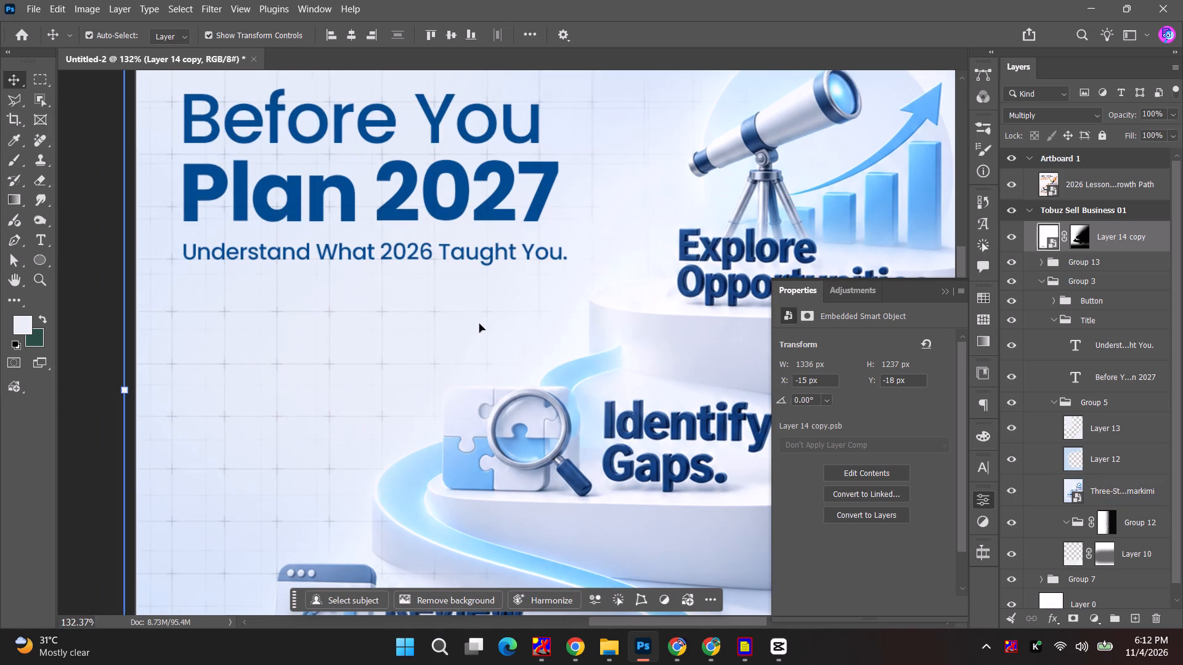
{"action": "scroll", "coordinate": [479, 324], "scroll_direction": "down", "scroll_amount": 5, "text": "alt"}
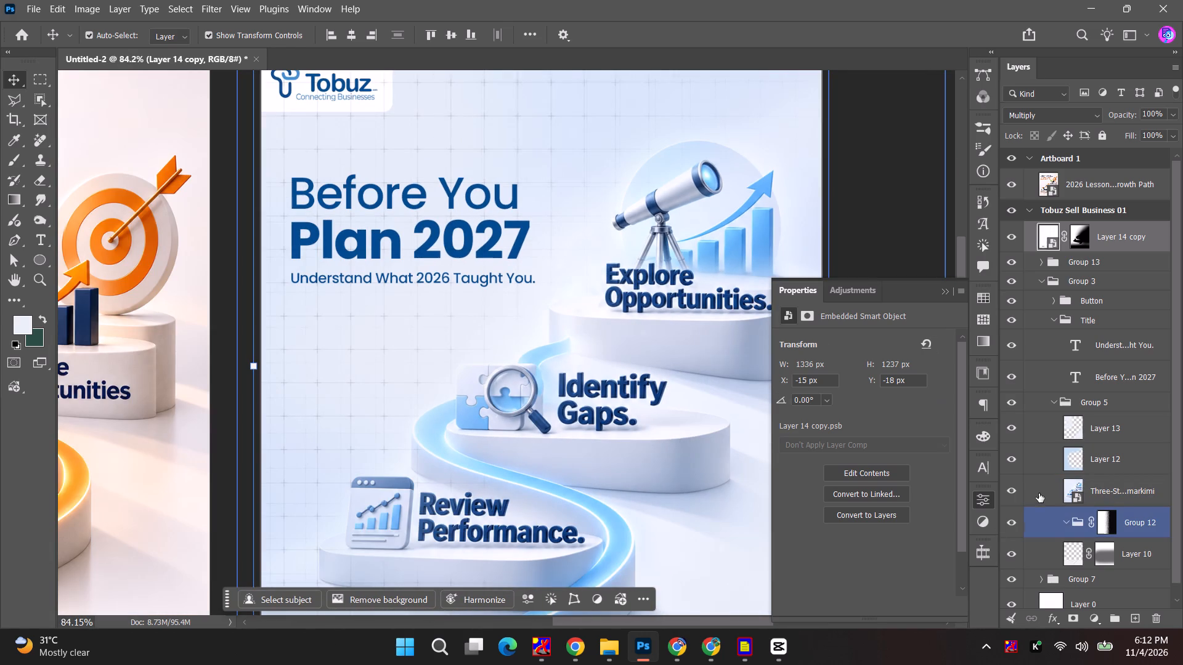
{"action": "left_click", "coordinate": [1089, 488]}
{"action": "double_click", "coordinate": [1081, 487]}
{"action": "scroll", "coordinate": [470, 225], "scroll_direction": "up", "scroll_amount": 5, "text": "alt"}
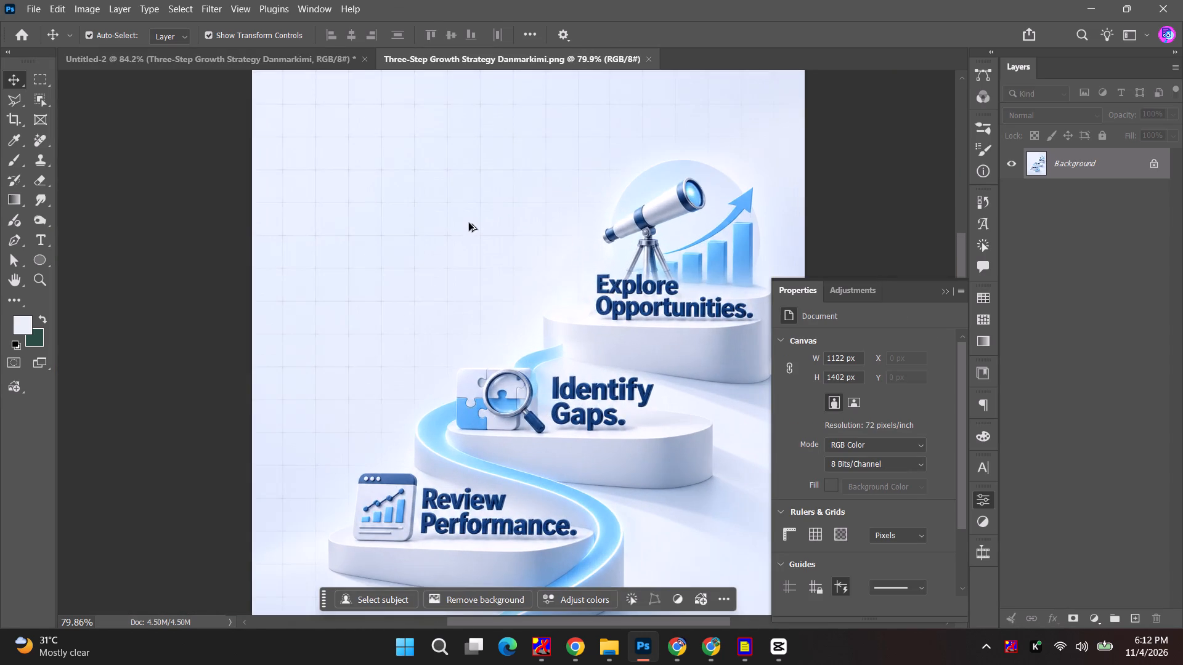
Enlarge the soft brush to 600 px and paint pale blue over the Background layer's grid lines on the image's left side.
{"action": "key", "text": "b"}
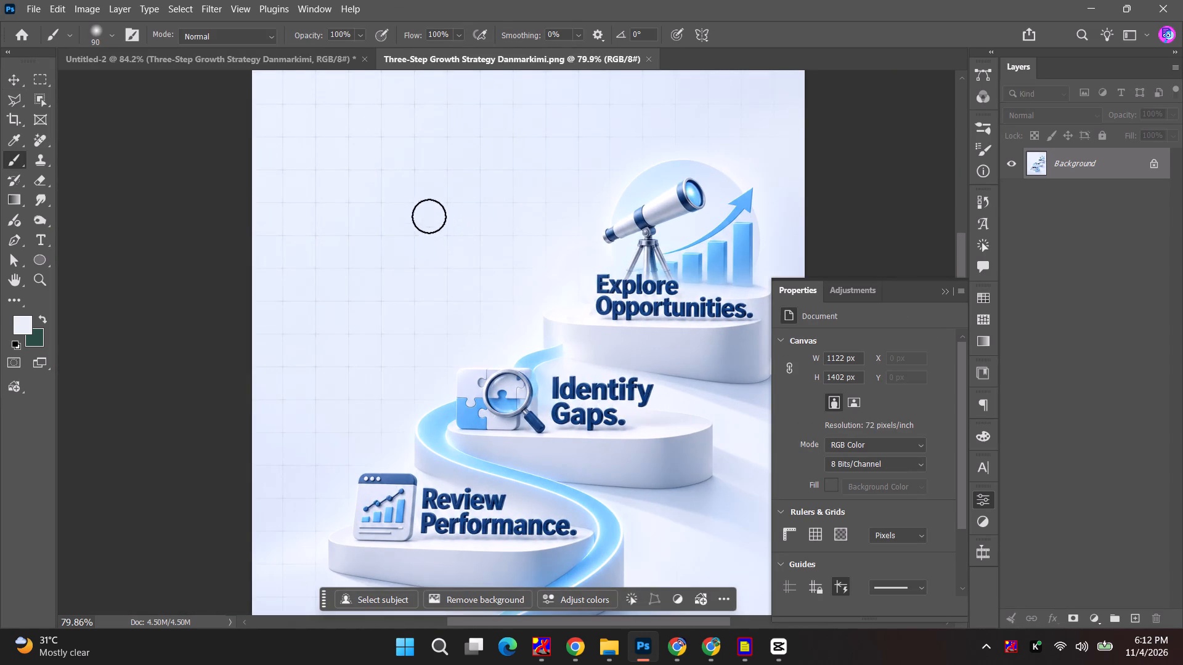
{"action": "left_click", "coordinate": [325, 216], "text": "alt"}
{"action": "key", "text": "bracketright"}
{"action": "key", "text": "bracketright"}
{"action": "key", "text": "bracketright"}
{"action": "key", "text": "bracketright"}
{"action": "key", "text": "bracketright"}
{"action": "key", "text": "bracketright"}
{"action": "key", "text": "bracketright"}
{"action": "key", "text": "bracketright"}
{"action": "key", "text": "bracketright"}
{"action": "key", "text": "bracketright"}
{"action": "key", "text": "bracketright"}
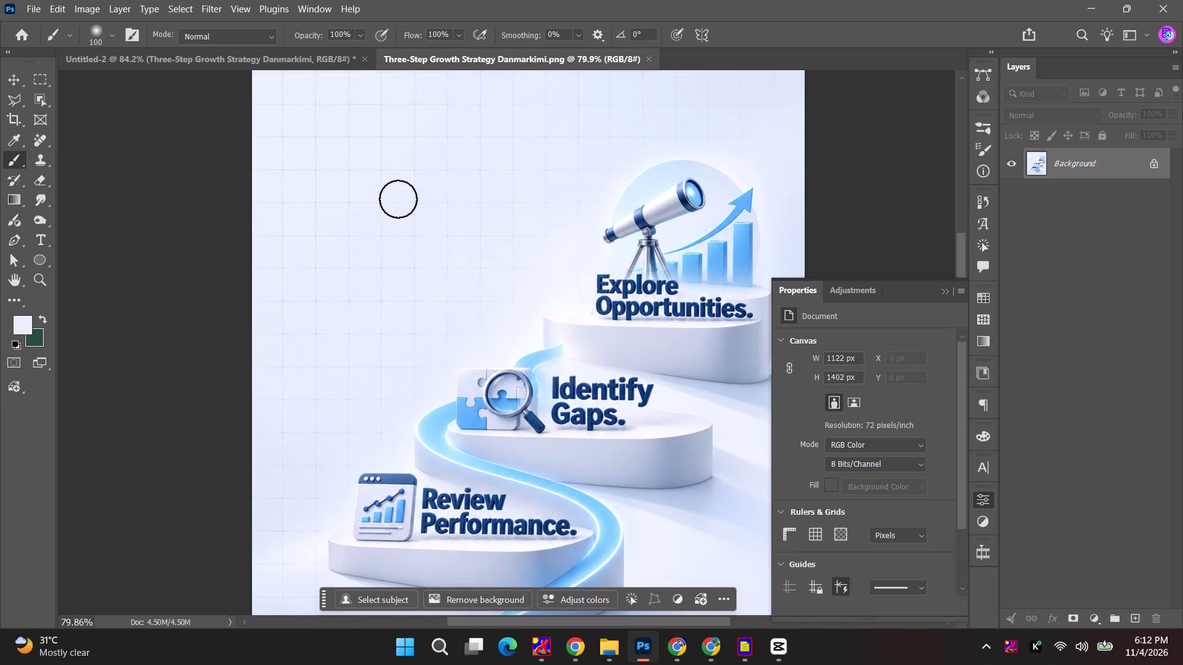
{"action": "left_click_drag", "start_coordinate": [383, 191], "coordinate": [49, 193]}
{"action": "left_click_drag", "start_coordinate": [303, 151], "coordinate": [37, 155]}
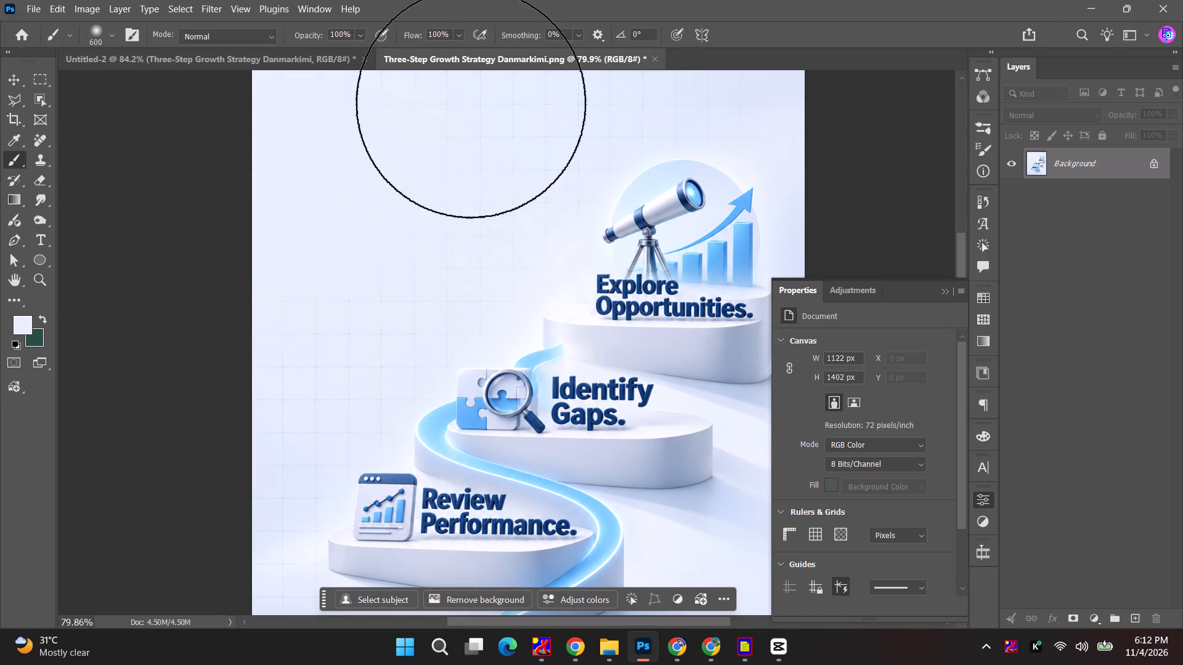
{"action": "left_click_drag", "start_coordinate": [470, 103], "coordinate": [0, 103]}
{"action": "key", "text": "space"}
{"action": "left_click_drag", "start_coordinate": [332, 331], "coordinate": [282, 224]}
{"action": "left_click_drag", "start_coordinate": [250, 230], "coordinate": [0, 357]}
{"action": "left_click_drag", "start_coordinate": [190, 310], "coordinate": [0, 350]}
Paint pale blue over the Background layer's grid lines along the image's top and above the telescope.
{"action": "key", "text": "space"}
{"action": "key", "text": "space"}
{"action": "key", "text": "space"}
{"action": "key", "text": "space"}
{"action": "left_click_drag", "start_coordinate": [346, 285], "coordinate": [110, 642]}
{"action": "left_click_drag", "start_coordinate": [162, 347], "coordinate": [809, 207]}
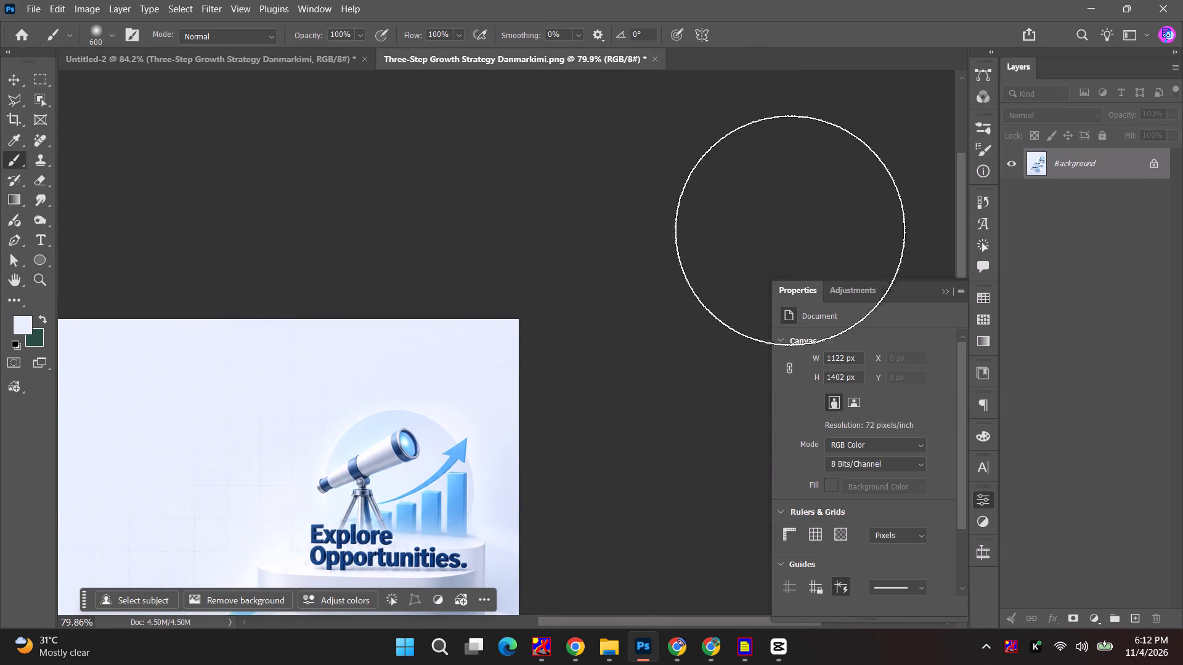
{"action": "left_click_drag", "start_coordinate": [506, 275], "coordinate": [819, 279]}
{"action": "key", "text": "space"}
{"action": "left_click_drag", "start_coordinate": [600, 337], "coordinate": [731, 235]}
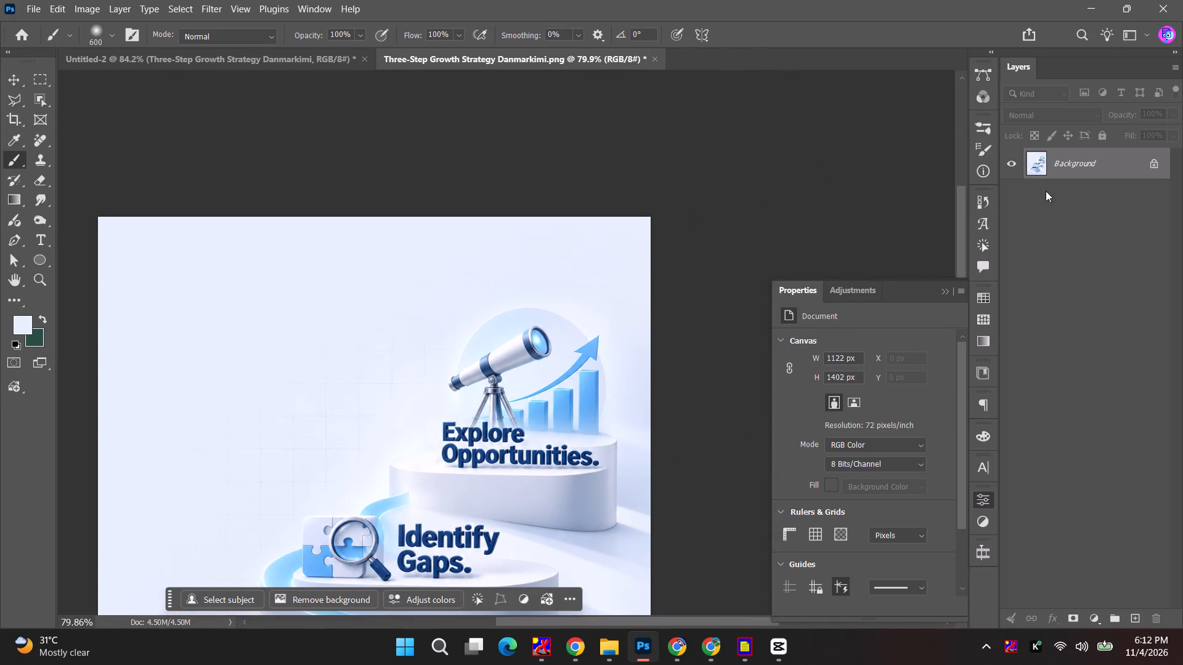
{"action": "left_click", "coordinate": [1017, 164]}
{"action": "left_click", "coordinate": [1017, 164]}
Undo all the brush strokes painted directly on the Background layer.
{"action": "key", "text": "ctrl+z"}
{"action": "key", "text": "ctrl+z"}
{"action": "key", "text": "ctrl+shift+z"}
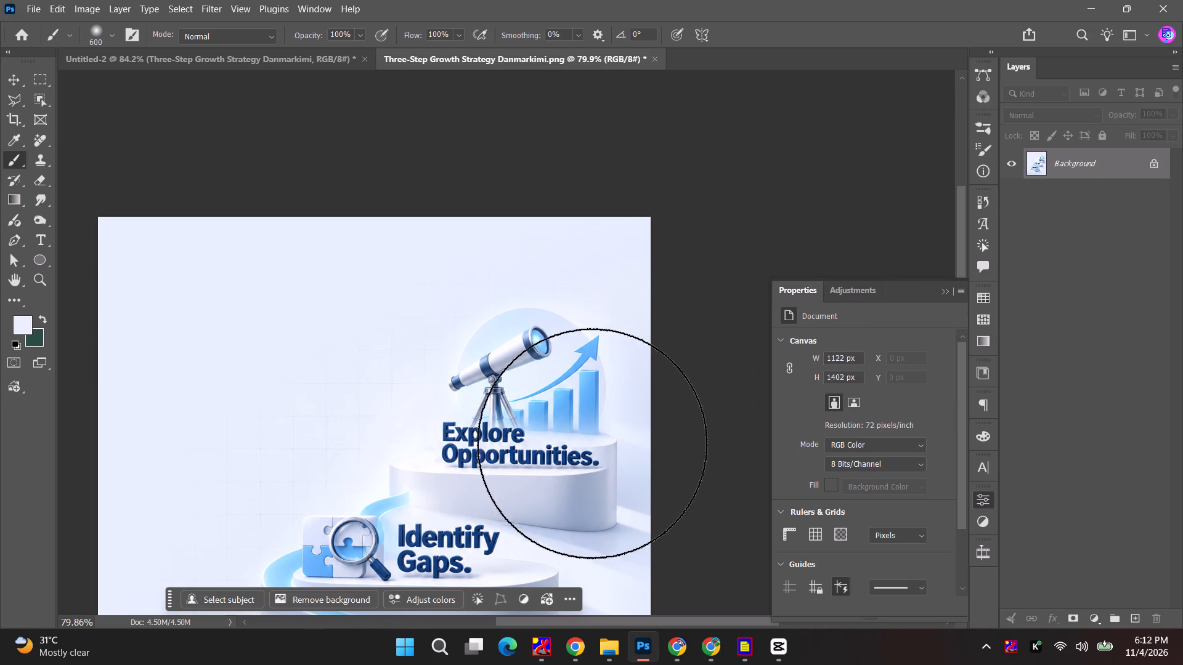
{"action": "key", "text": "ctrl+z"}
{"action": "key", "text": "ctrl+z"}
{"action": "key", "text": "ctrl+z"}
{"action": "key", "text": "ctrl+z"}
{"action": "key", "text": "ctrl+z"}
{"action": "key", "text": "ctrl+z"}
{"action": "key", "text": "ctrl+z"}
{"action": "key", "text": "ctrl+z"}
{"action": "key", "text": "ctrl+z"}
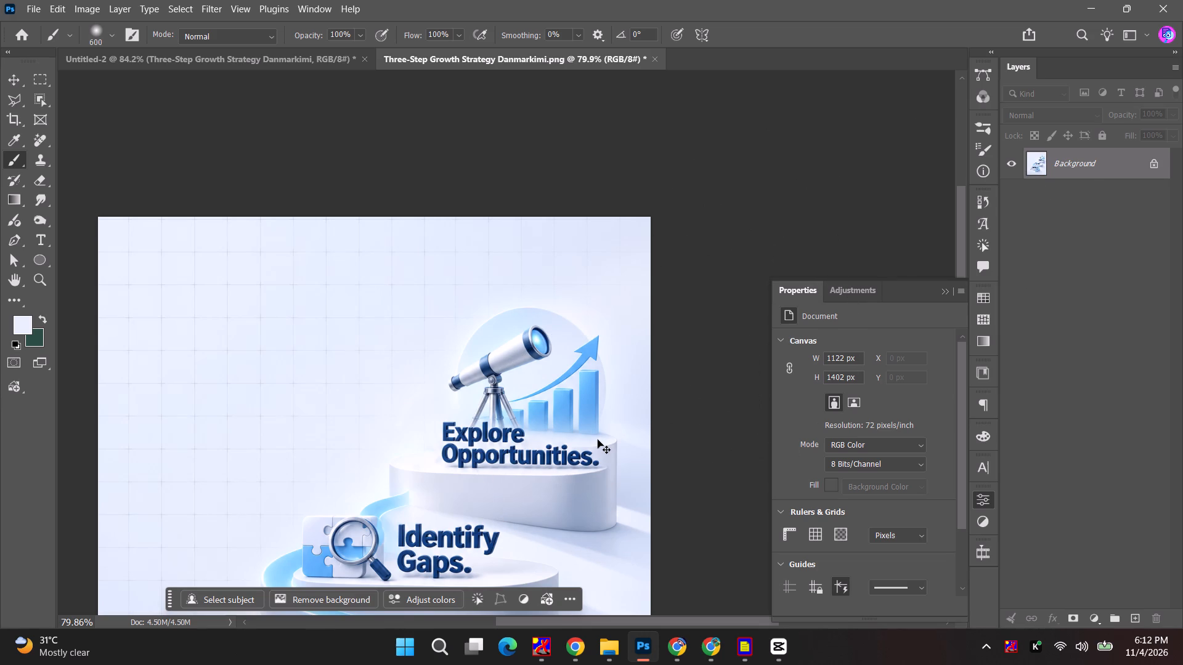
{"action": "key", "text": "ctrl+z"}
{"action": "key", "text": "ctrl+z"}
Add a new layer and paint pale blue over the grid lines left of the staircase with the 600 px brush.
{"action": "left_click", "coordinate": [1139, 621]}
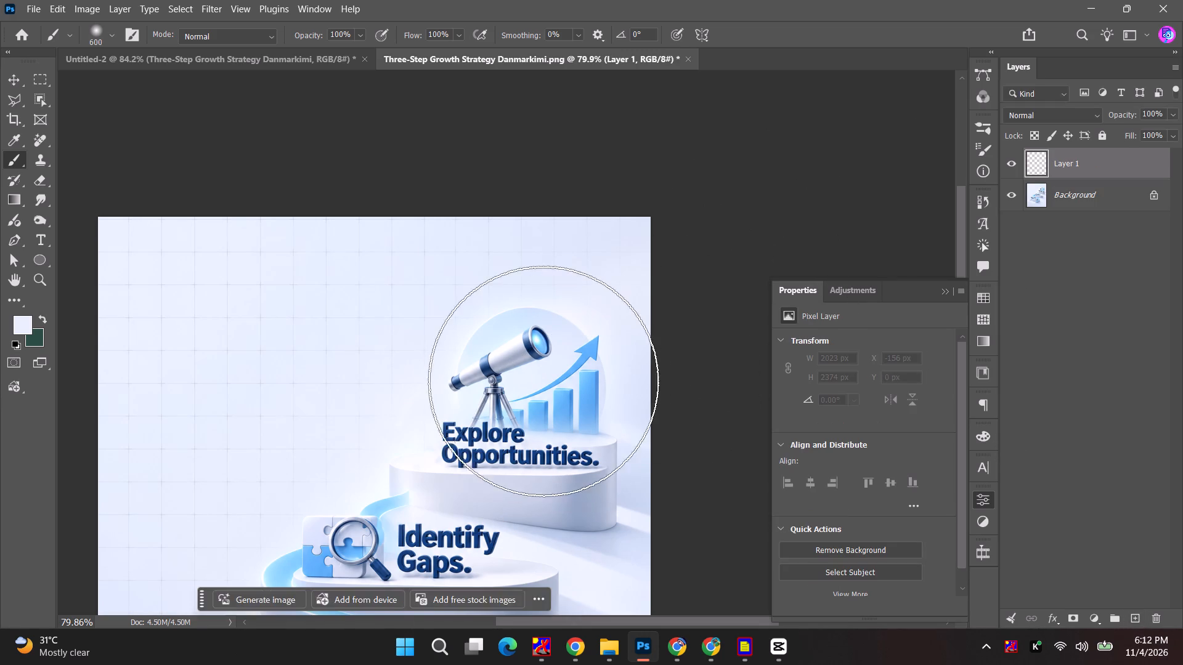
{"action": "key", "text": "space"}
{"action": "left_click_drag", "start_coordinate": [542, 378], "coordinate": [727, 261]}
{"action": "left_click_drag", "start_coordinate": [455, 180], "coordinate": [447, 204]}
{"action": "key", "text": "space"}
{"action": "left_click_drag", "start_coordinate": [404, 255], "coordinate": [404, 297]}
{"action": "left_click_drag", "start_coordinate": [400, 204], "coordinate": [97, 189]}
{"action": "left_click_drag", "start_coordinate": [267, 312], "coordinate": [0, 385]}
{"action": "left_click_drag", "start_coordinate": [343, 345], "coordinate": [0, 353]}
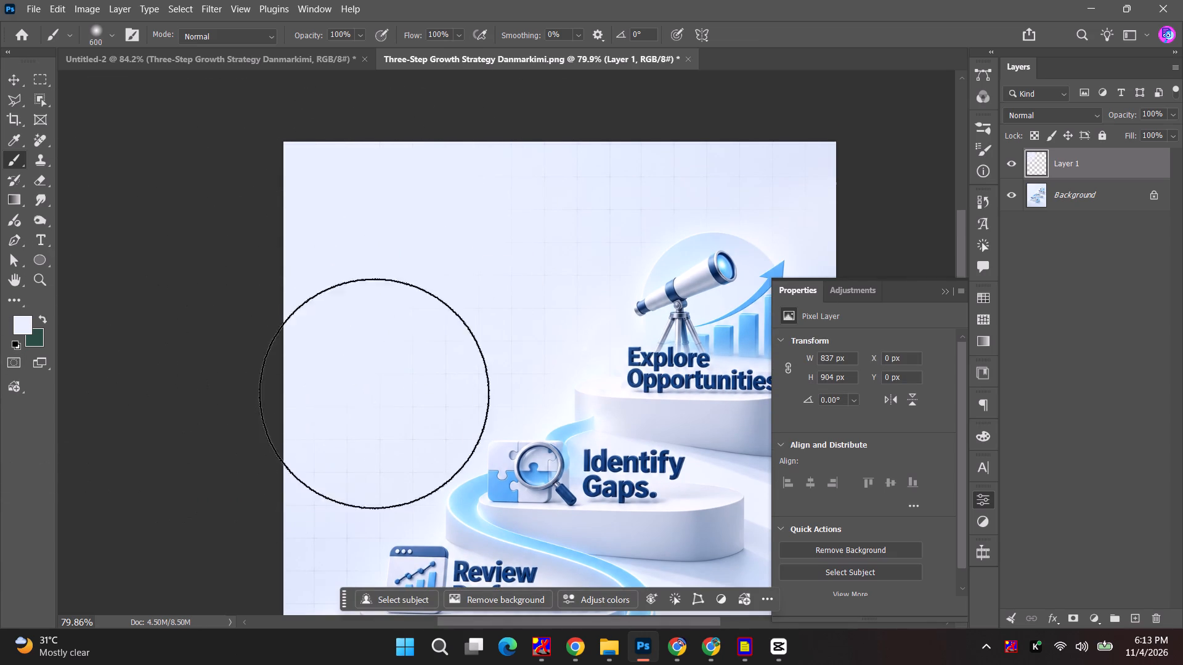
{"action": "left_click_drag", "start_coordinate": [317, 419], "coordinate": [0, 560]}
Paint over the grid lines along the image's top and above the telescope on Layer 1, and compare with the layer hidden.
{"action": "key", "text": "space"}
{"action": "left_click_drag", "start_coordinate": [374, 328], "coordinate": [197, 480]}
{"action": "left_click_drag", "start_coordinate": [203, 459], "coordinate": [589, 111]}
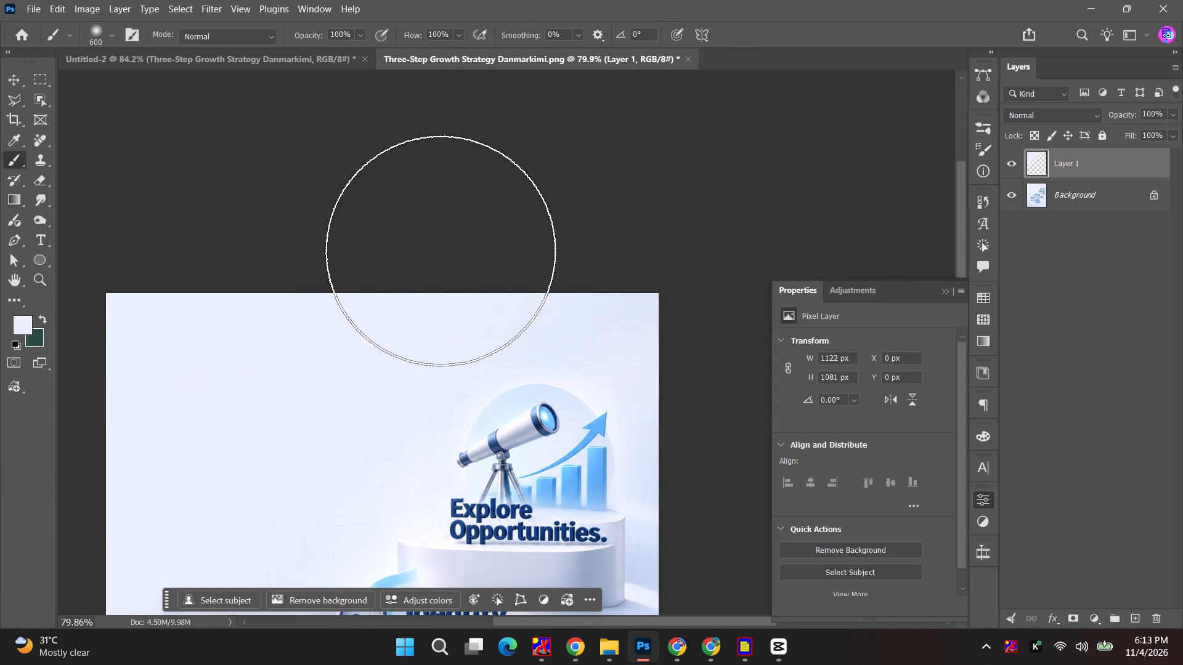
{"action": "left_click_drag", "start_coordinate": [457, 243], "coordinate": [844, 193]}
{"action": "left_click_drag", "start_coordinate": [621, 239], "coordinate": [678, 164]}
{"action": "key", "text": "space"}
{"action": "key", "text": "space"}
{"action": "left_click_drag", "start_coordinate": [564, 327], "coordinate": [613, 121]}
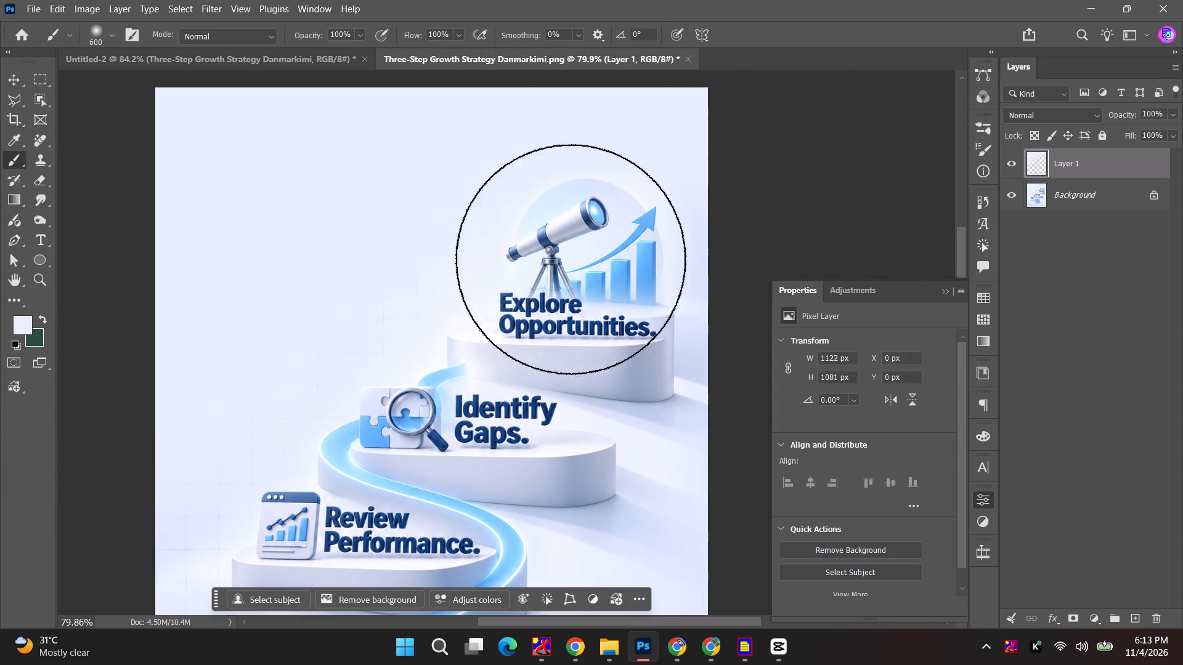
{"action": "left_click", "coordinate": [1011, 164]}
{"action": "left_click", "coordinate": [1011, 164]}
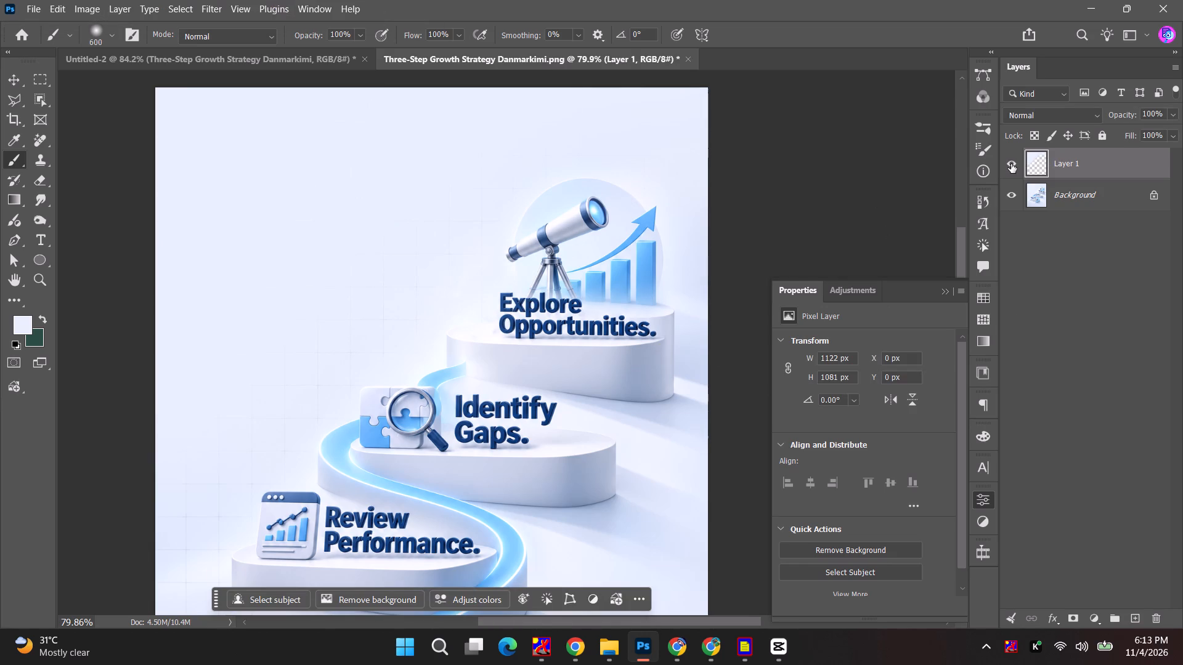
Erase Layer 1's paint over the telescope and bar chart with a 500 px soft eraser.
{"action": "key", "text": "e"}
{"action": "left_click", "coordinate": [582, 276]}
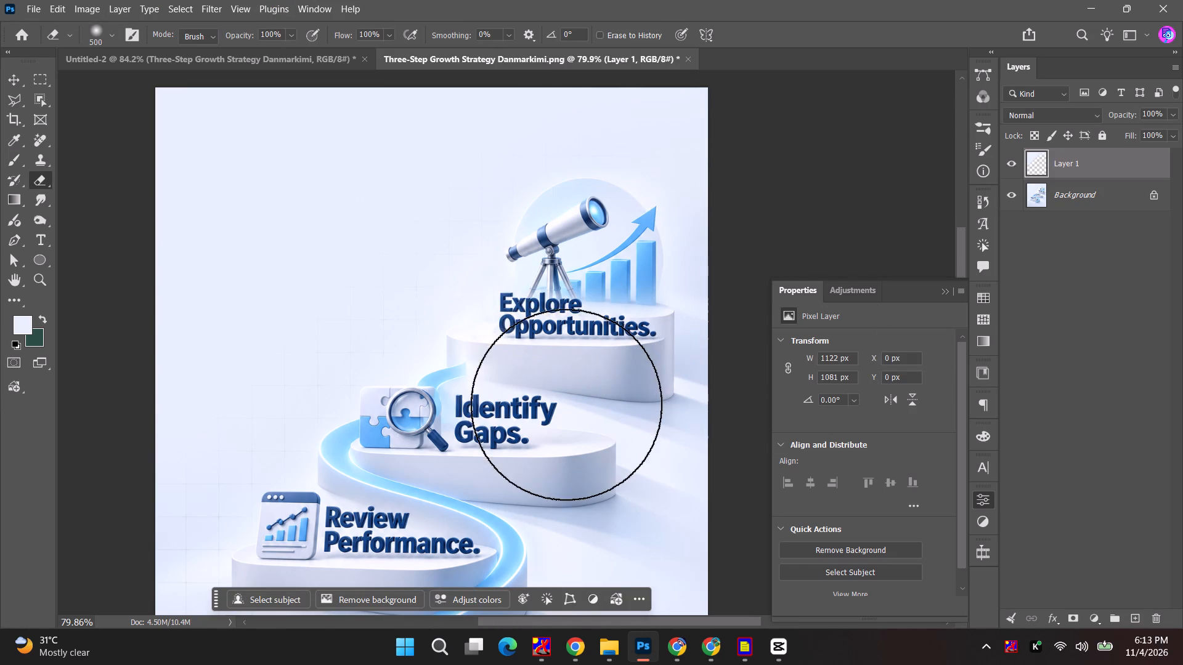
{"action": "key", "text": "space"}
{"action": "key", "text": "space"}
{"action": "left_click_drag", "start_coordinate": [386, 486], "coordinate": [445, 377]}
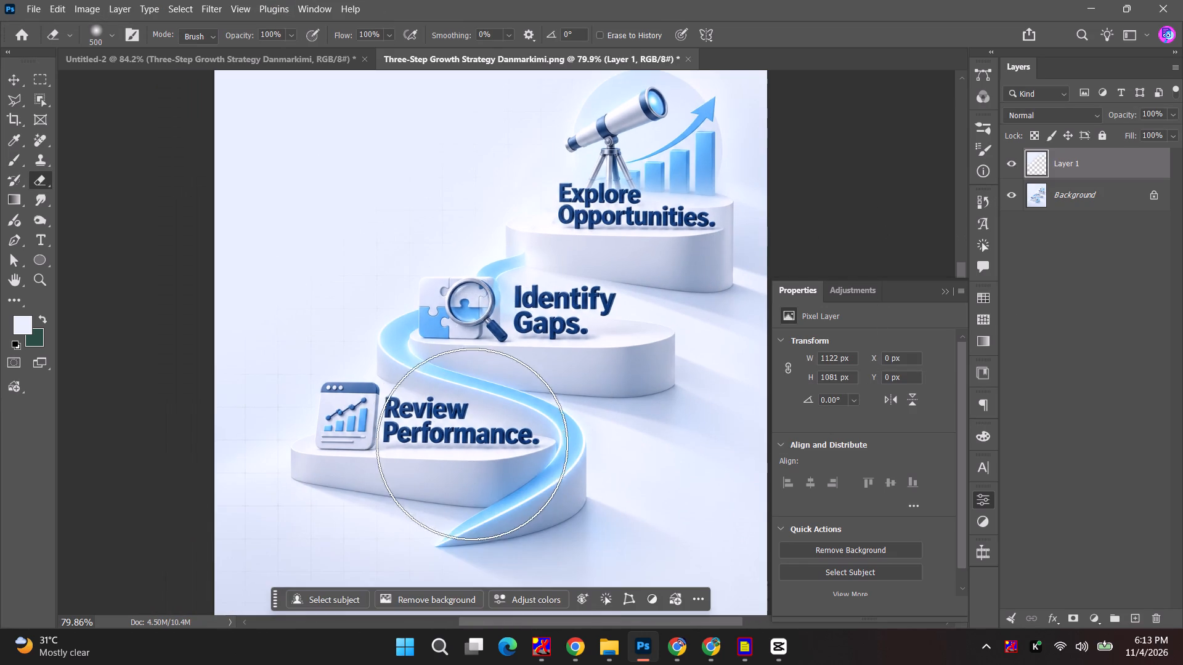
Merge Layer 1 with the Background, and save and close the smart object's image.
{"action": "key", "text": "ctrl+s"}
{"action": "left_click_drag", "start_coordinate": [667, 291], "coordinate": [674, 290]}
{"action": "left_click", "coordinate": [1091, 198], "text": "ctrl"}
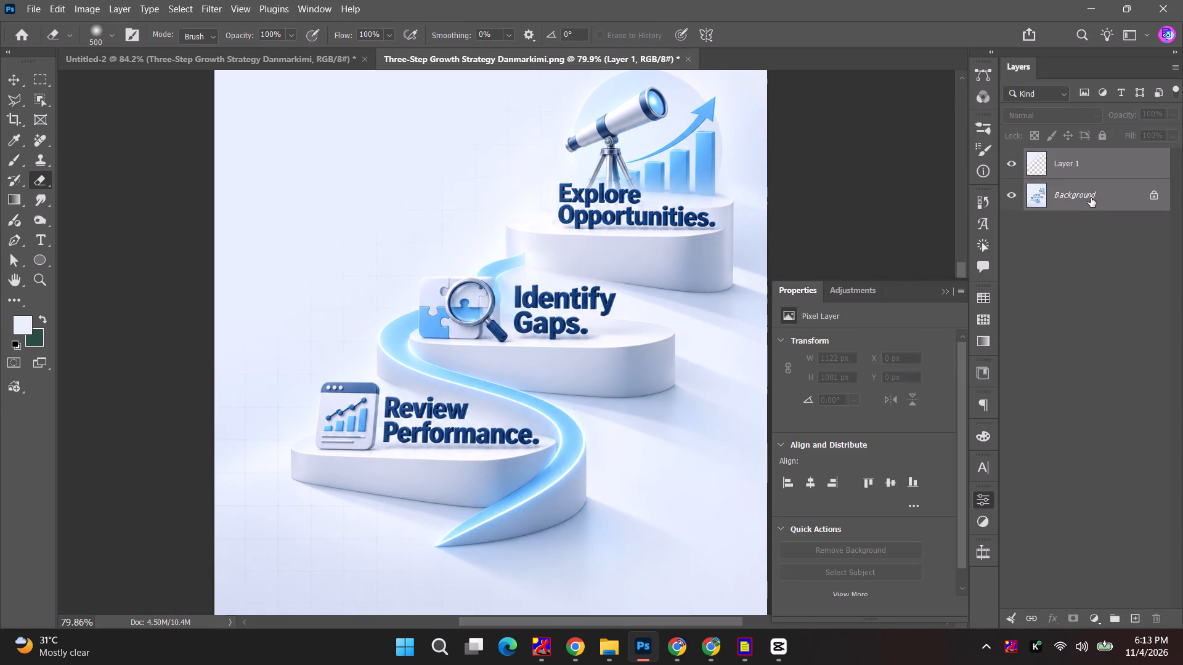
{"action": "key", "text": "ctrl+e"}
{"action": "key", "text": "ctrl+s"}
{"action": "key", "text": "ctrl+w"}
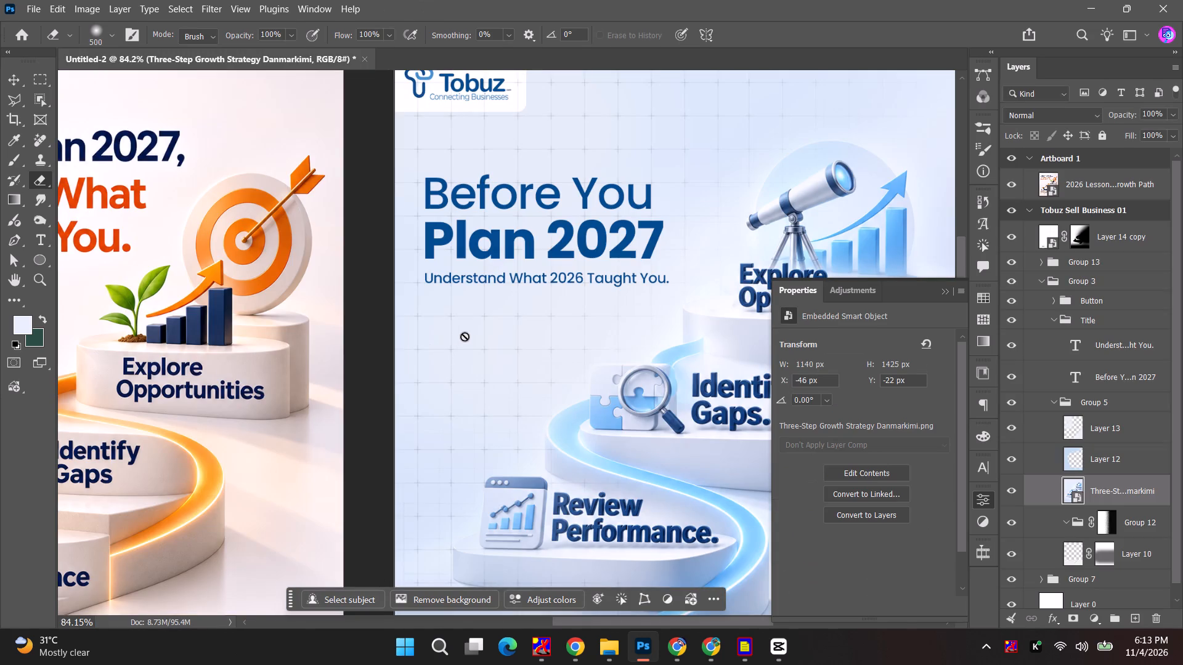
Move the Layer 14 copy overlay into Group 5, placing it above Layer 13 and below the heading text layers.
{"action": "scroll", "coordinate": [470, 332], "scroll_direction": "down", "scroll_amount": 5, "text": "alt"}
{"action": "key", "text": "space"}
{"action": "key", "text": "space"}
{"action": "key", "text": "space"}
{"action": "left_click_drag", "start_coordinate": [572, 327], "coordinate": [481, 295]}
{"action": "left_click", "coordinate": [20, 82]}
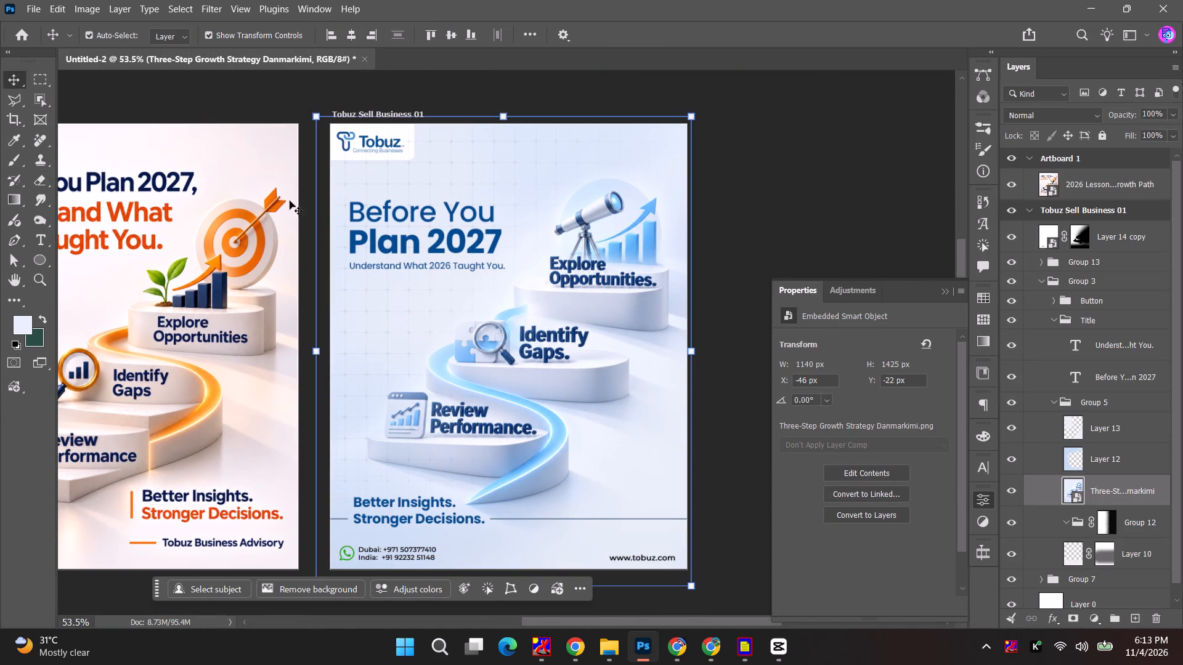
{"action": "double_click", "coordinate": [420, 254]}
{"action": "double_click", "coordinate": [431, 248]}
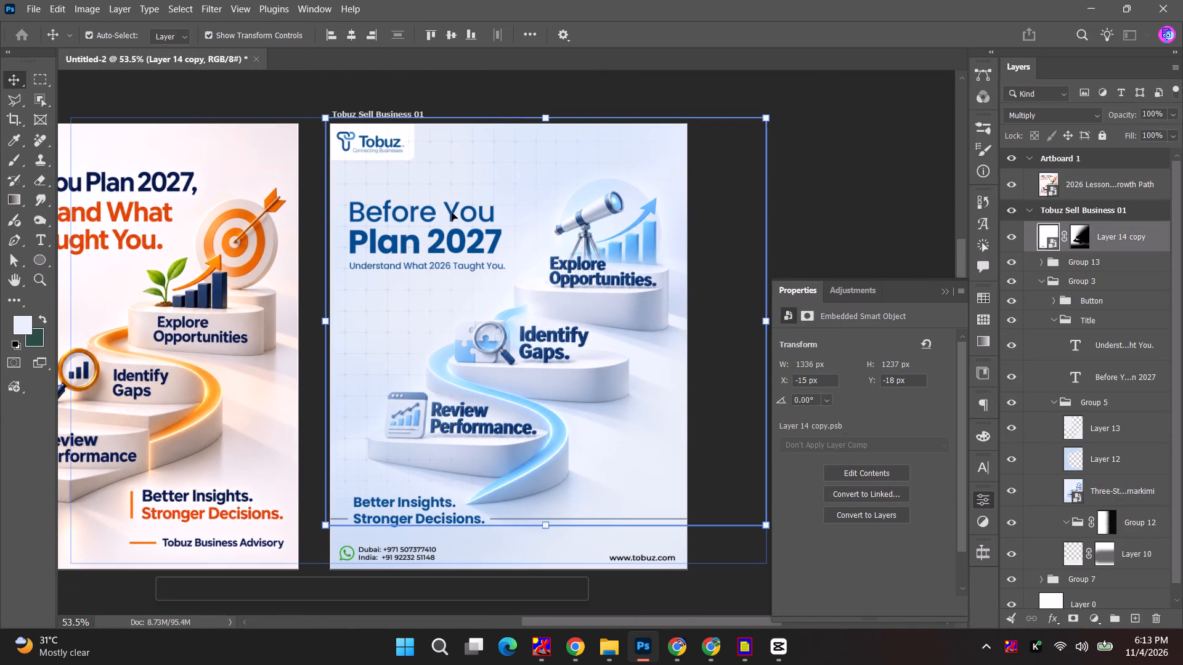
{"action": "left_click", "coordinate": [452, 212]}
{"action": "left_click_drag", "start_coordinate": [1125, 243], "coordinate": [1118, 454]}
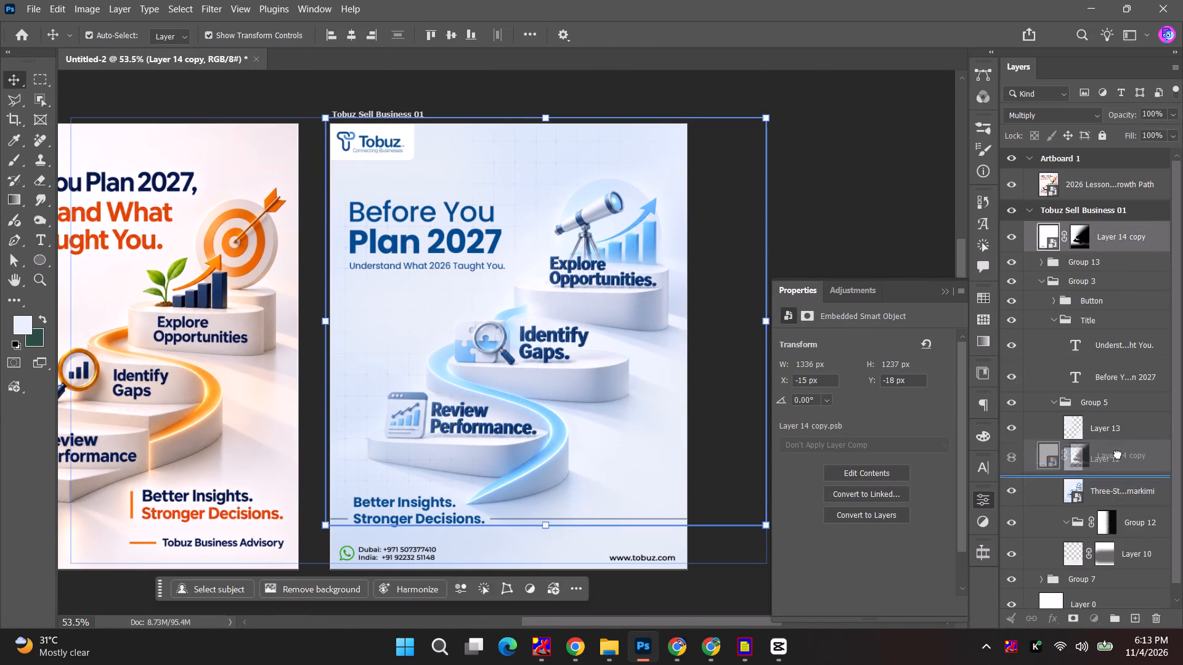
{"action": "left_click_drag", "start_coordinate": [1118, 454], "coordinate": [1118, 417]}
Recolour the "Plan 2027" line to navy 193f7a, sampled from the staircase lettering.
{"action": "left_click", "coordinate": [1120, 353]}
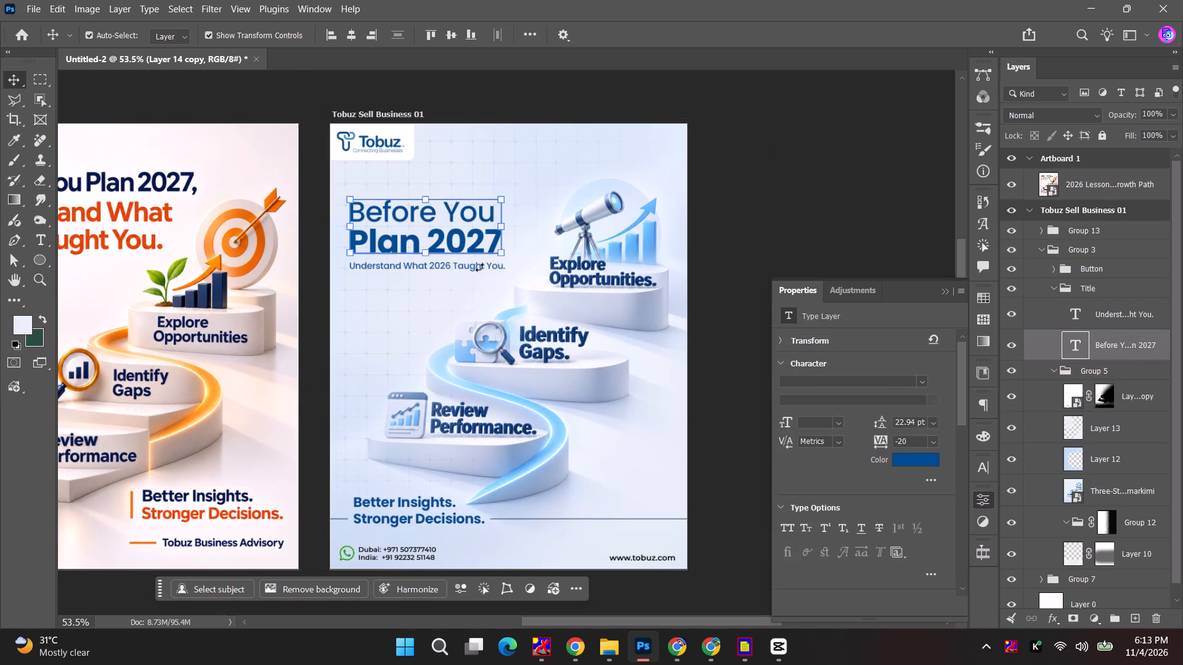
{"action": "double_click", "coordinate": [465, 253]}
{"action": "double_click", "coordinate": [475, 243]}
{"action": "left_click_drag", "start_coordinate": [502, 243], "coordinate": [318, 248]}
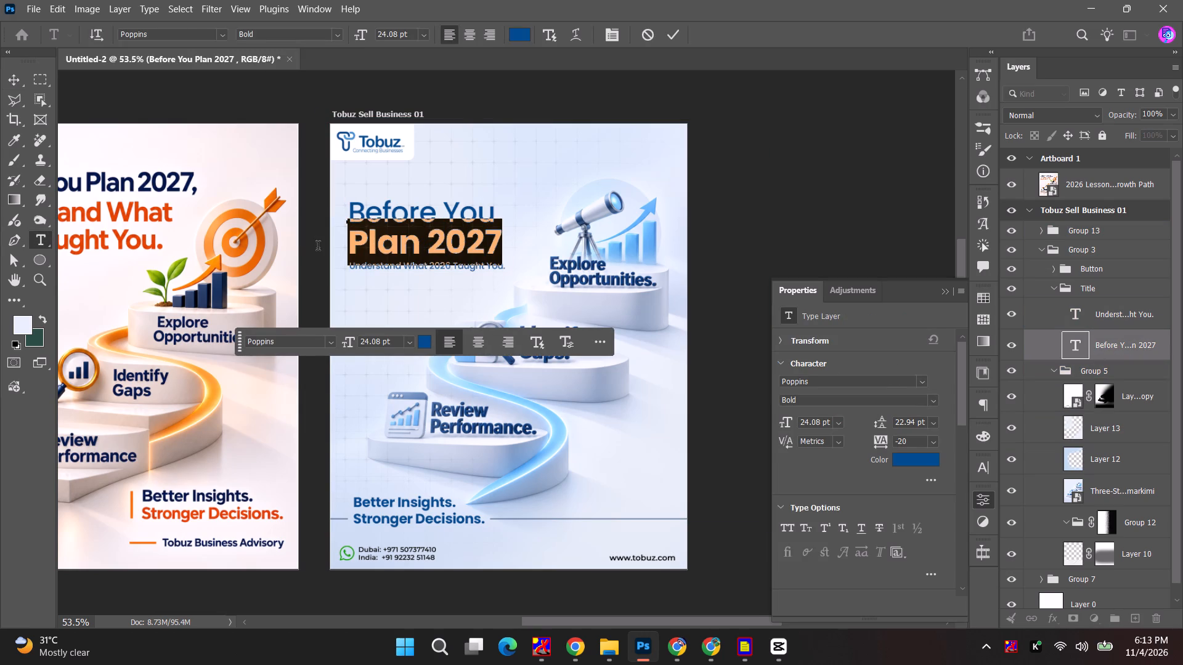
{"action": "left_click_drag", "start_coordinate": [318, 248], "coordinate": [296, 243]}
{"action": "left_click", "coordinate": [921, 457]}
{"action": "left_click", "coordinate": [572, 279]}
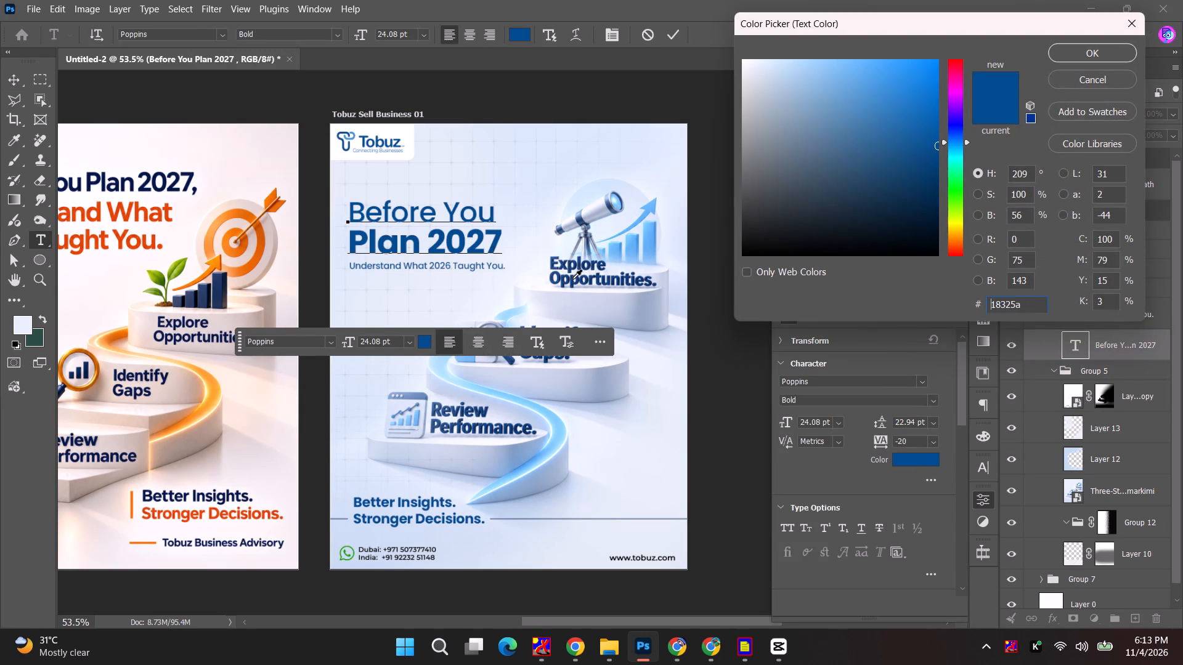
{"action": "scroll", "coordinate": [545, 297], "scroll_direction": "up", "scroll_amount": 7, "text": "alt"}
{"action": "key", "text": "Escape"}
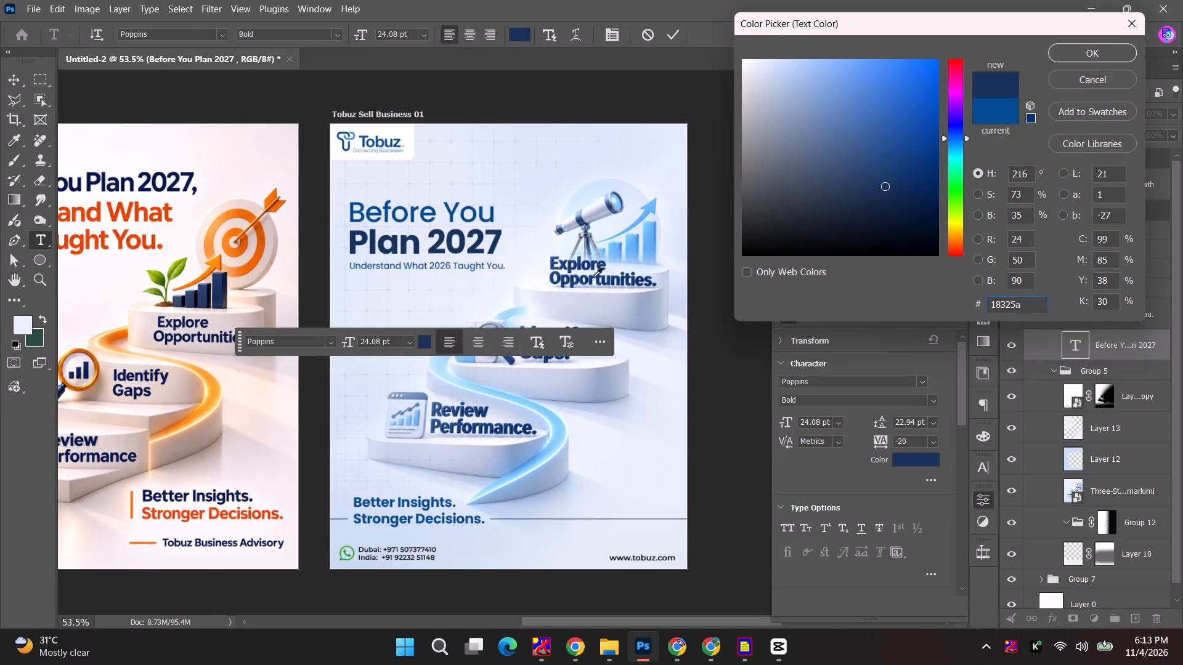
{"action": "scroll", "coordinate": [578, 284], "scroll_direction": "up", "scroll_amount": 14, "text": "alt"}
{"action": "left_click", "coordinate": [914, 459]}
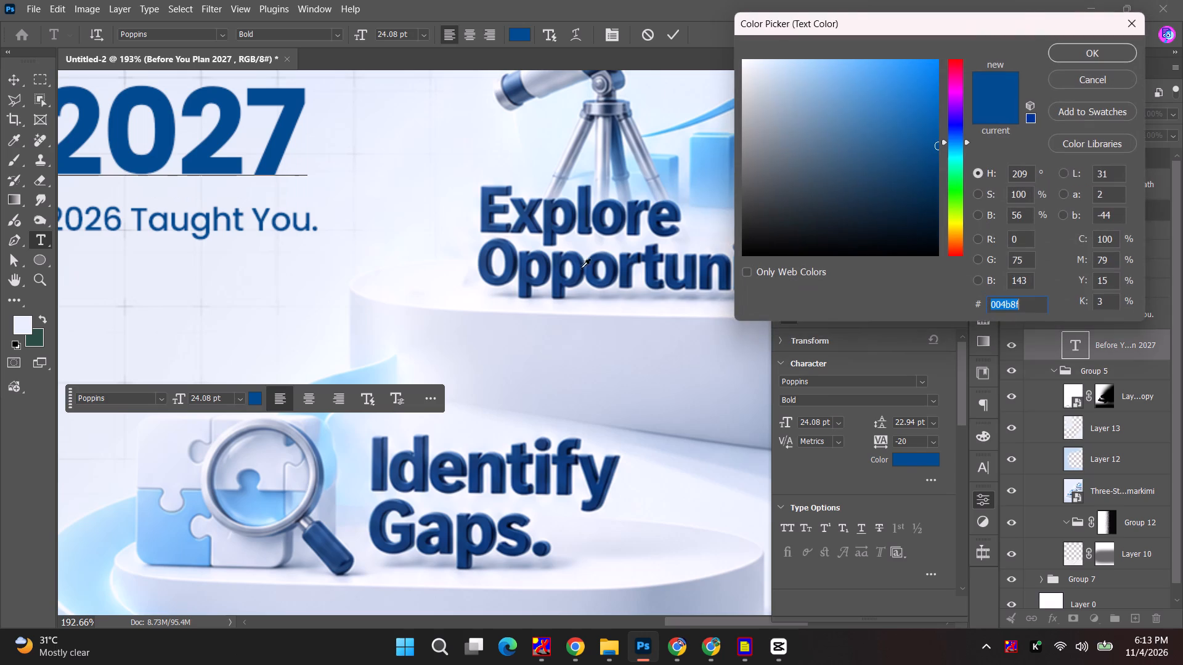
{"action": "left_click", "coordinate": [544, 264]}
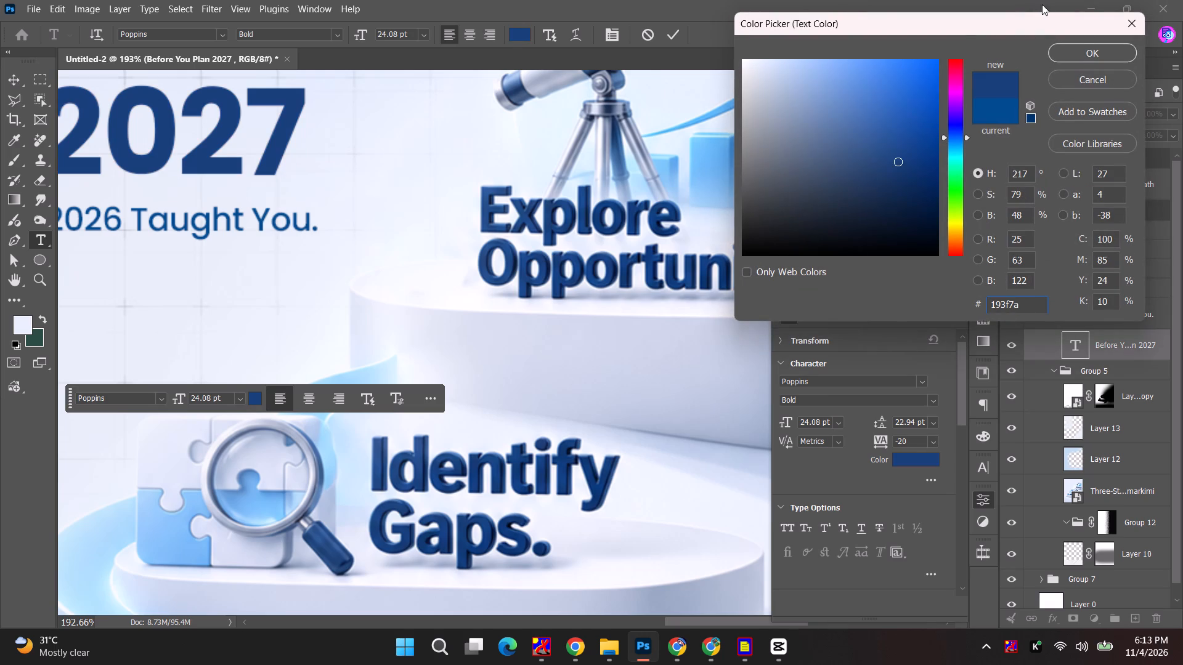
{"action": "left_click", "coordinate": [1083, 54]}
{"action": "scroll", "coordinate": [497, 203], "scroll_direction": "down", "scroll_amount": 12, "text": "alt"}
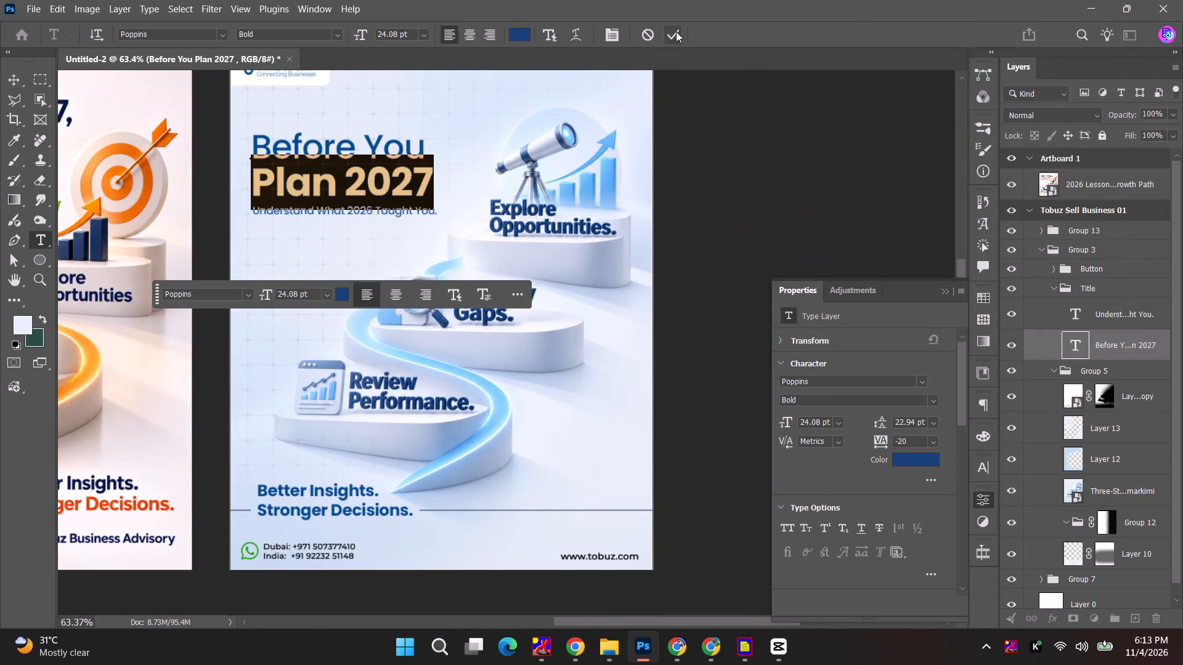
{"action": "left_click", "coordinate": [676, 31]}
{"action": "left_click", "coordinate": [826, 127]}
Move the "Before You Plan 2027" heading straight up, away from the tagline.
{"action": "scroll", "coordinate": [315, 145], "scroll_direction": "up", "scroll_amount": 4, "text": "alt"}
{"action": "left_click_drag", "start_coordinate": [315, 154], "coordinate": [315, 131]}
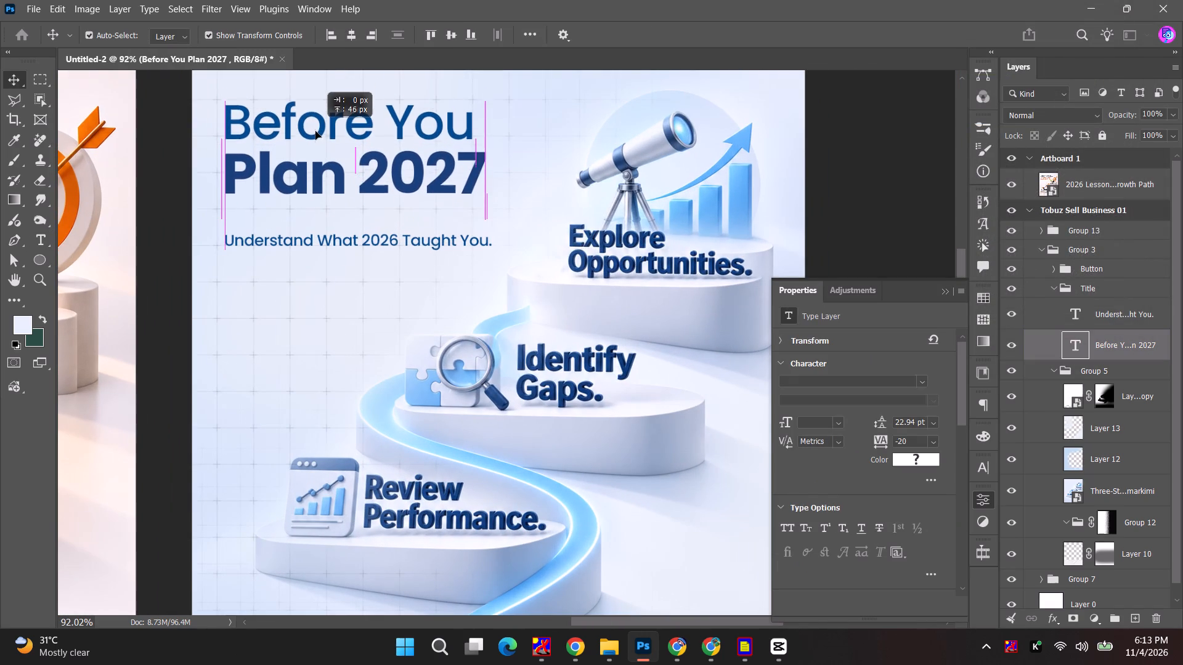
{"action": "left_click_drag", "start_coordinate": [315, 131], "coordinate": [315, 135]}
Recolour the "Before You" line to blue 2a89d5, starting from a colour sampled on the bar chart.
{"action": "double_click", "coordinate": [315, 135]}
{"action": "left_click_drag", "start_coordinate": [482, 141], "coordinate": [124, 147]}
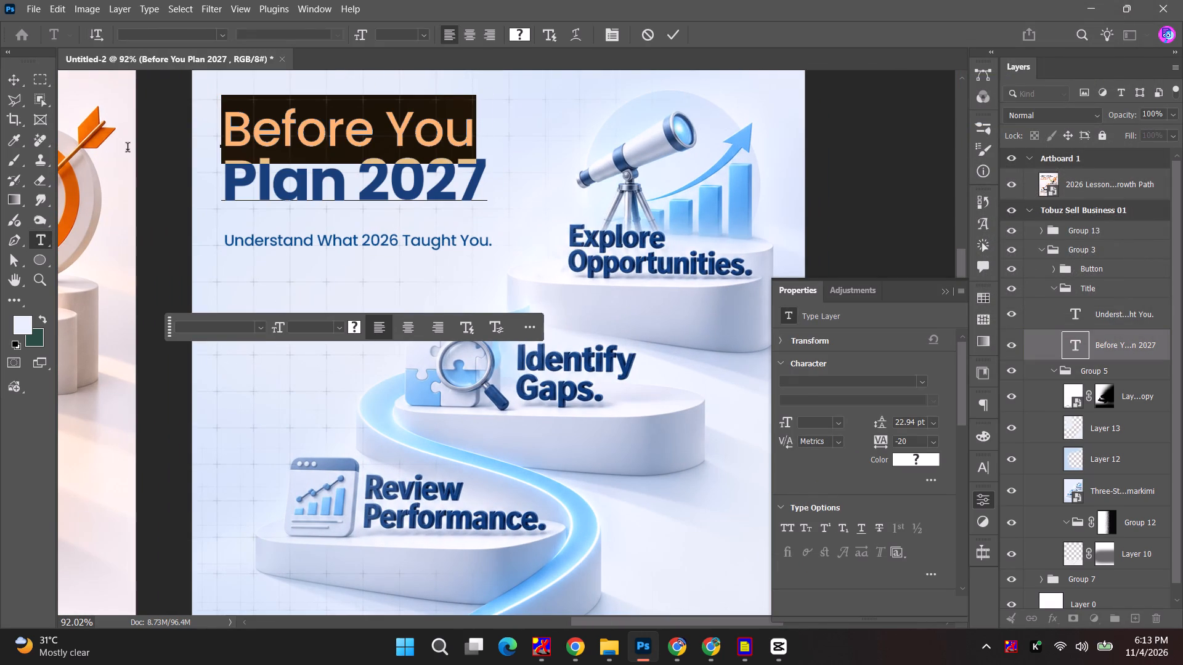
{"action": "left_click", "coordinate": [913, 456]}
{"action": "left_click", "coordinate": [707, 198]}
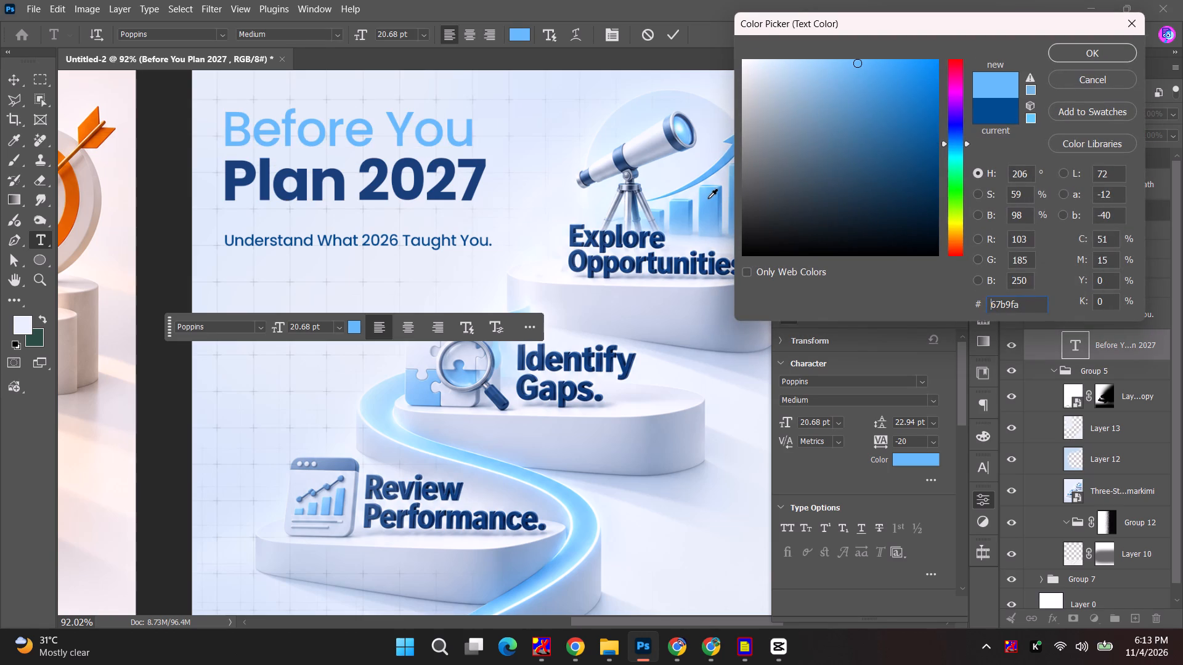
{"action": "left_click", "coordinate": [887, 79]}
{"action": "left_click_drag", "start_coordinate": [889, 79], "coordinate": [900, 91]}
{"action": "left_click", "coordinate": [1086, 63]}
{"action": "scroll", "coordinate": [500, 265], "scroll_direction": "down", "scroll_amount": 4, "text": "alt"}
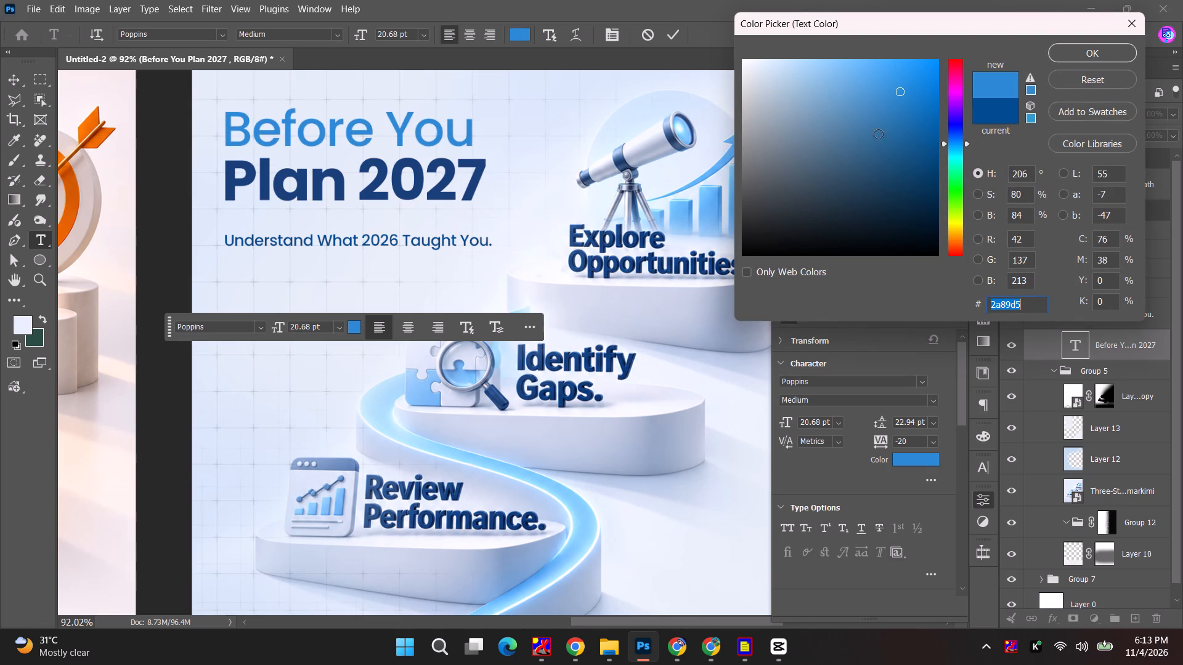
{"action": "left_click", "coordinate": [1104, 60]}
{"action": "left_click", "coordinate": [904, 174]}
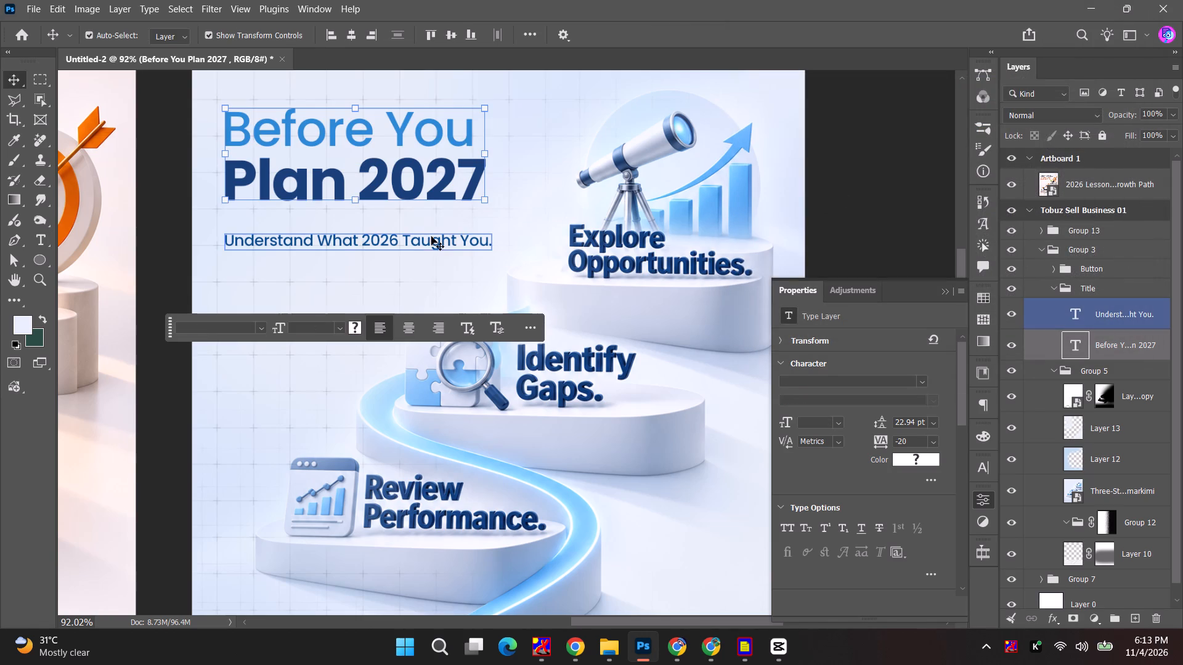
Move the tagline up beneath the heading and scale the heading to 102.32% to match the tagline's width.
{"action": "left_click_drag", "start_coordinate": [420, 241], "coordinate": [420, 222]}
{"action": "left_click", "coordinate": [434, 184]}
{"action": "left_click_drag", "start_coordinate": [492, 203], "coordinate": [500, 207], "text": "shift"}
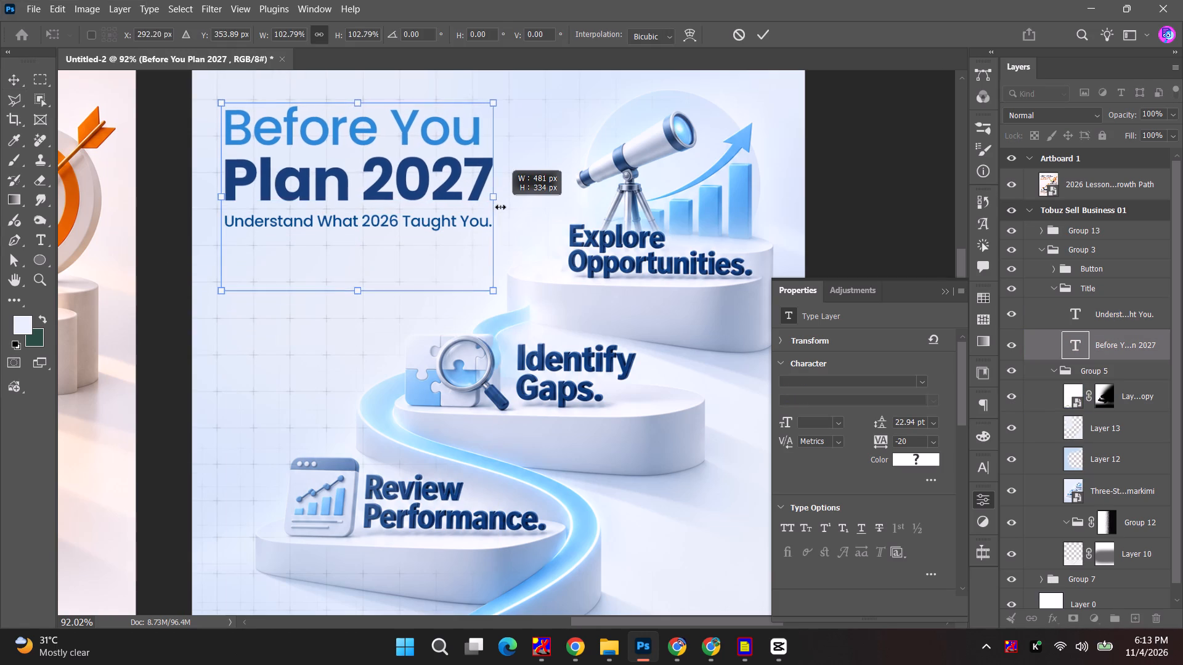
{"action": "left_click_drag", "start_coordinate": [500, 207], "coordinate": [498, 205], "text": "shift"}
{"action": "left_click", "coordinate": [763, 33]}
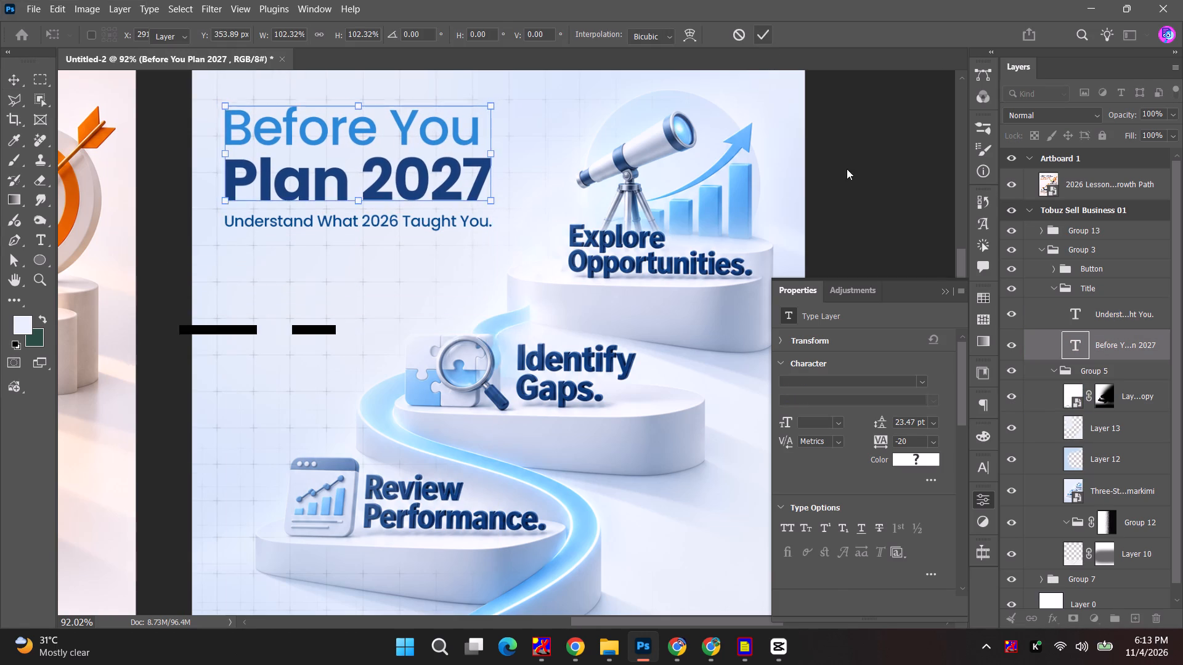
{"action": "left_click", "coordinate": [847, 169]}
Lower the Line 4 rule slightly so it sits nearer the baseline of "Stronger Decisions.".
{"action": "scroll", "coordinate": [847, 169], "scroll_direction": "down", "scroll_amount": 10, "text": "alt"}
{"action": "key", "text": "space"}
{"action": "key", "text": "space"}
{"action": "left_click_drag", "start_coordinate": [745, 237], "coordinate": [691, 150]}
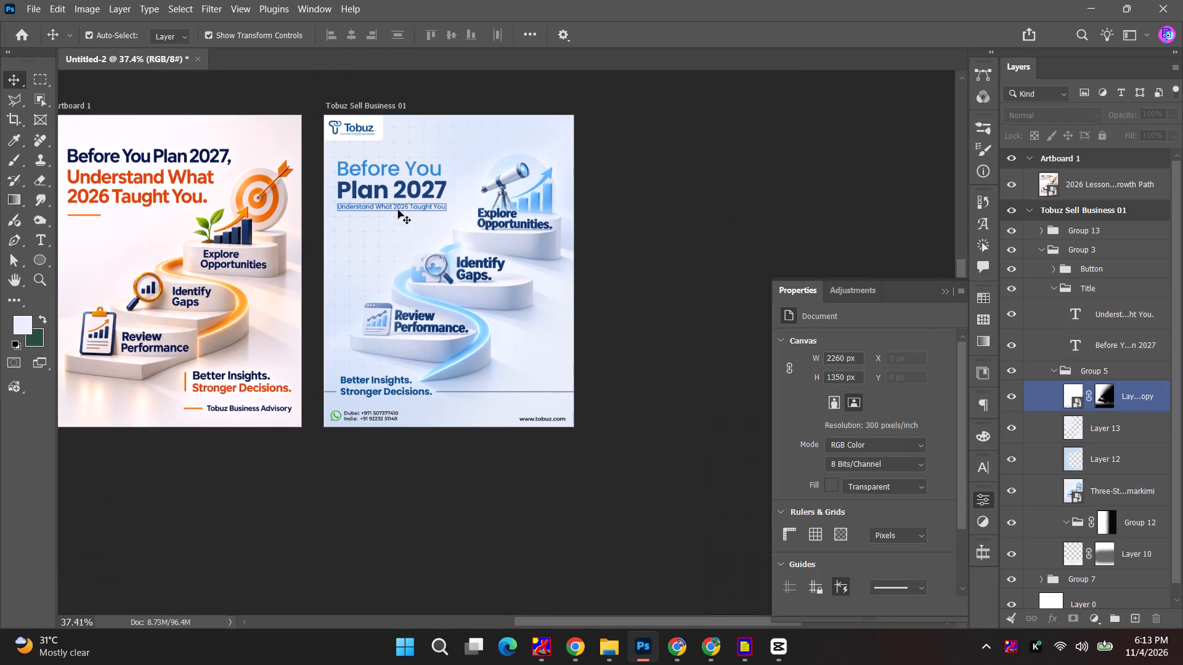
{"action": "scroll", "coordinate": [398, 210], "scroll_direction": "up", "scroll_amount": 4, "text": "alt"}
{"action": "left_click", "coordinate": [471, 476]}
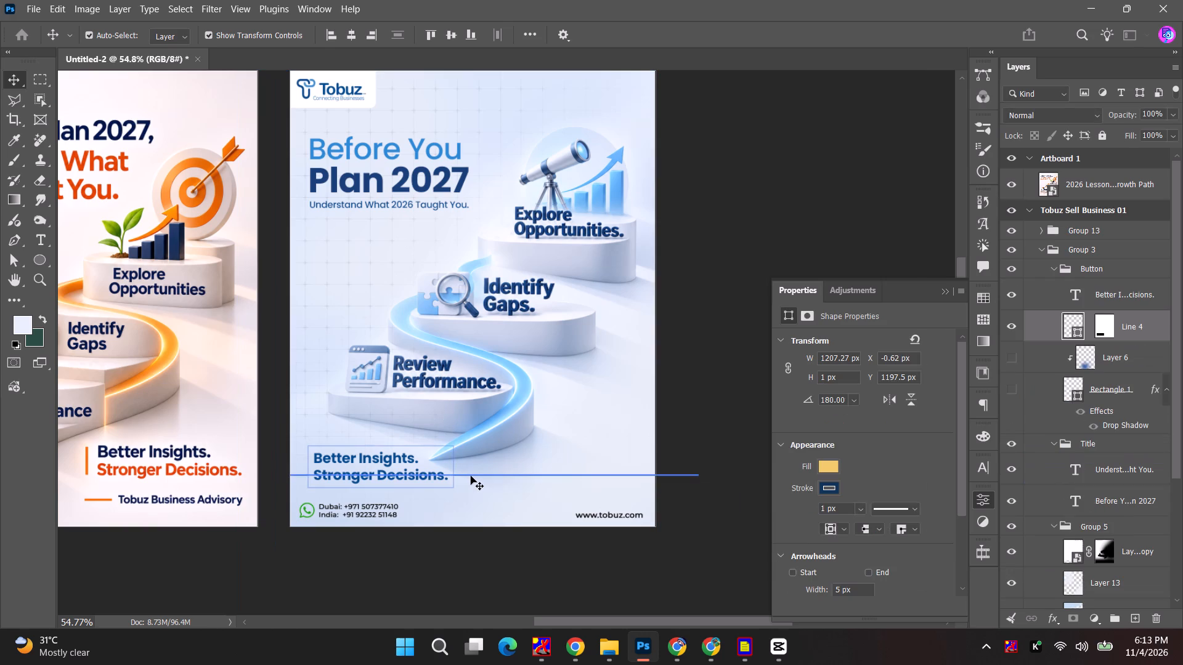
Move the staircase image and its overlay layers in Group 5 up together, away from the closing text.
{"action": "left_click_drag", "start_coordinate": [494, 416], "coordinate": [494, 405]}
{"action": "key", "text": "ctrl+z"}
{"action": "left_click", "coordinate": [1139, 512], "text": "shift"}
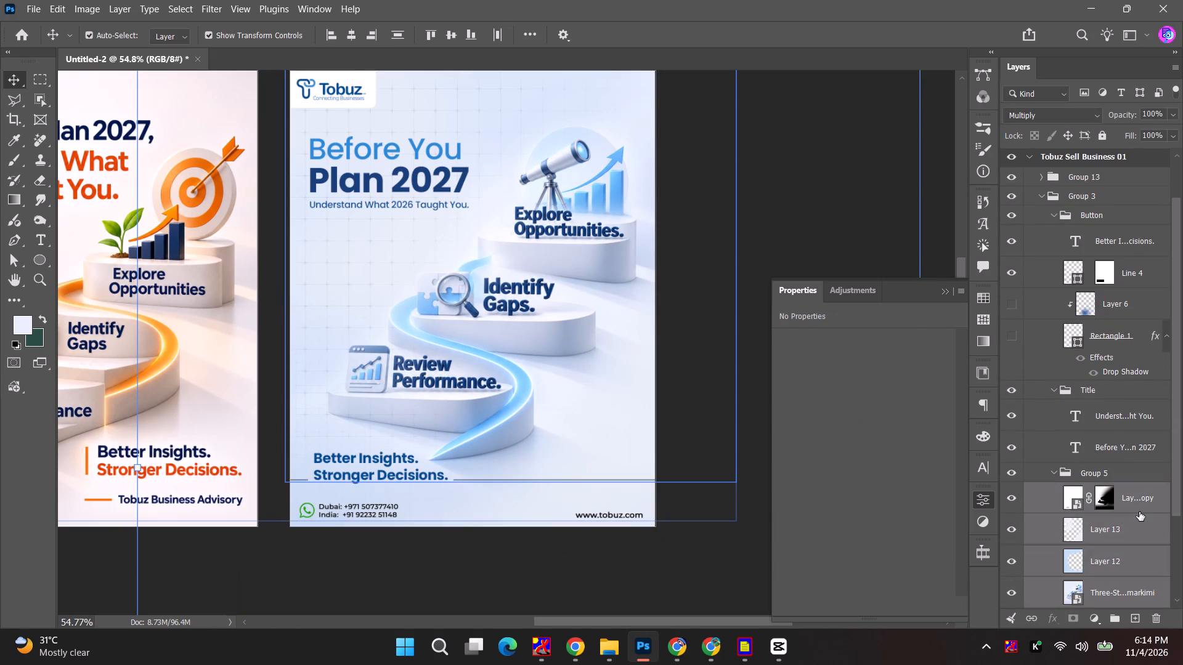
{"action": "key", "text": "ctrl+t"}
{"action": "left_click_drag", "start_coordinate": [479, 367], "coordinate": [479, 351]}
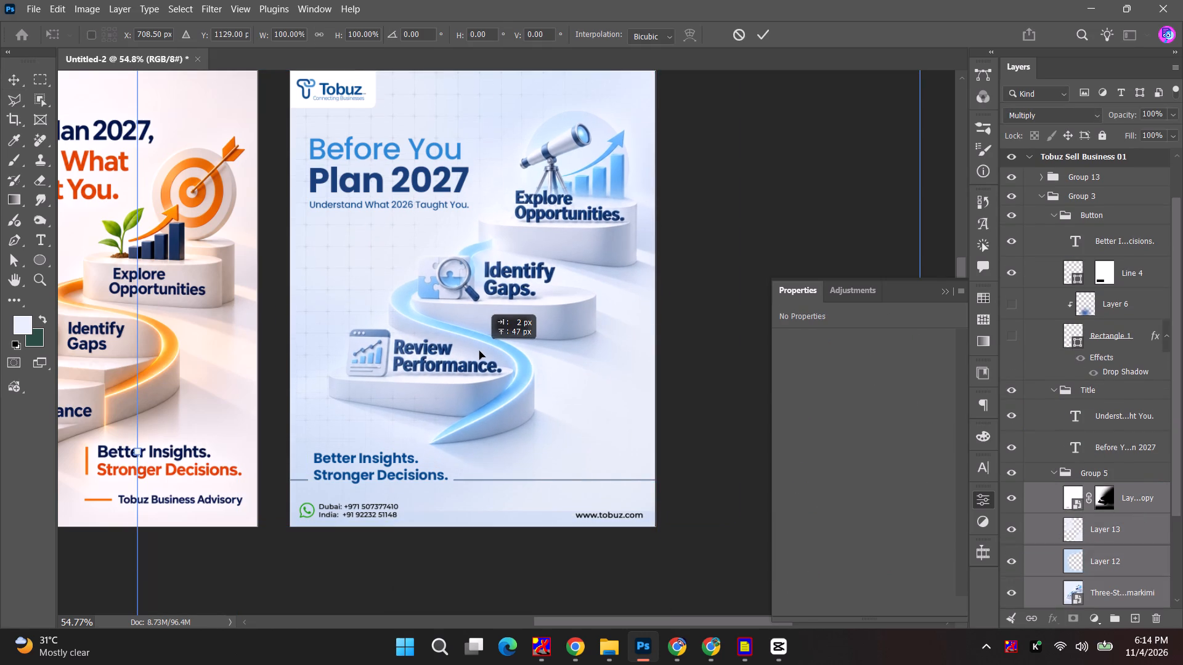
{"action": "left_click_drag", "start_coordinate": [479, 351], "coordinate": [479, 347]}
{"action": "left_click", "coordinate": [758, 31]}
{"action": "left_click", "coordinate": [773, 178]}
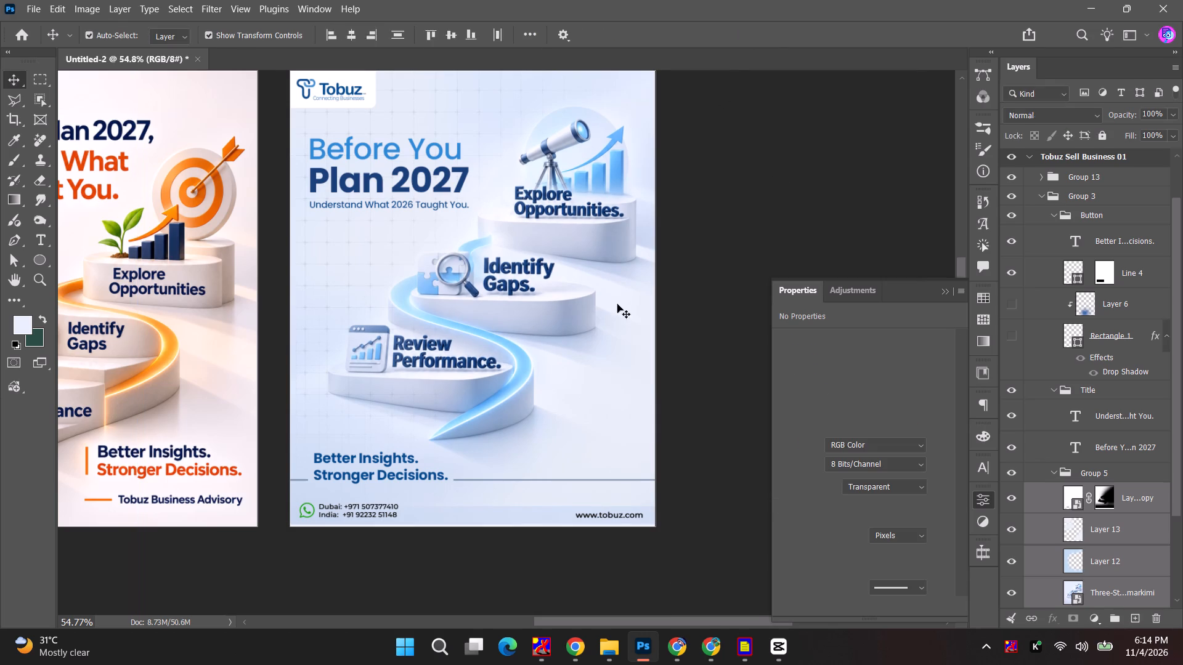
Select the "Better Insights. Stronger Decisions." text together with Line 4 and nudge both slightly up.
{"action": "scroll", "coordinate": [386, 454], "scroll_direction": "up", "scroll_amount": 5, "text": "alt"}
{"action": "left_click", "coordinate": [375, 477]}
{"action": "scroll", "coordinate": [510, 503], "scroll_direction": "up", "scroll_amount": 4, "text": "alt"}
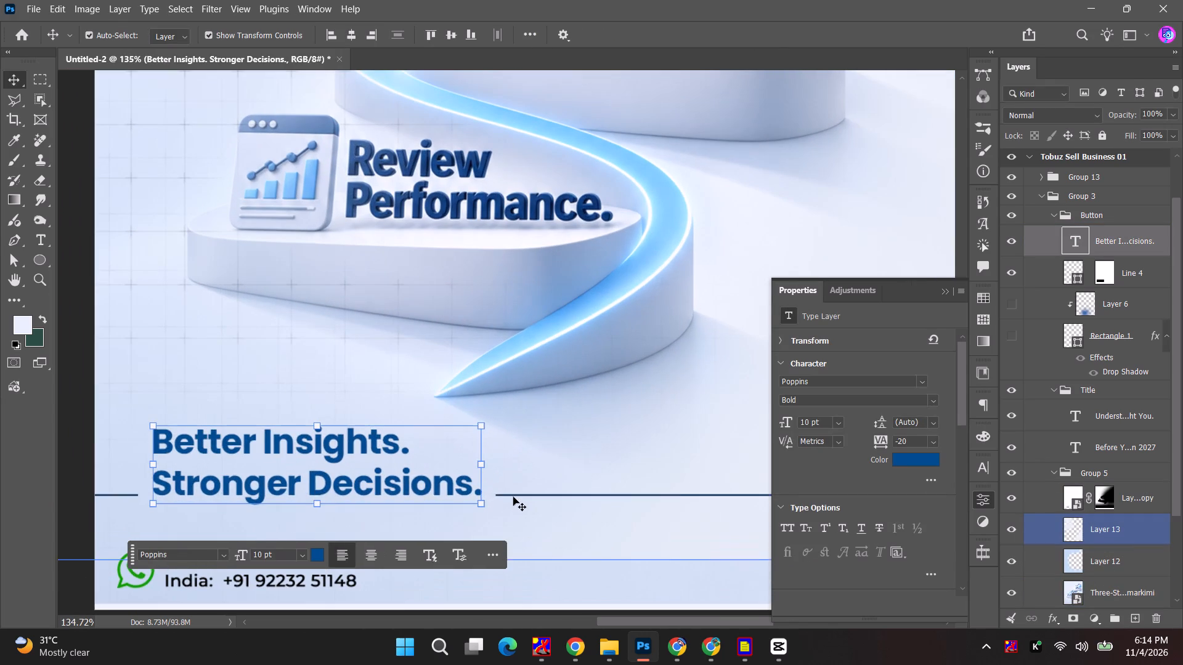
{"action": "left_click", "coordinate": [513, 496], "text": "shift"}
{"action": "left_click", "coordinate": [513, 496]}
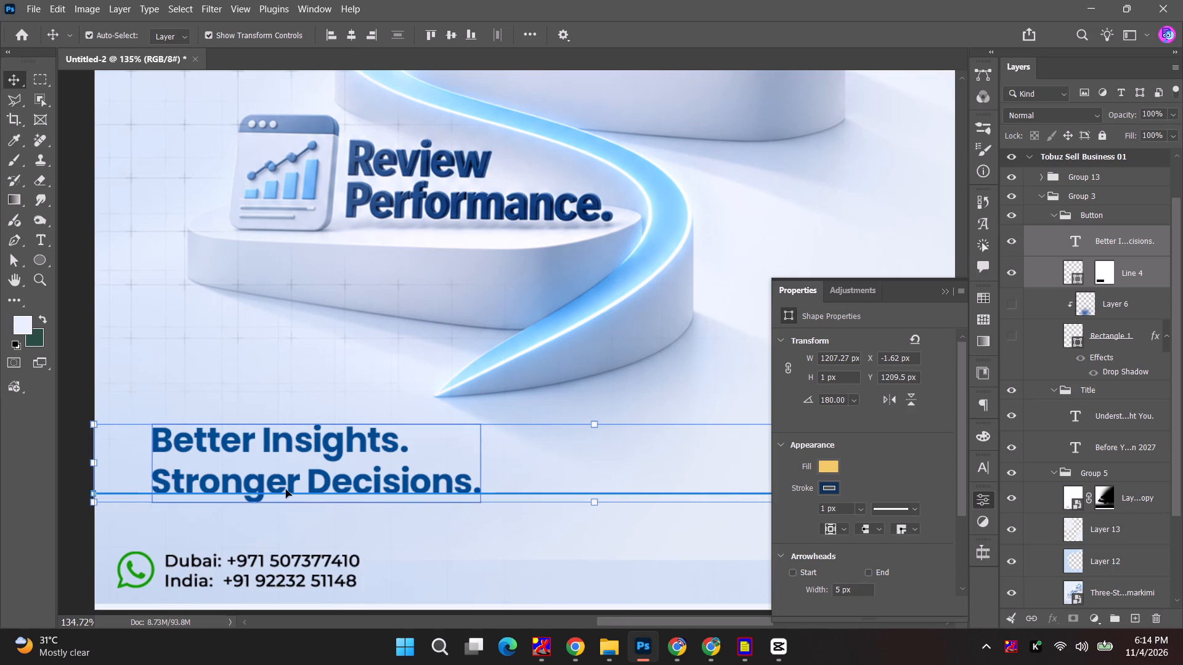
{"action": "left_click", "coordinate": [243, 372]}
Recolour "Better Insights." light blue and "Stronger Decisions." navy to match the heading's two colours.
{"action": "scroll", "coordinate": [241, 378], "scroll_direction": "down", "scroll_amount": 8, "text": "alt"}
{"action": "left_click", "coordinate": [622, 296]}
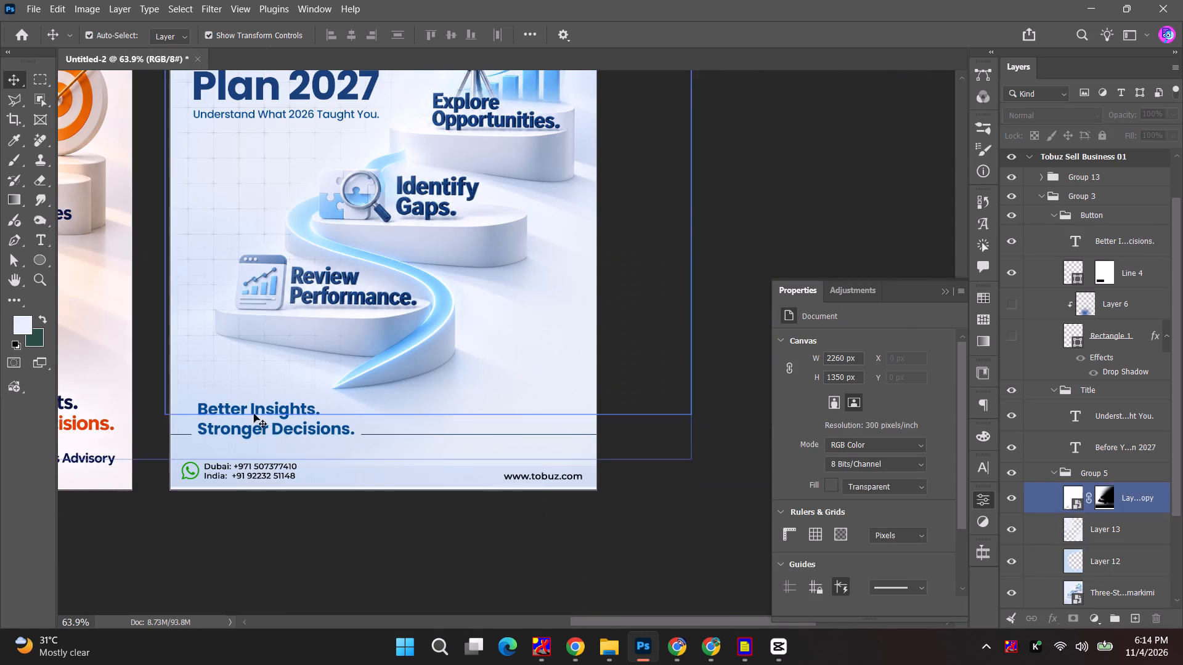
{"action": "scroll", "coordinate": [246, 429], "scroll_direction": "down", "scroll_amount": 3, "text": "alt"}
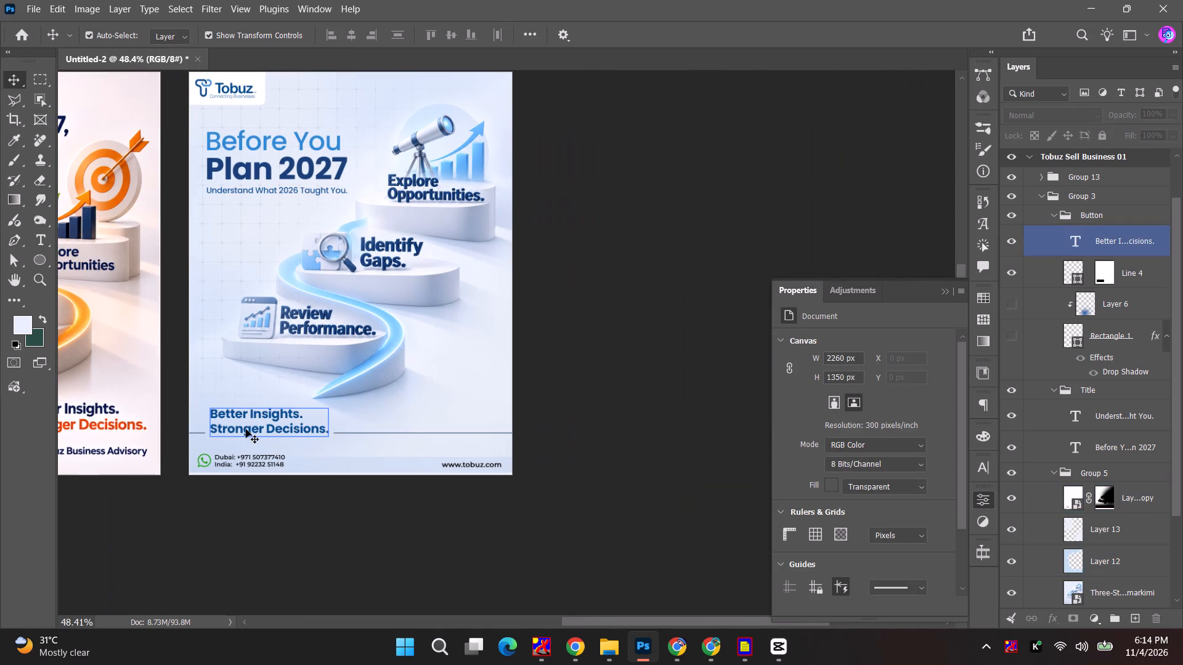
{"action": "double_click", "coordinate": [246, 429]}
{"action": "left_click_drag", "start_coordinate": [303, 417], "coordinate": [83, 424]}
{"action": "left_click", "coordinate": [83, 424]}
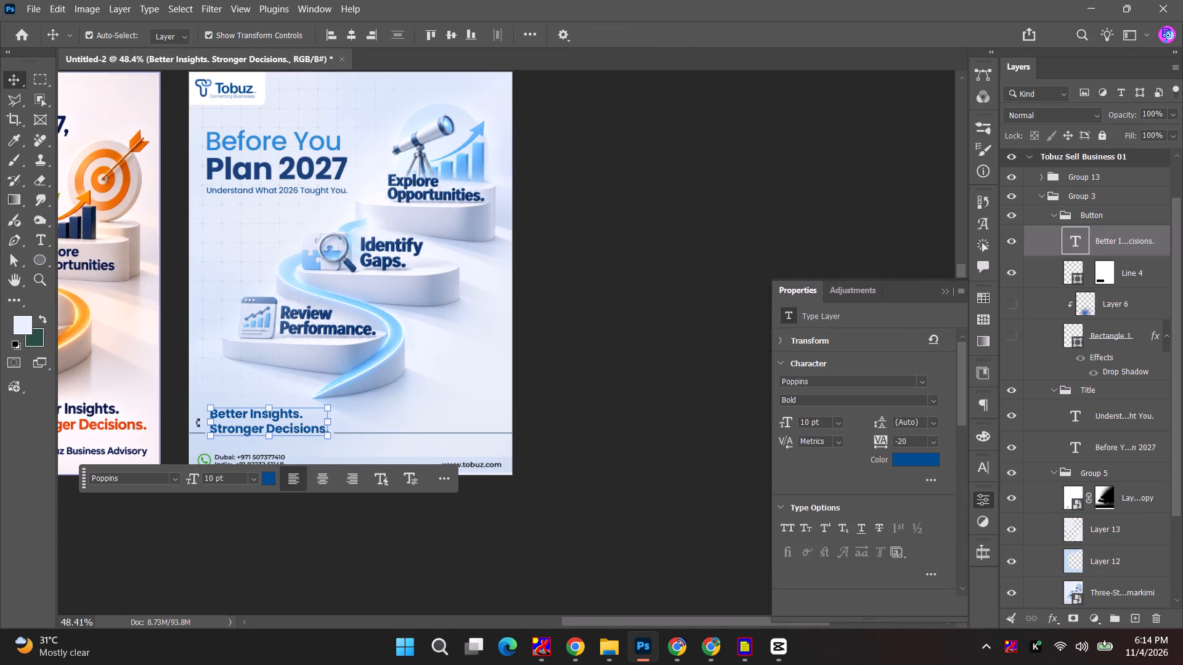
{"action": "double_click", "coordinate": [240, 422]}
{"action": "left_click_drag", "start_coordinate": [306, 419], "coordinate": [119, 420]}
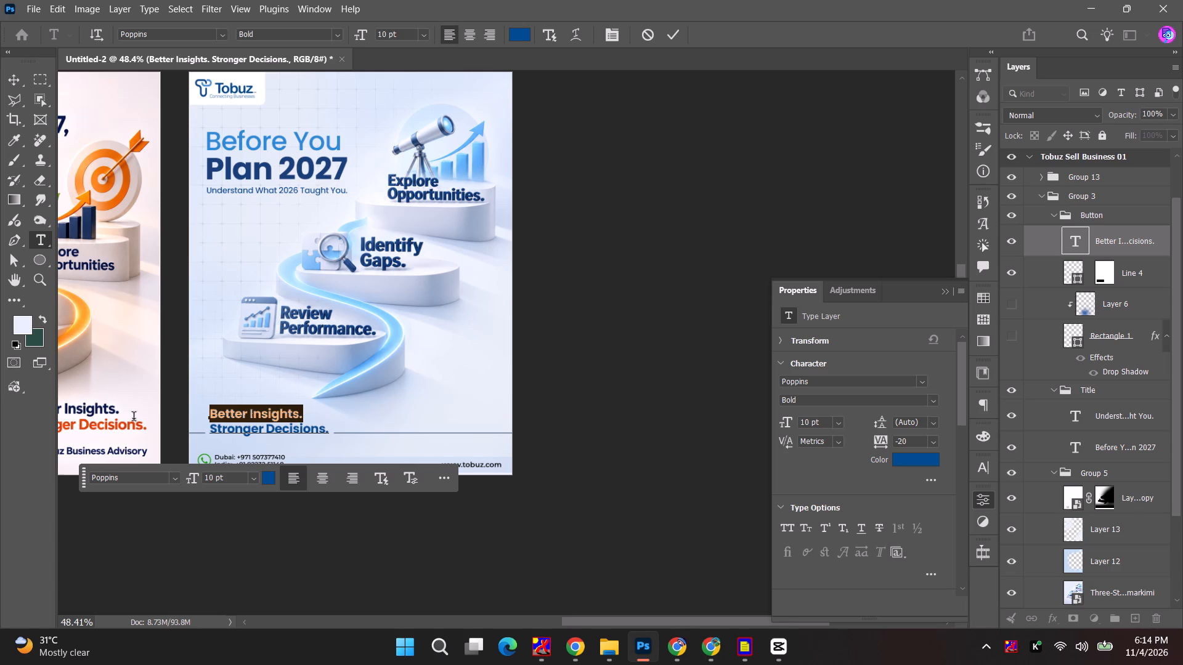
{"action": "left_click", "coordinate": [912, 456]}
{"action": "scroll", "coordinate": [227, 128], "scroll_direction": "up", "scroll_amount": 6, "text": "alt"}
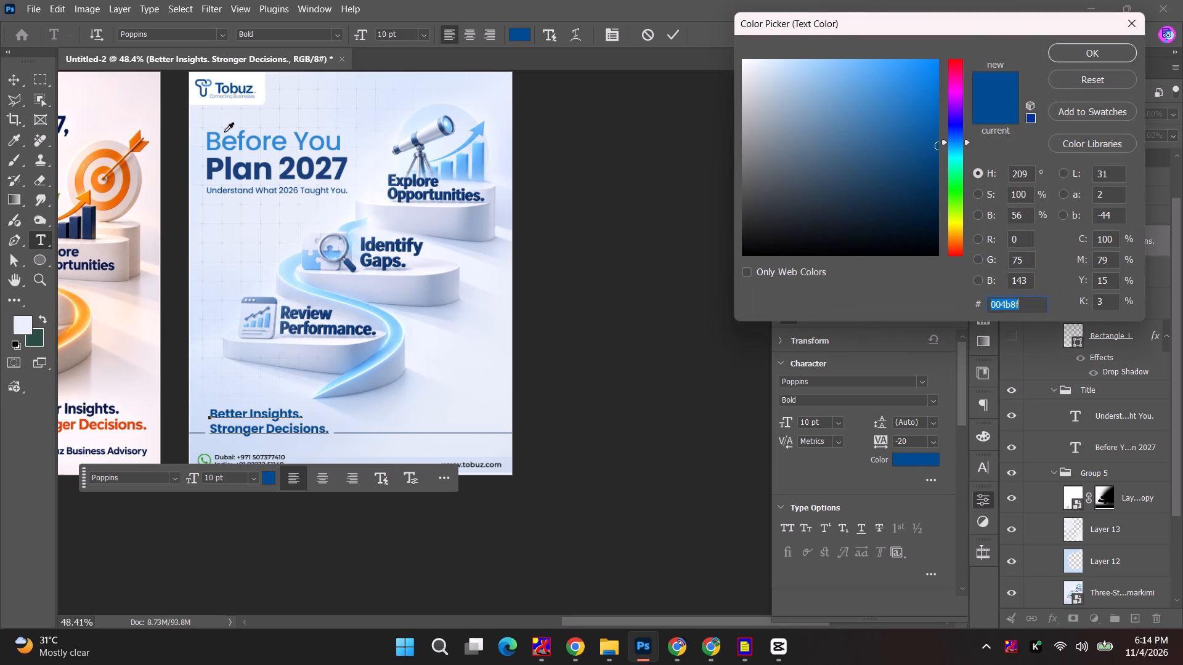
{"action": "left_click", "coordinate": [217, 142]}
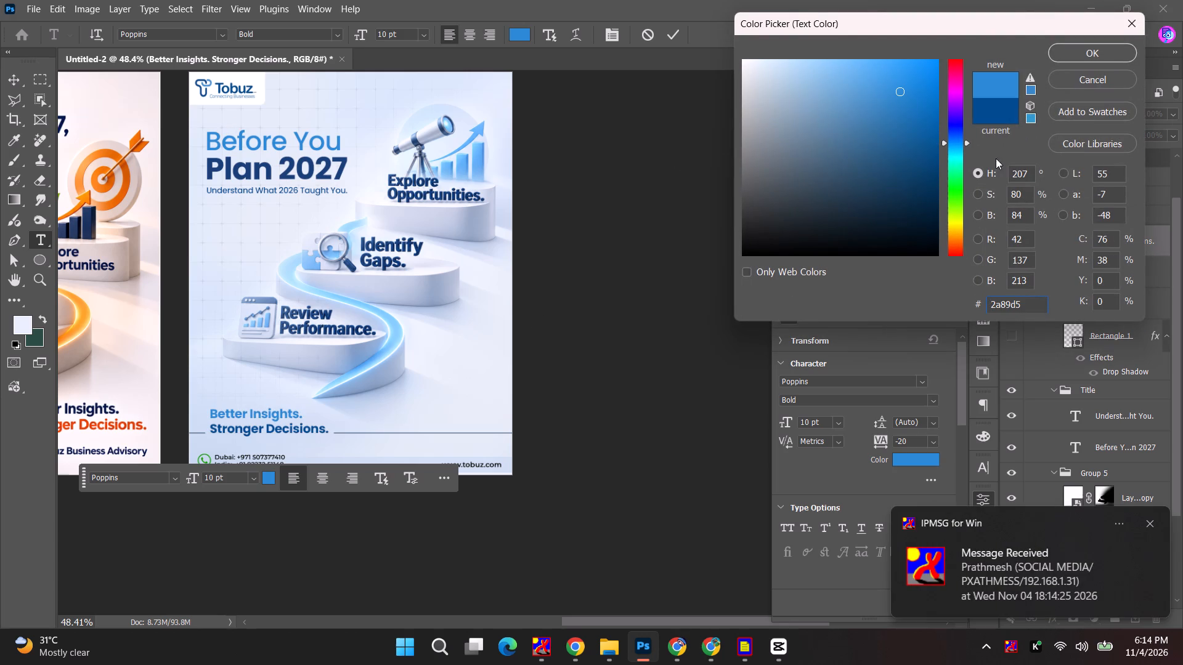
{"action": "left_click", "coordinate": [1094, 57]}
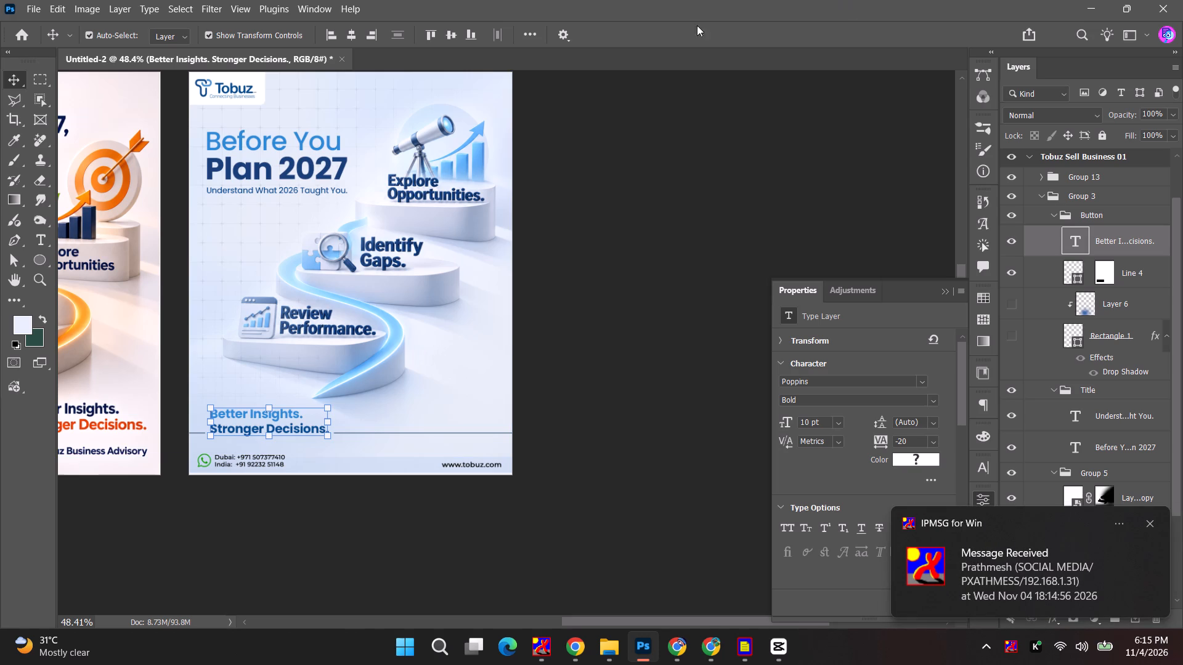
Align the left edges of the "Before You Plan 2027" heading and the tagline.
{"action": "scroll", "coordinate": [220, 165], "scroll_direction": "up", "scroll_amount": 7, "text": "alt"}
{"action": "left_click", "coordinate": [218, 164]}
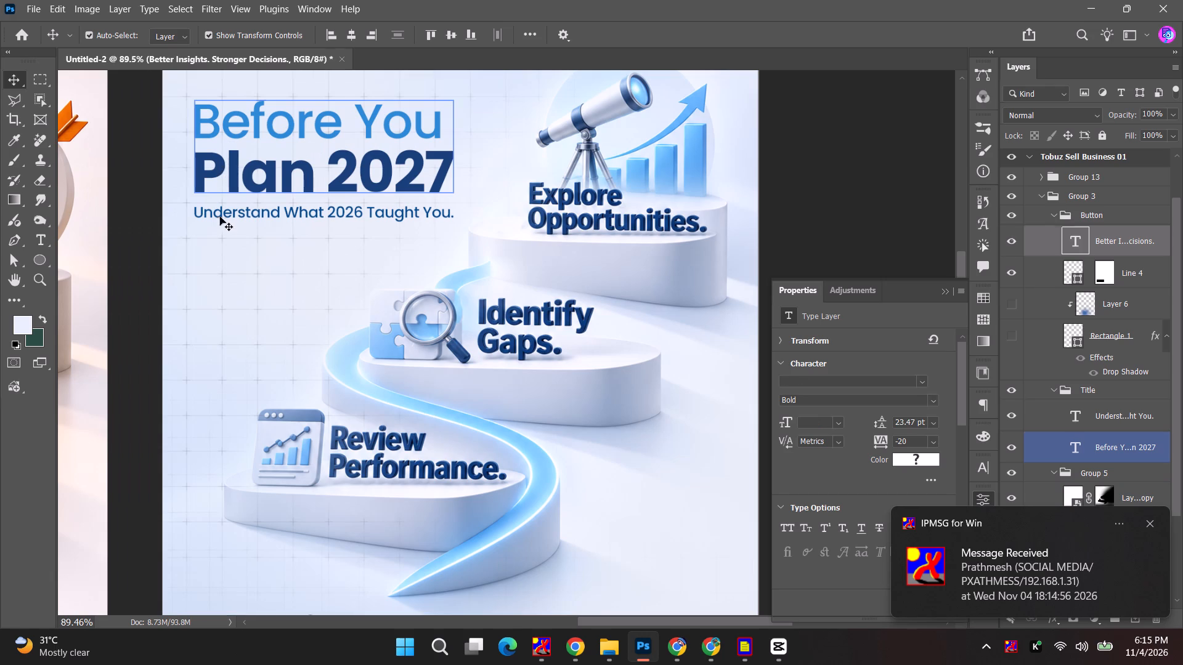
{"action": "scroll", "coordinate": [256, 214], "scroll_direction": "up", "scroll_amount": 6, "text": "alt"}
{"action": "left_click", "coordinate": [256, 214], "text": "shift"}
{"action": "left_click", "coordinate": [331, 34]}
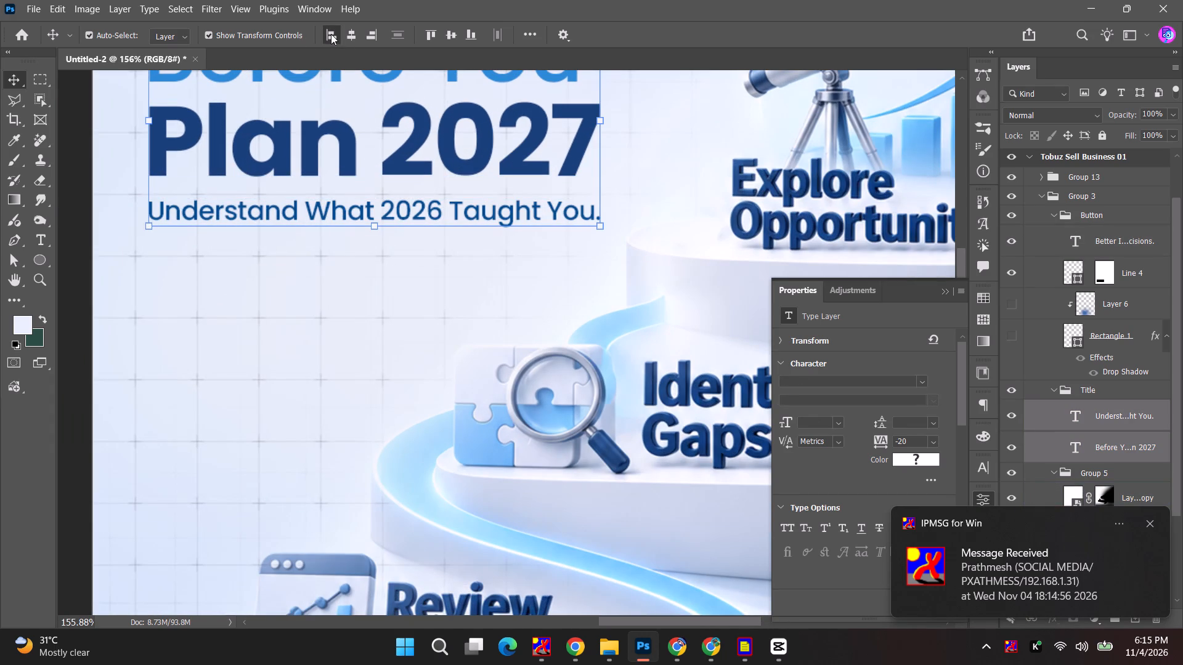
{"action": "scroll", "coordinate": [221, 204], "scroll_direction": "down", "scroll_amount": 5, "text": "alt"}
{"action": "left_click", "coordinate": [92, 215]}
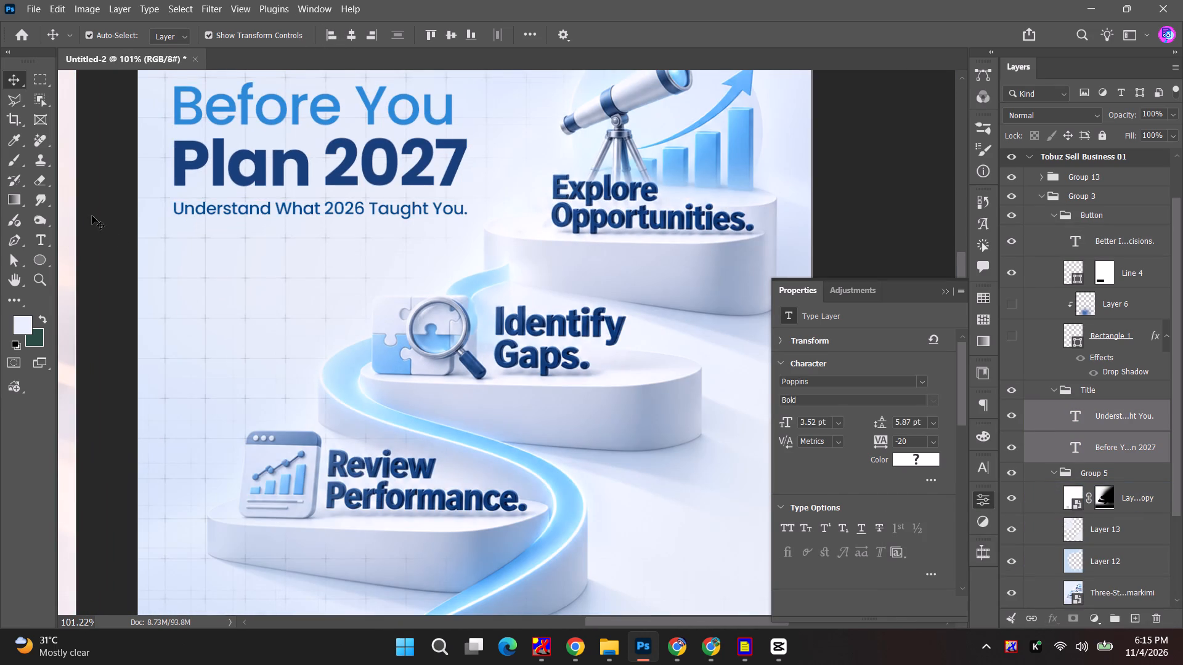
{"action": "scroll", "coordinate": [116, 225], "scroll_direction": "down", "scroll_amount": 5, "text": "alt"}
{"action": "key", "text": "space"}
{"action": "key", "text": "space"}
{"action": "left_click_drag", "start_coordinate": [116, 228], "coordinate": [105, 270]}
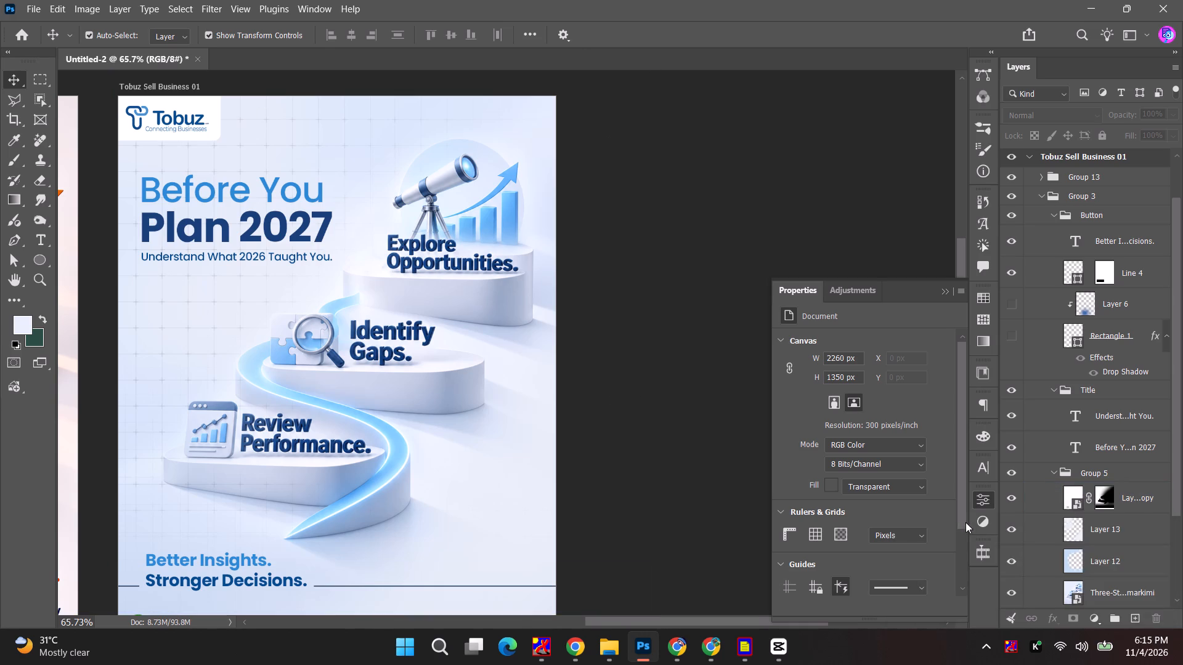
{"action": "left_click", "coordinate": [1012, 647]}
{"action": "left_click", "coordinate": [562, 139]}
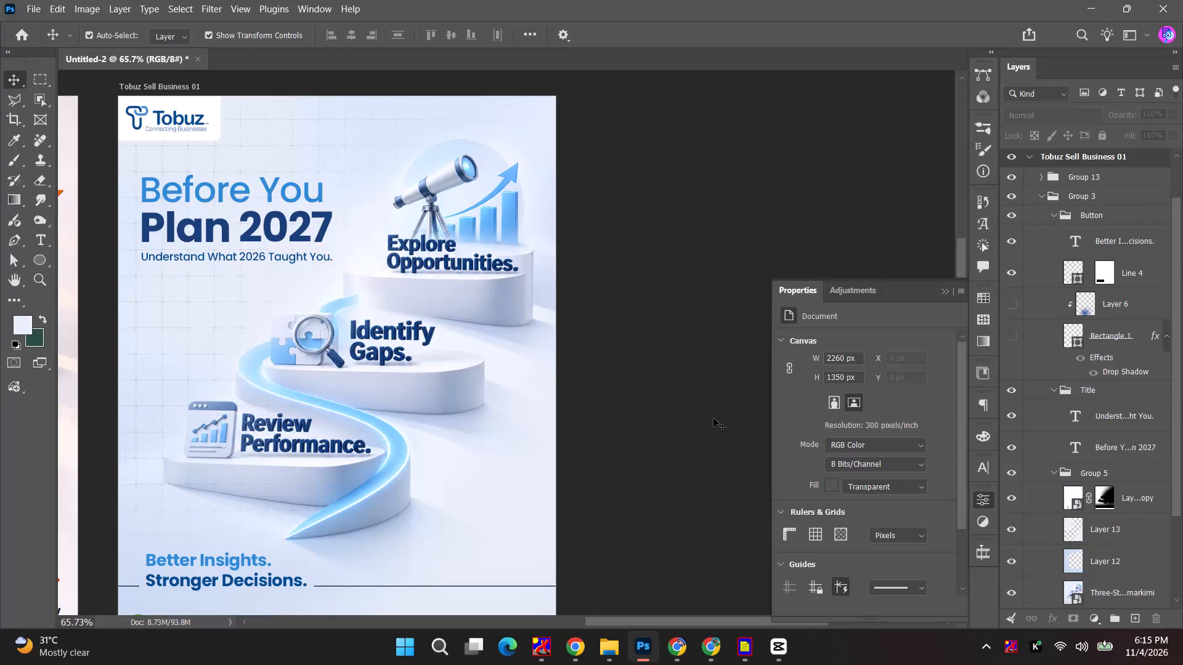
Review the whole post beside the orange reference artboard, checking the layout, colours and spacing.
{"action": "scroll", "coordinate": [503, 271], "scroll_direction": "down", "scroll_amount": 3}
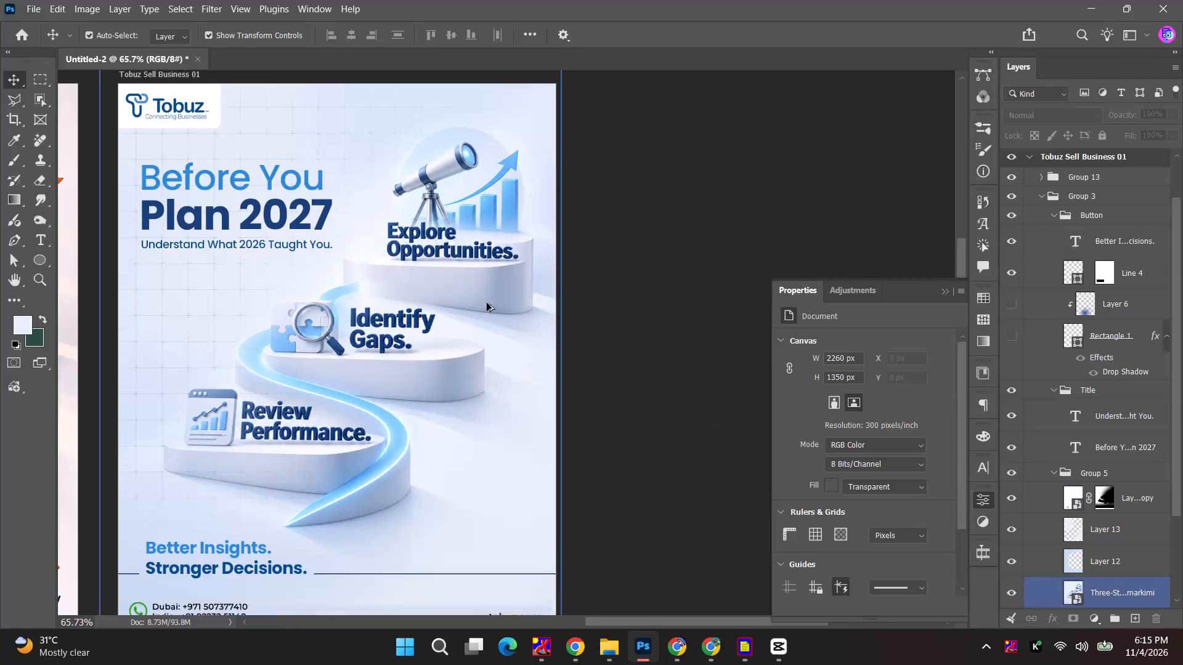
{"action": "scroll", "coordinate": [487, 303], "scroll_direction": "down", "scroll_amount": 5}
{"action": "key", "text": "space"}
{"action": "left_click_drag", "start_coordinate": [442, 377], "coordinate": [471, 385]}
{"action": "left_click", "coordinate": [602, 397]}
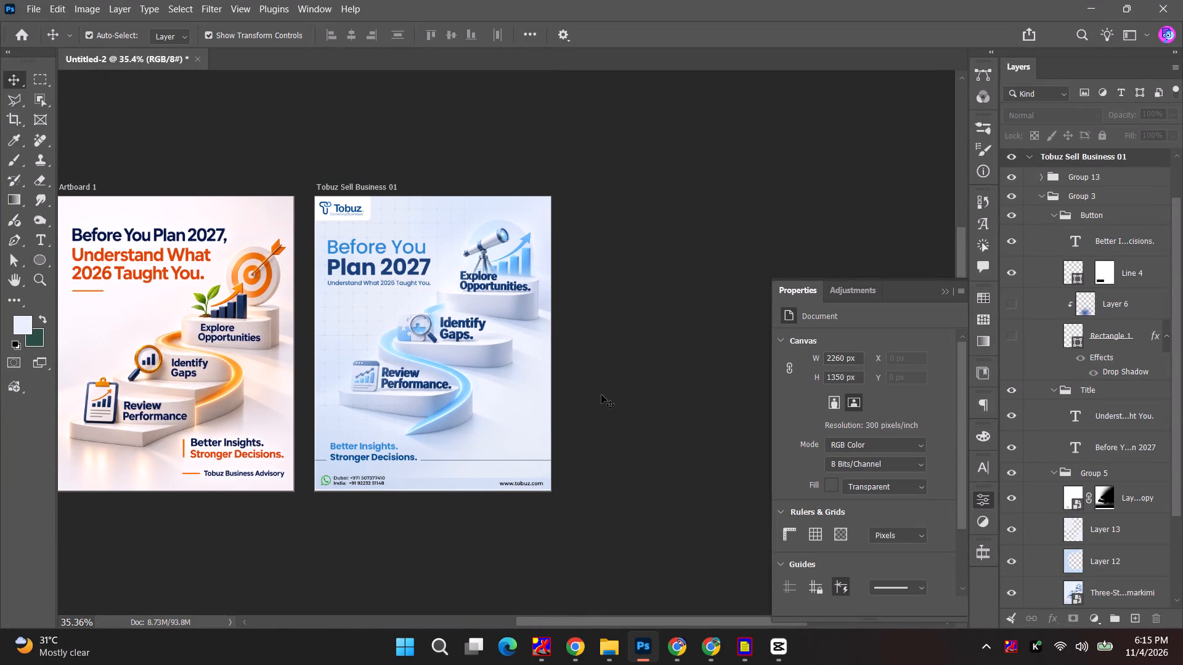
{"action": "left_click", "coordinate": [628, 384]}
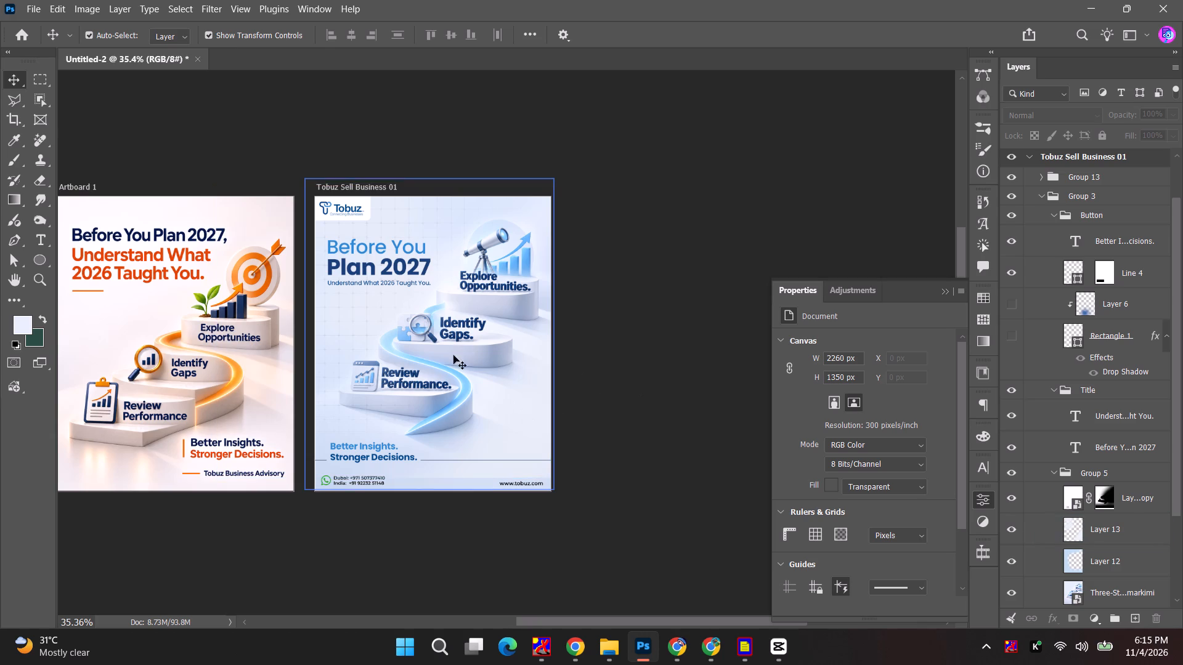
{"action": "scroll", "coordinate": [448, 376], "scroll_direction": "up", "scroll_amount": 3, "text": "alt"}
{"action": "scroll", "coordinate": [448, 378], "scroll_direction": "down", "scroll_amount": 2, "text": "alt"}
{"action": "key", "text": "space"}
{"action": "key", "text": "space"}
{"action": "left_click_drag", "start_coordinate": [397, 325], "coordinate": [395, 351]}
Select the "Before You Plan 2027" heading together with its tagline and move both slightly up, closer to the logo.
{"action": "scroll", "coordinate": [331, 270], "scroll_direction": "up", "scroll_amount": 6, "text": "alt"}
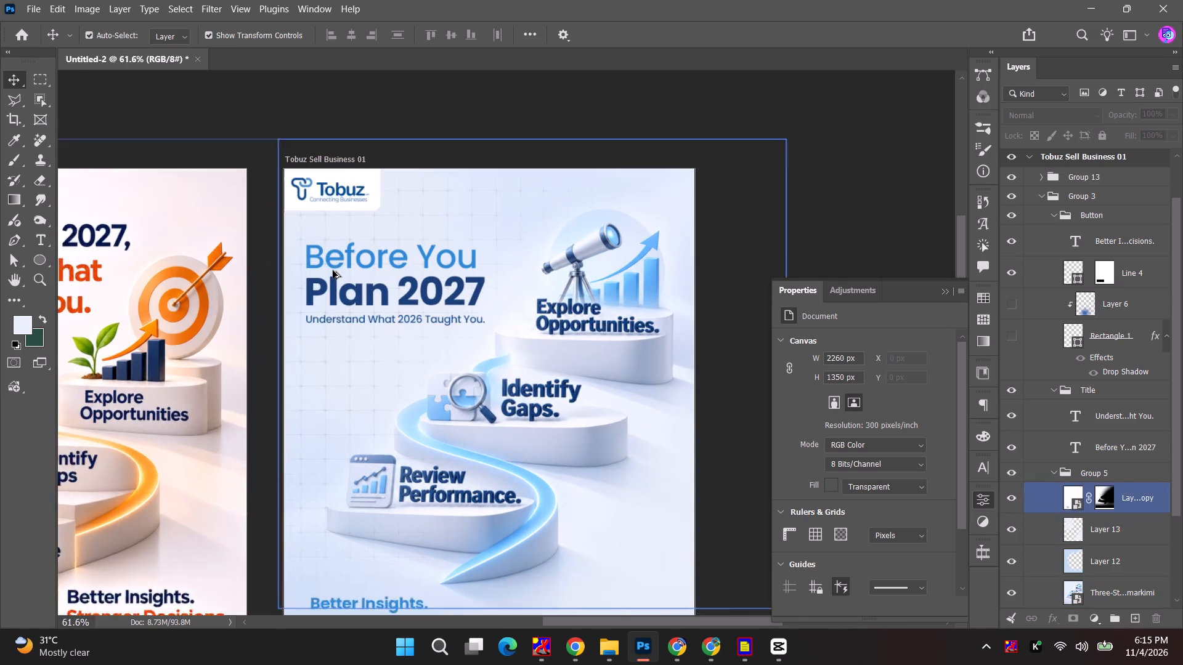
{"action": "scroll", "coordinate": [367, 303], "scroll_direction": "up", "scroll_amount": 4, "text": "alt"}
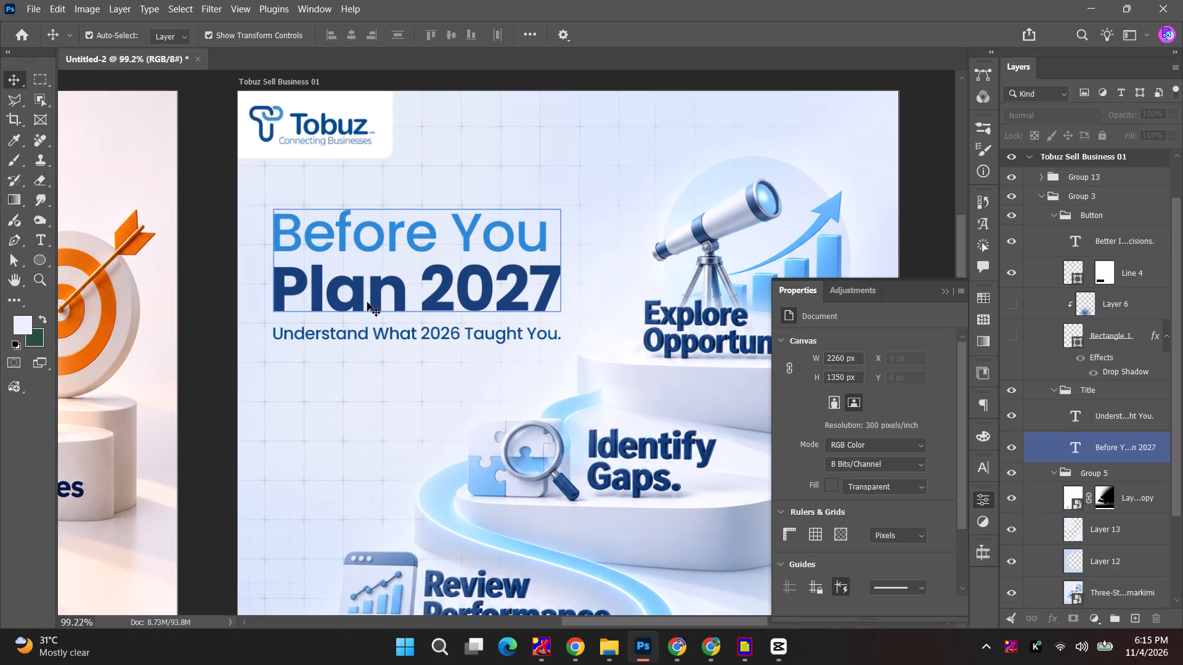
{"action": "left_click", "coordinate": [367, 302]}
{"action": "scroll", "coordinate": [368, 288], "scroll_direction": "up", "scroll_amount": 4, "text": "alt"}
{"action": "left_click", "coordinate": [377, 357], "text": "shift"}
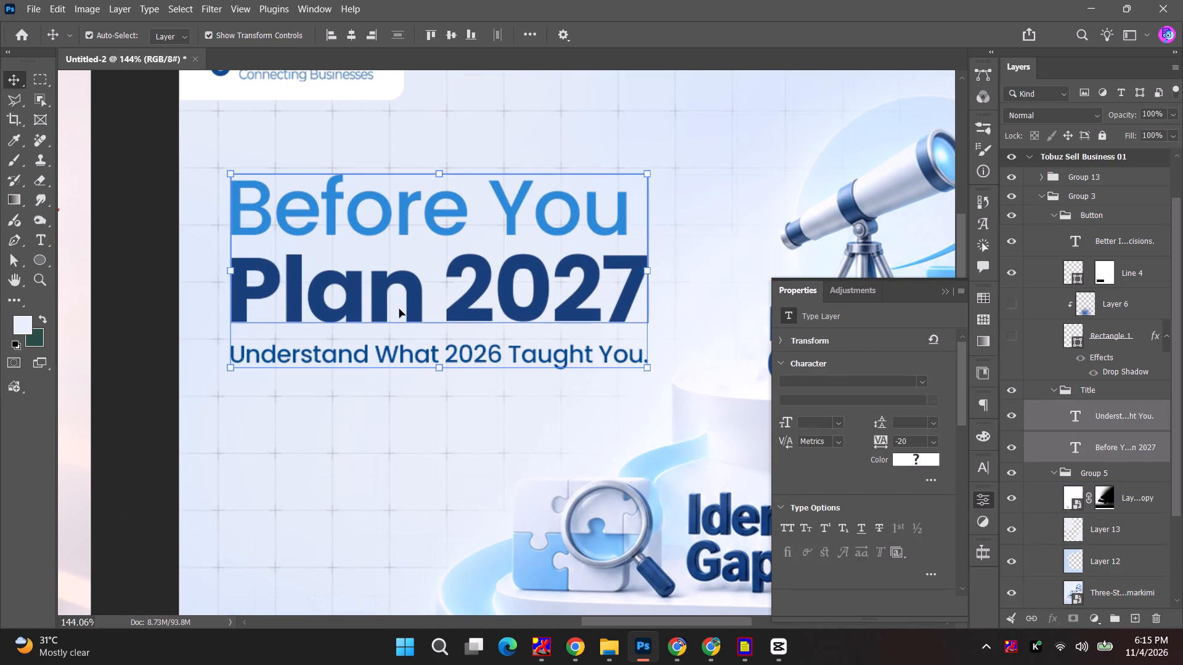
{"action": "left_click_drag", "start_coordinate": [409, 306], "coordinate": [409, 279]}
{"action": "left_click", "coordinate": [111, 246]}
Set the opacity of the Multiply layer Layer 14 copy over the post's background to 50%.
{"action": "scroll", "coordinate": [112, 248], "scroll_direction": "down", "scroll_amount": 6, "text": "alt"}
{"action": "left_click", "coordinate": [396, 190]}
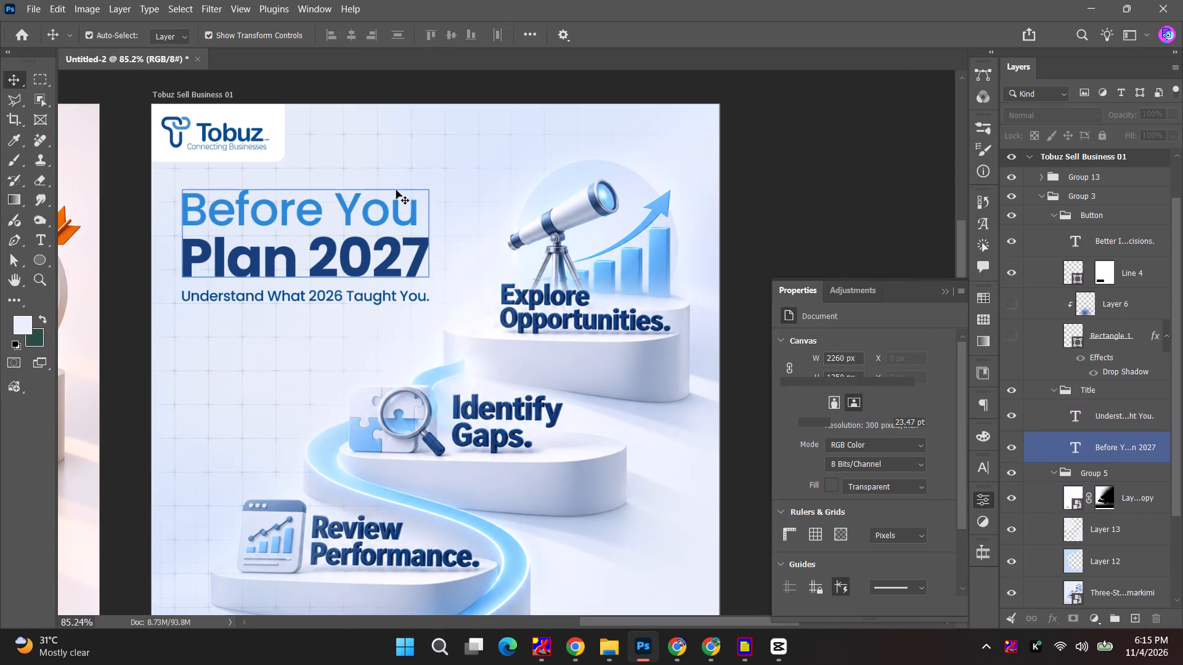
{"action": "left_click", "coordinate": [466, 152]}
{"action": "left_click", "coordinate": [1175, 113]}
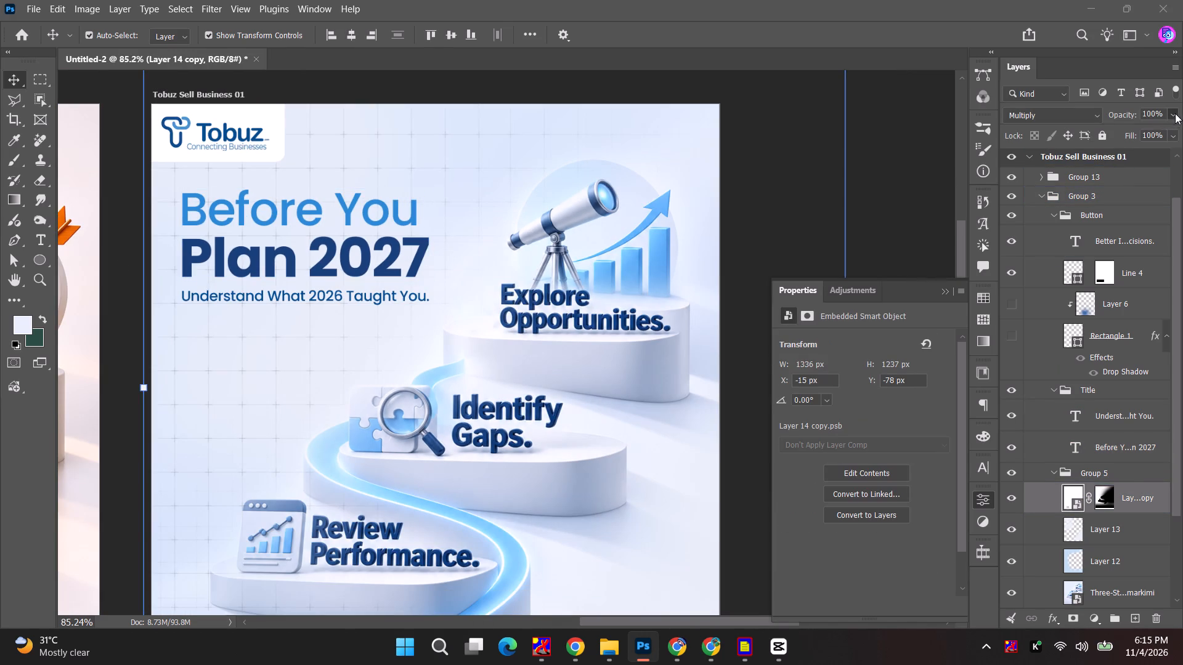
{"action": "left_click", "coordinate": [1139, 132]}
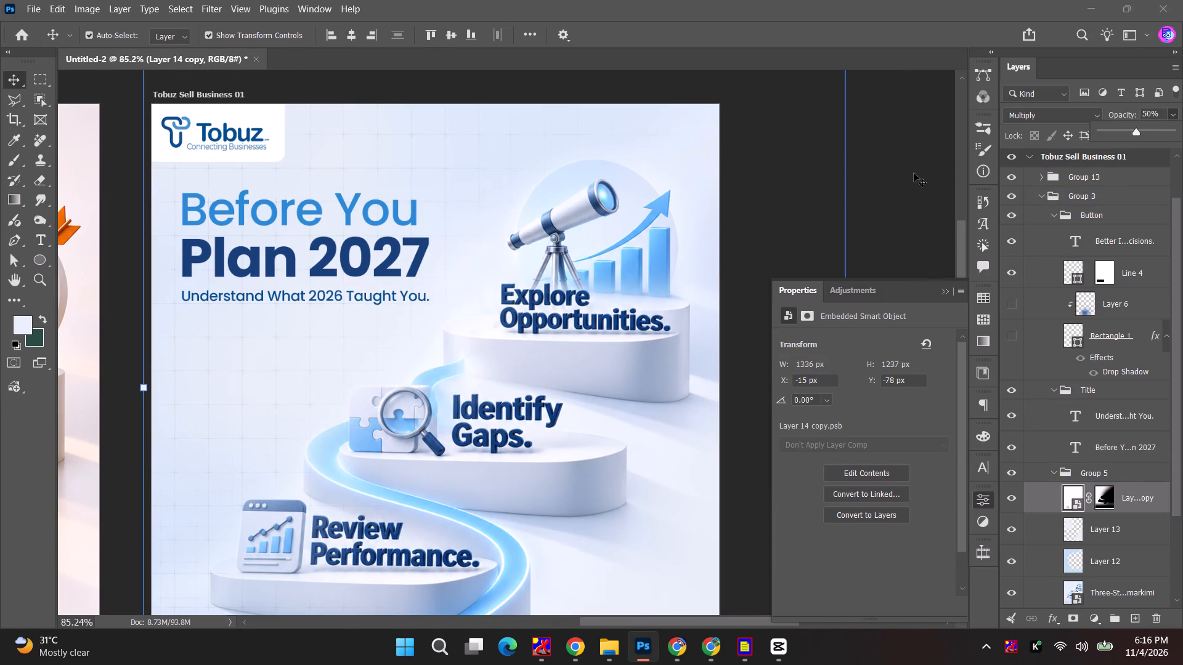
{"action": "left_click", "coordinate": [912, 175]}
Set the leading of the "Plan 2027" line in the heading to 22 pt.
{"action": "scroll", "coordinate": [909, 182], "scroll_direction": "down", "scroll_amount": 6, "text": "alt"}
{"action": "key", "text": "space"}
{"action": "key", "text": "space"}
{"action": "key", "text": "space"}
{"action": "left_click_drag", "start_coordinate": [823, 225], "coordinate": [736, 198]}
{"action": "double_click", "coordinate": [272, 262]}
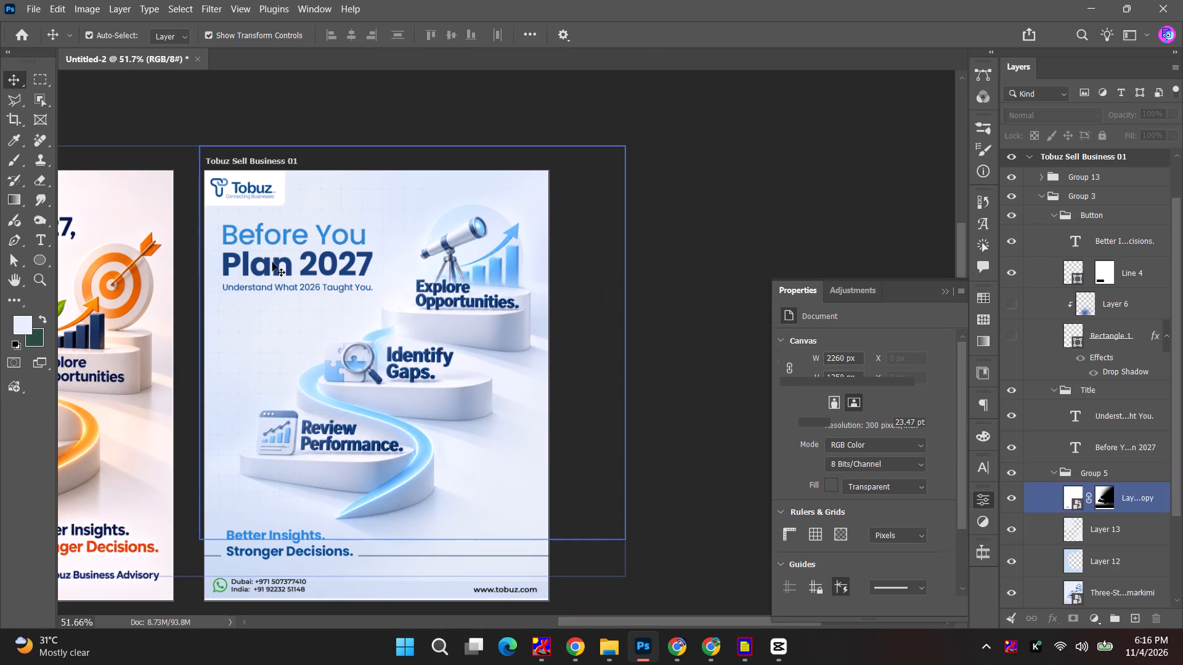
{"action": "left_click_drag", "start_coordinate": [372, 268], "coordinate": [128, 273]}
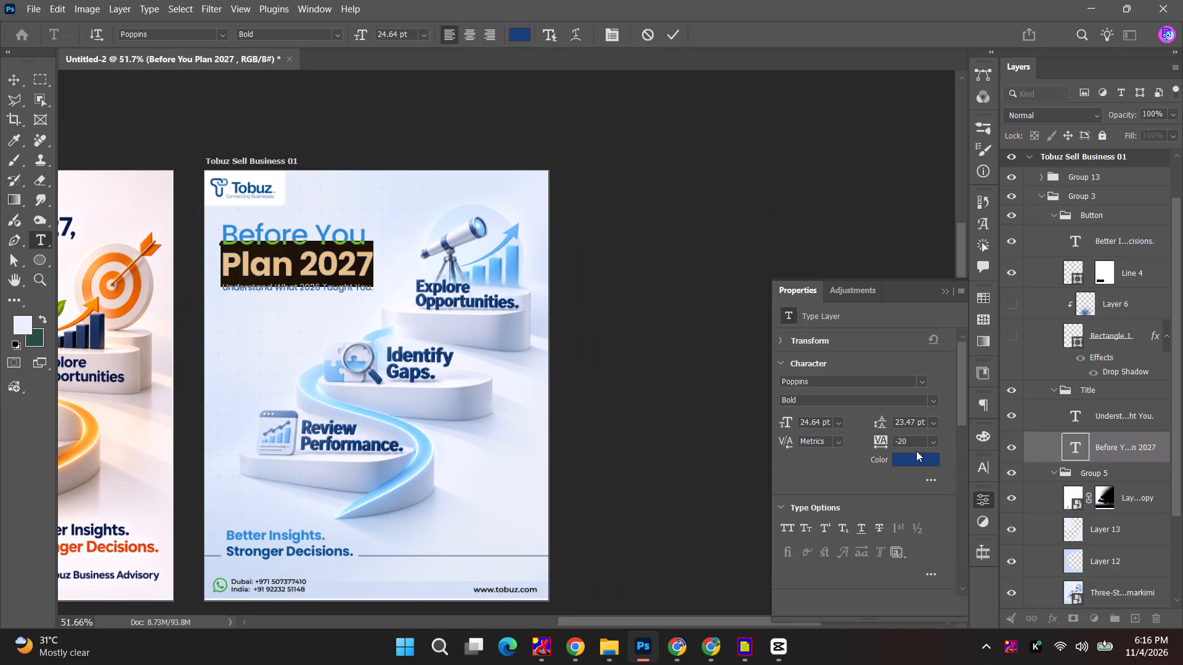
{"action": "left_click", "coordinate": [919, 422]}
{"action": "scroll", "coordinate": [919, 422], "scroll_direction": "down", "scroll_amount": 3}
{"action": "scroll", "coordinate": [919, 422], "scroll_direction": "up", "scroll_amount": 1}
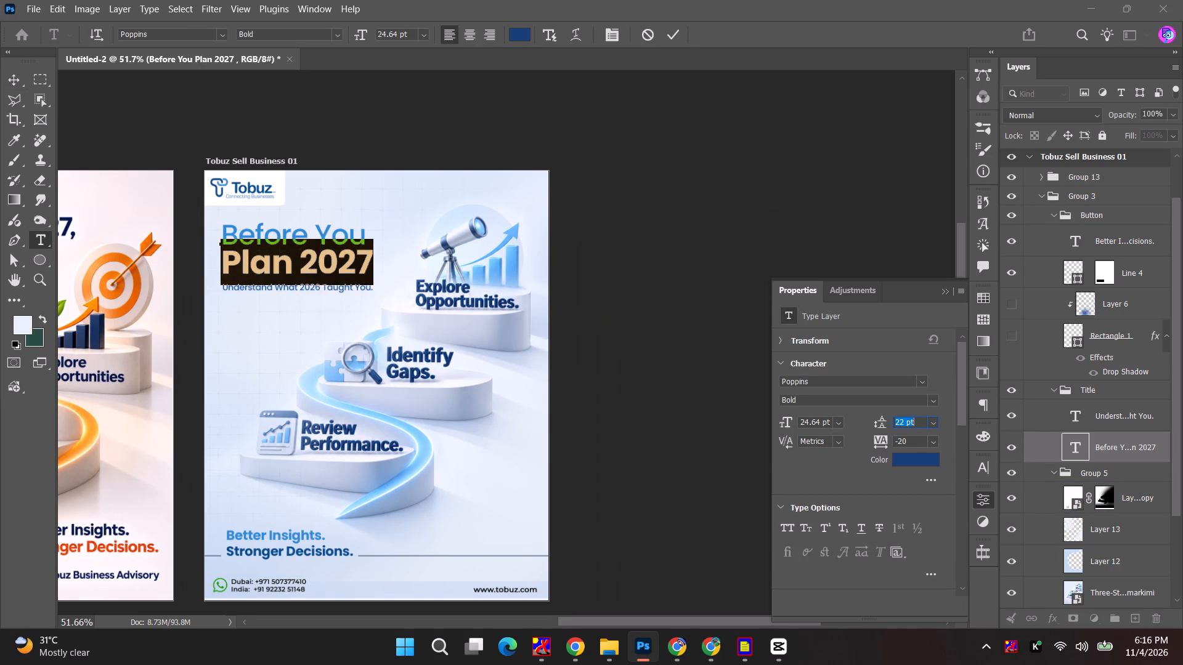
{"action": "left_click", "coordinate": [683, 41]}
{"action": "left_click", "coordinate": [687, 196]}
Nudge the "Understand What 2026 Taught You." tagline slightly up, closer to the heading.
{"action": "scroll", "coordinate": [304, 266], "scroll_direction": "up", "scroll_amount": 2, "text": "alt"}
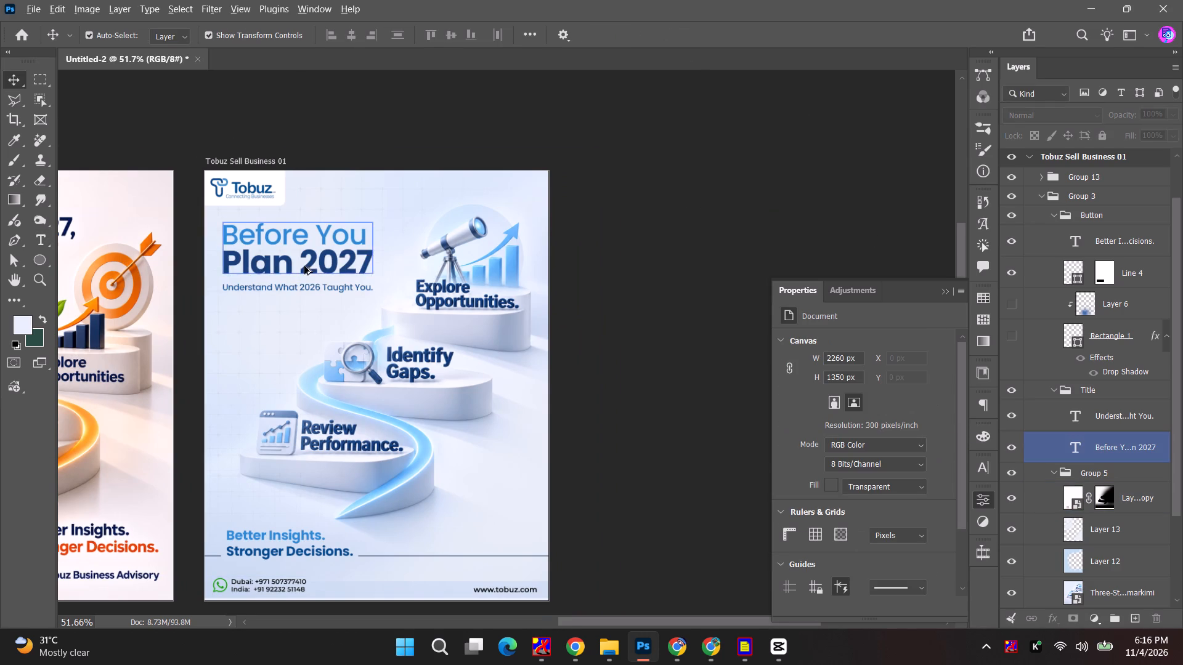
{"action": "scroll", "coordinate": [304, 266], "scroll_direction": "up", "scroll_amount": 2, "text": "alt"}
{"action": "scroll", "coordinate": [307, 267], "scroll_direction": "down", "scroll_amount": 4, "text": "alt"}
{"action": "scroll", "coordinate": [265, 296], "scroll_direction": "up", "scroll_amount": 4, "text": "alt"}
{"action": "left_click_drag", "start_coordinate": [272, 286], "coordinate": [272, 284]}
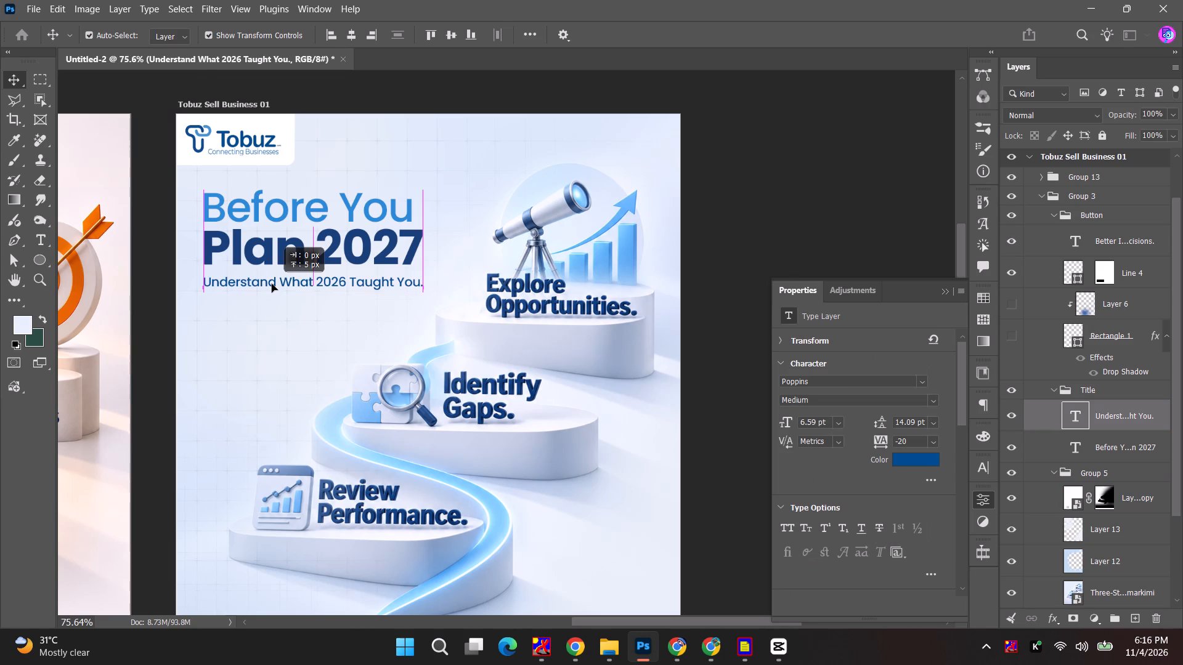
{"action": "left_click_drag", "start_coordinate": [272, 284], "coordinate": [272, 281]}
Set the "Understand What 2026 Taught You." tagline to a 6 pt font size with tracking of 20.
{"action": "double_click", "coordinate": [272, 281]}
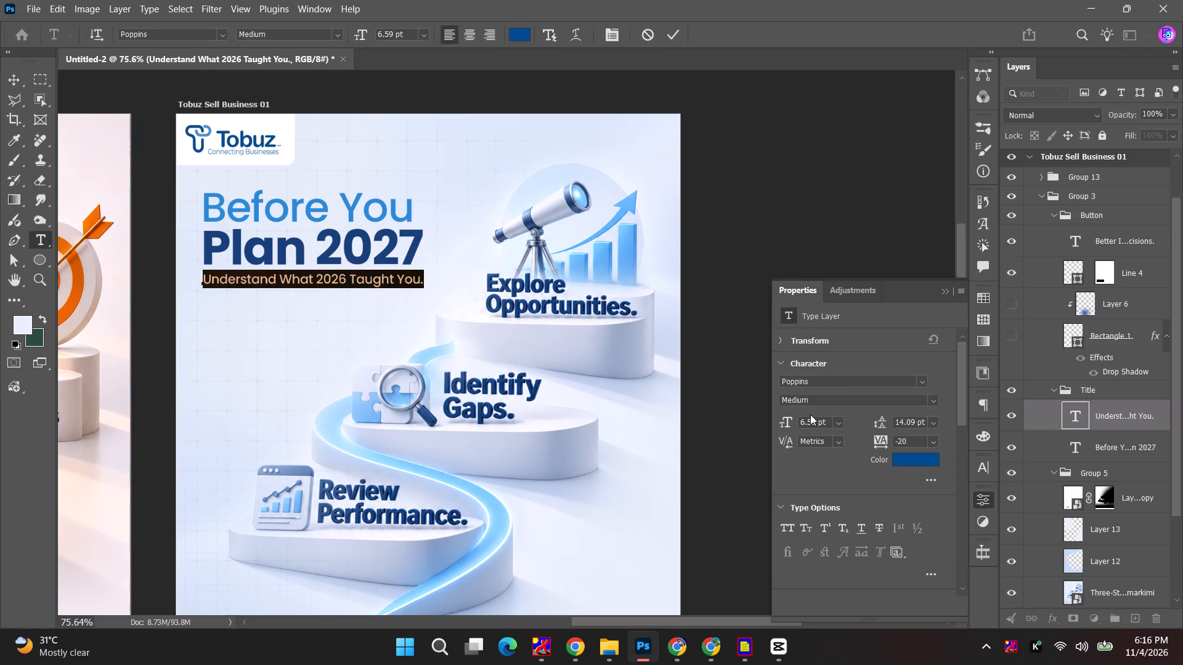
{"action": "left_click_drag", "start_coordinate": [827, 421], "coordinate": [746, 422]}
{"action": "key", "text": "6"}
{"action": "key", "text": "Return"}
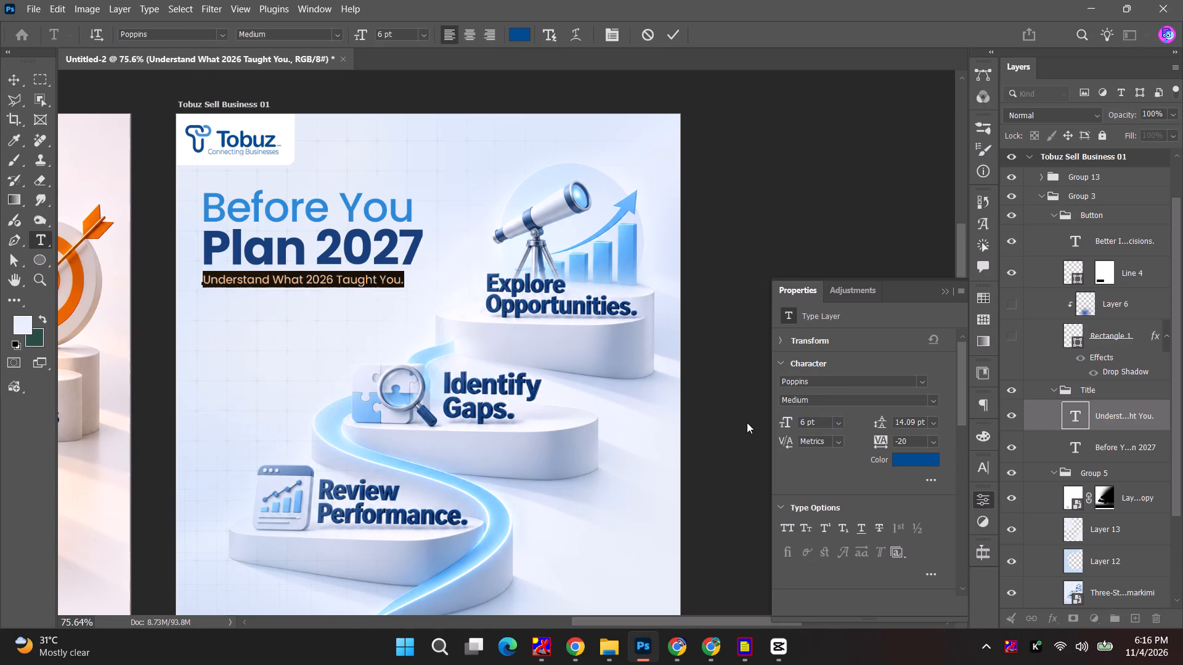
{"action": "left_click", "coordinate": [818, 424]}
{"action": "key", "text": "ctrl+a"}
{"action": "key", "text": "alt+Right"}
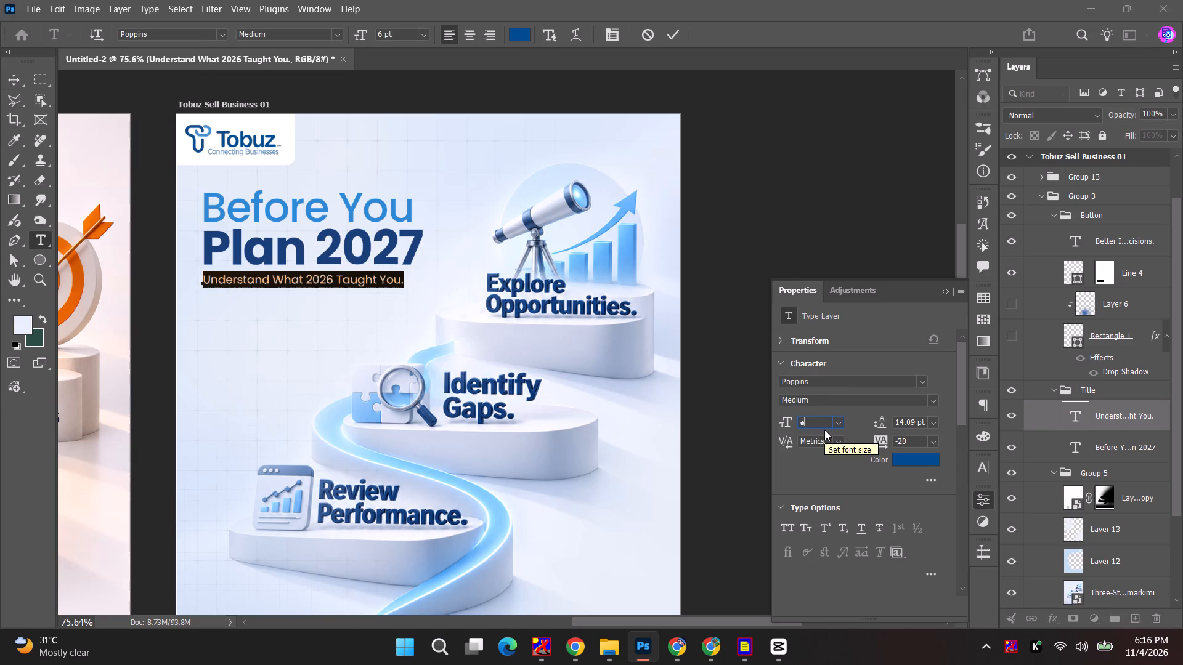
{"action": "key", "text": "Escape"}
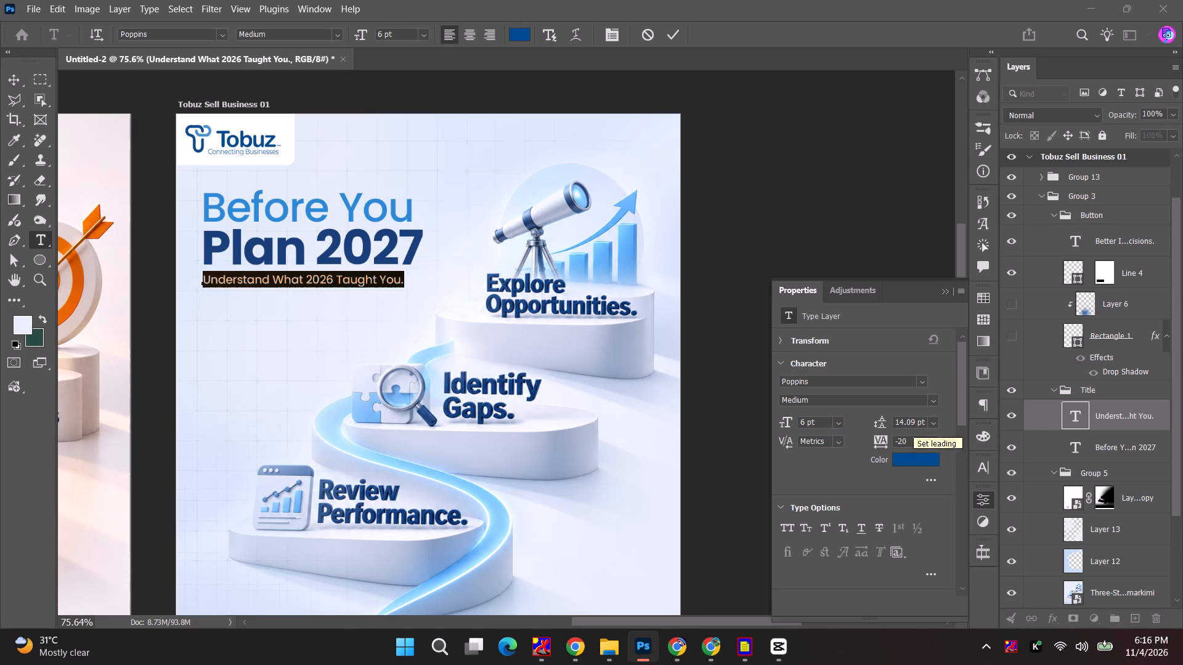
{"action": "left_click", "coordinate": [917, 440]}
{"action": "scroll", "coordinate": [916, 440], "scroll_direction": "up", "scroll_amount": 2}
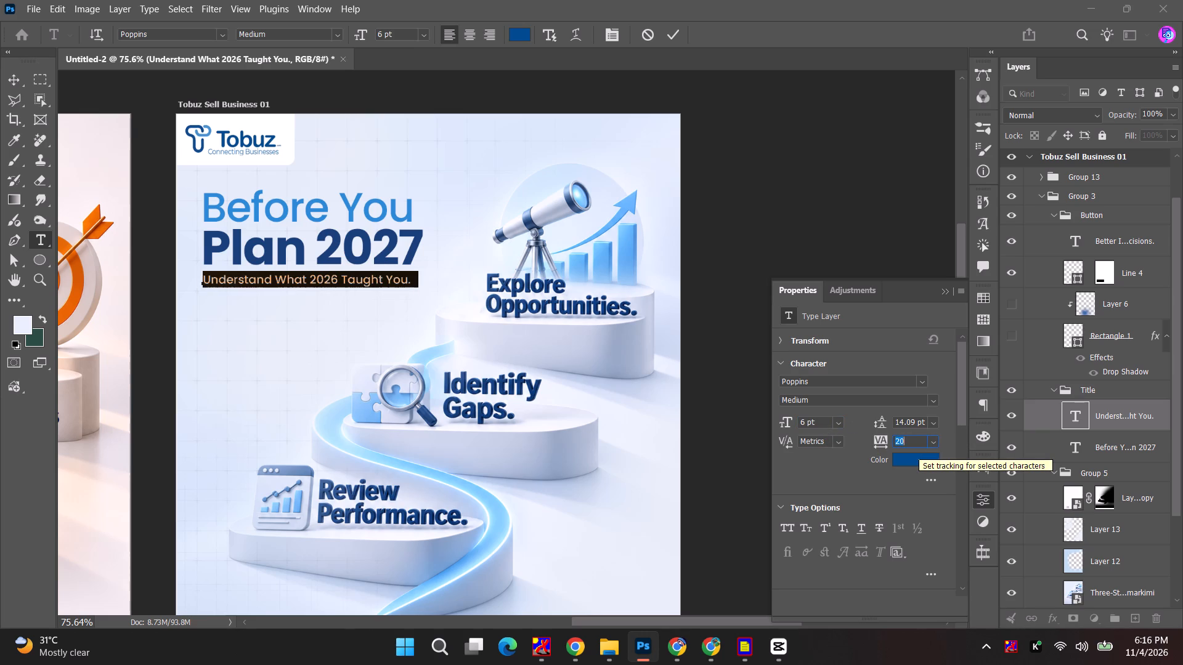
{"action": "left_click", "coordinate": [669, 34]}
{"action": "left_click", "coordinate": [761, 193]}
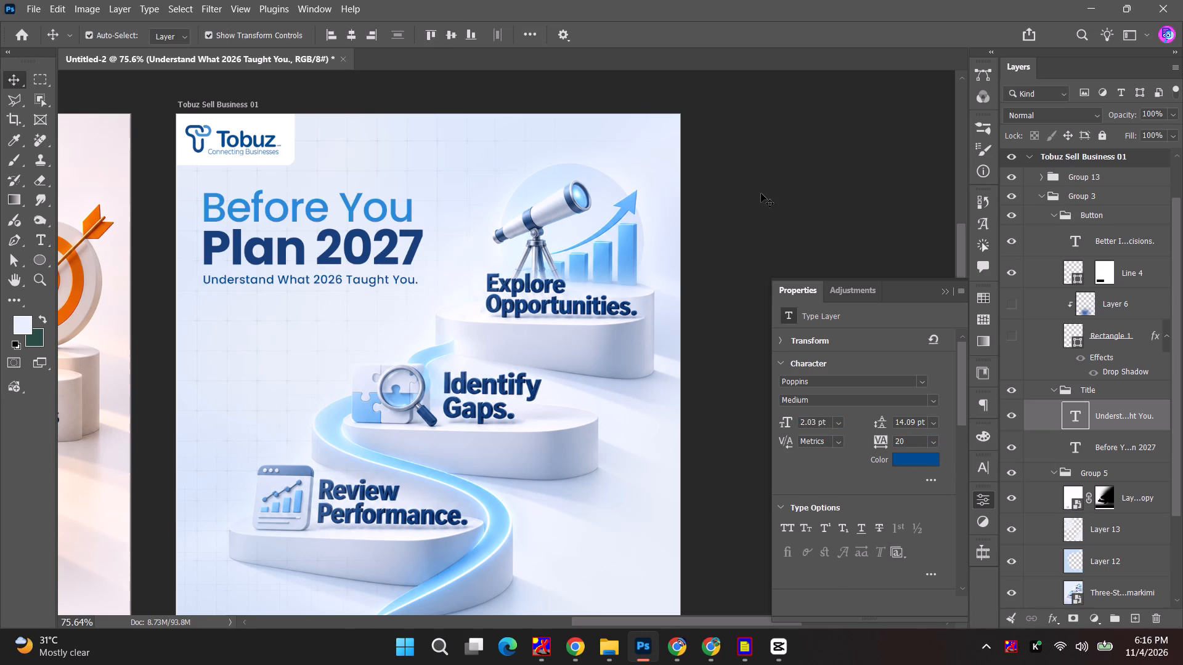
Review the restyled tagline up close and against the post's overall layout.
{"action": "scroll", "coordinate": [723, 212], "scroll_direction": "down", "scroll_amount": 4, "text": "alt"}
{"action": "key", "text": "space"}
{"action": "left_click_drag", "start_coordinate": [757, 226], "coordinate": [629, 192]}
{"action": "scroll", "coordinate": [157, 252], "scroll_direction": "up", "scroll_amount": 4, "text": "alt"}
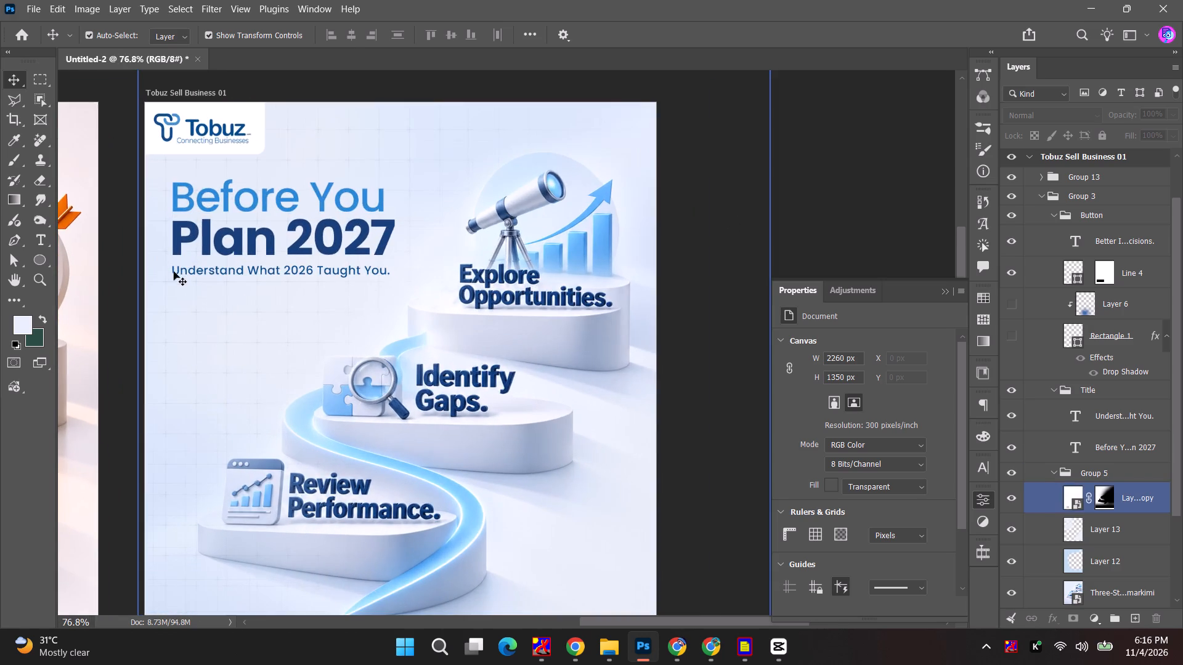
{"action": "scroll", "coordinate": [173, 276], "scroll_direction": "down", "scroll_amount": 5, "text": "alt"}
{"action": "key", "text": "space"}
{"action": "key", "text": "space"}
{"action": "key", "text": "space"}
{"action": "key", "text": "space"}
{"action": "key", "text": "space"}
{"action": "key", "text": "space"}
{"action": "left_click_drag", "start_coordinate": [232, 318], "coordinate": [325, 309]}
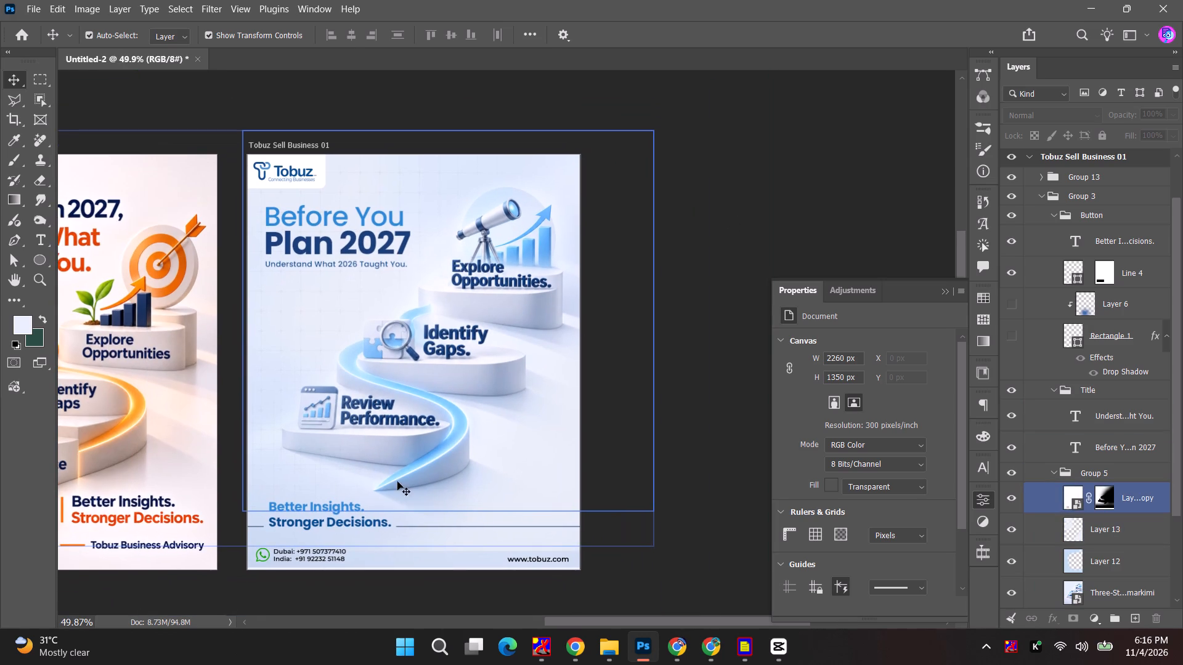
Duplicate the Line 4 layer in the Button group.
{"action": "left_click", "coordinate": [405, 525]}
{"action": "left_click", "coordinate": [405, 526]}
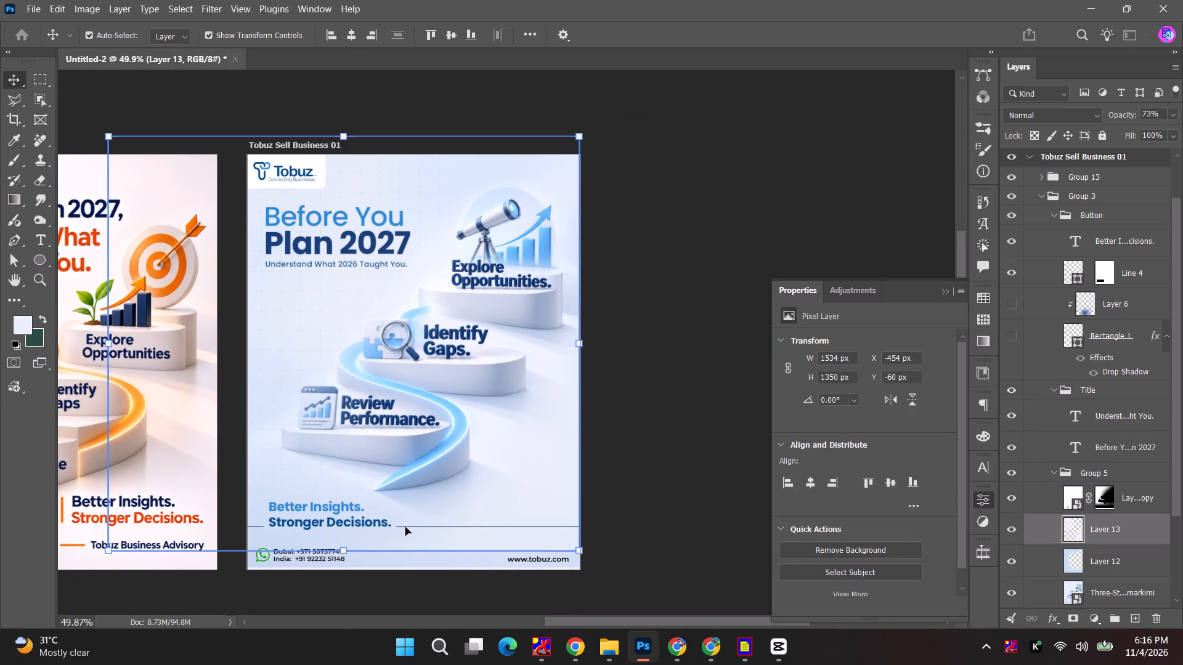
{"action": "left_click", "coordinate": [1121, 496]}
{"action": "left_click", "coordinate": [1123, 280]}
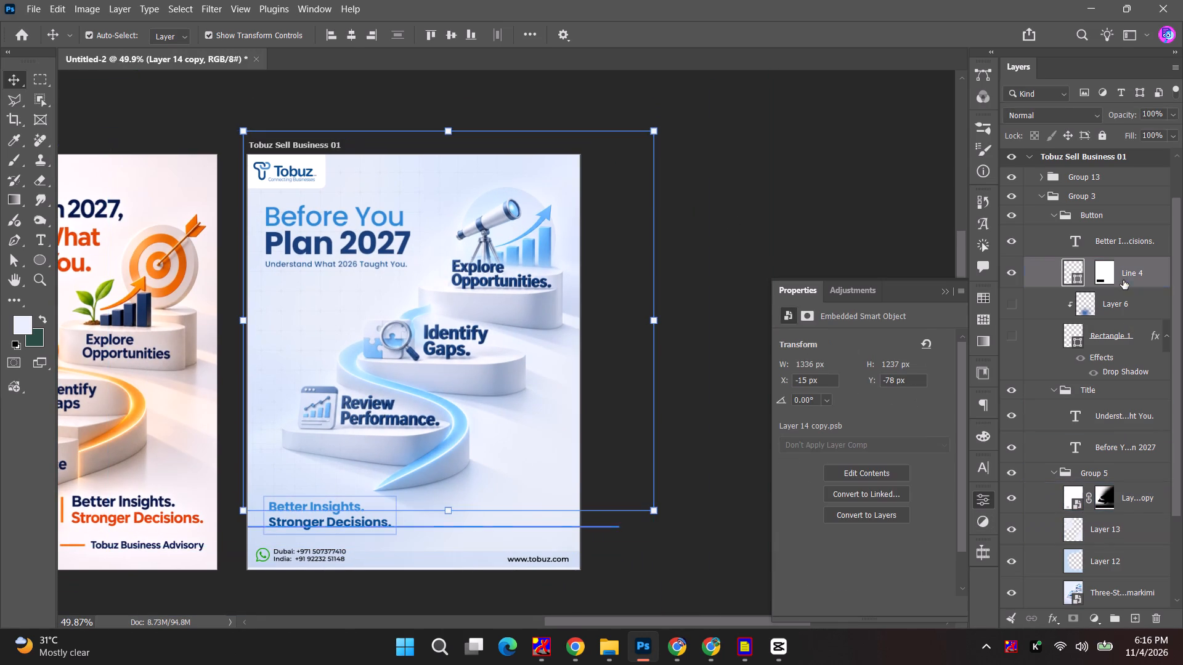
{"action": "key", "text": "ctrl+j"}
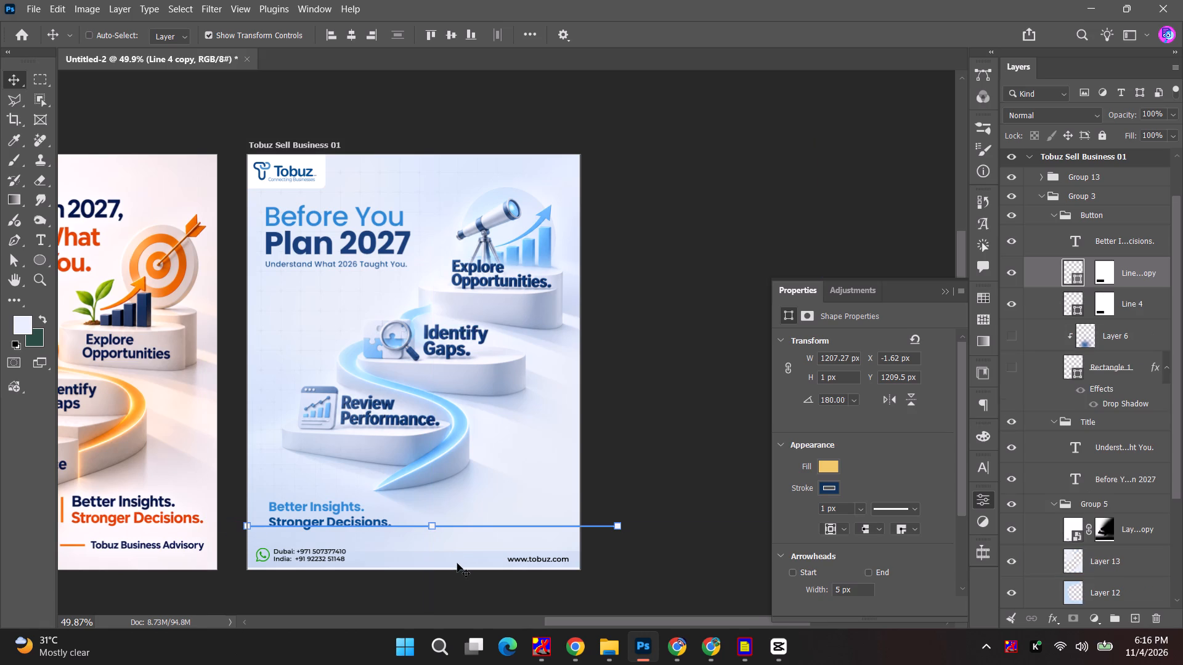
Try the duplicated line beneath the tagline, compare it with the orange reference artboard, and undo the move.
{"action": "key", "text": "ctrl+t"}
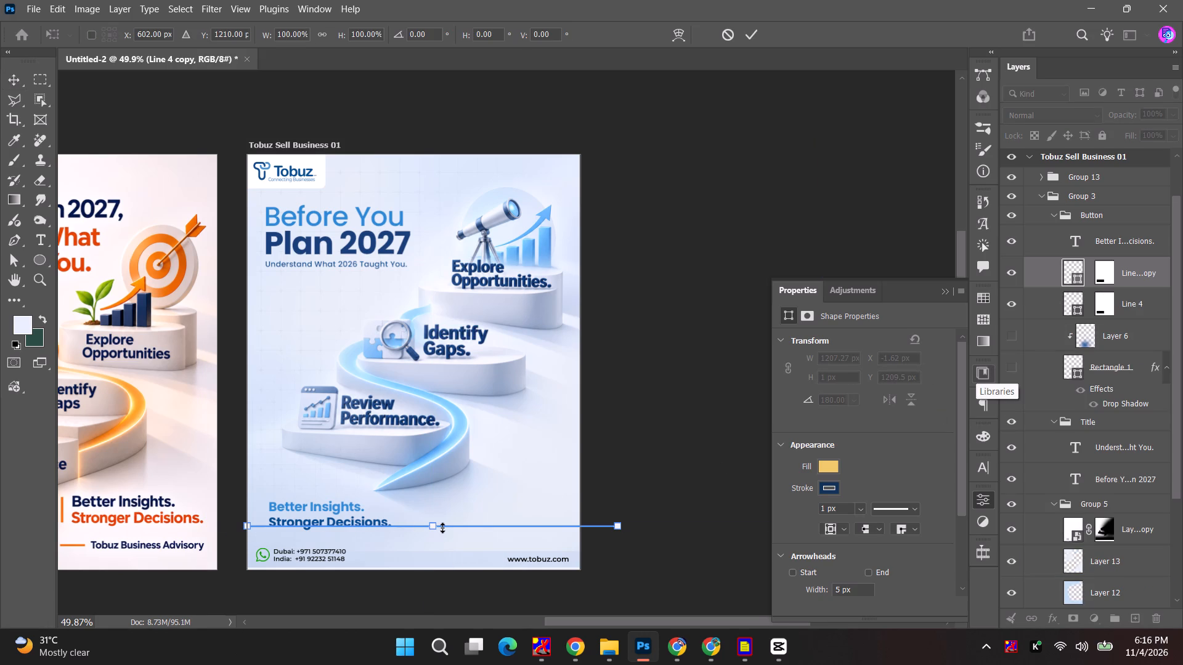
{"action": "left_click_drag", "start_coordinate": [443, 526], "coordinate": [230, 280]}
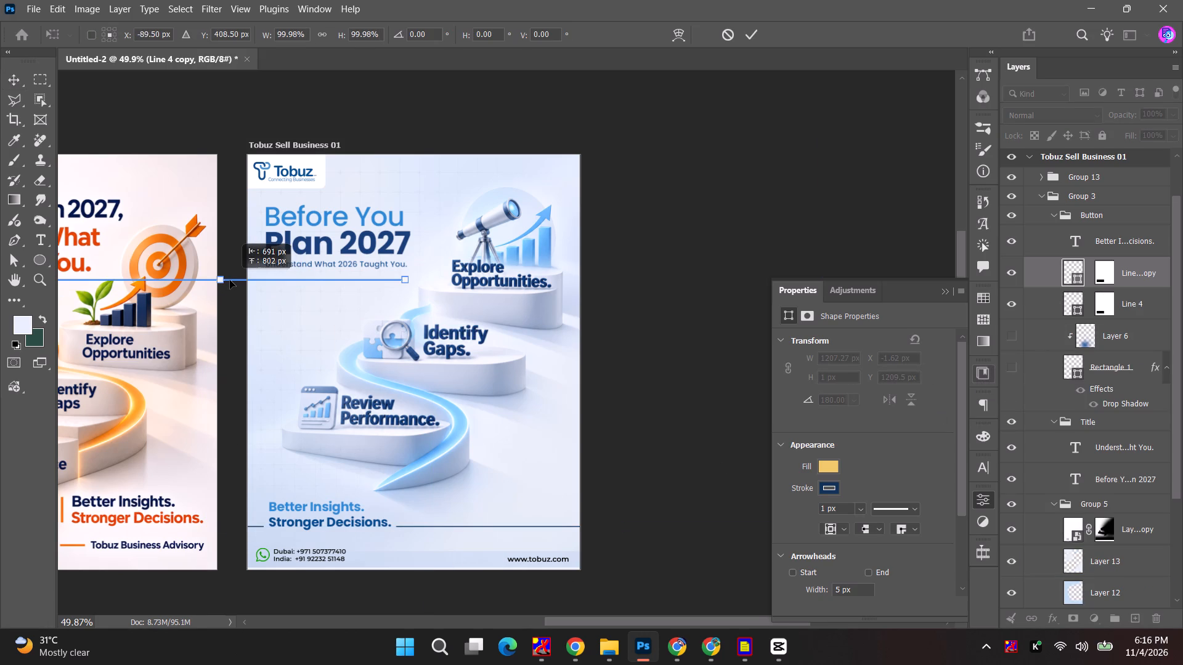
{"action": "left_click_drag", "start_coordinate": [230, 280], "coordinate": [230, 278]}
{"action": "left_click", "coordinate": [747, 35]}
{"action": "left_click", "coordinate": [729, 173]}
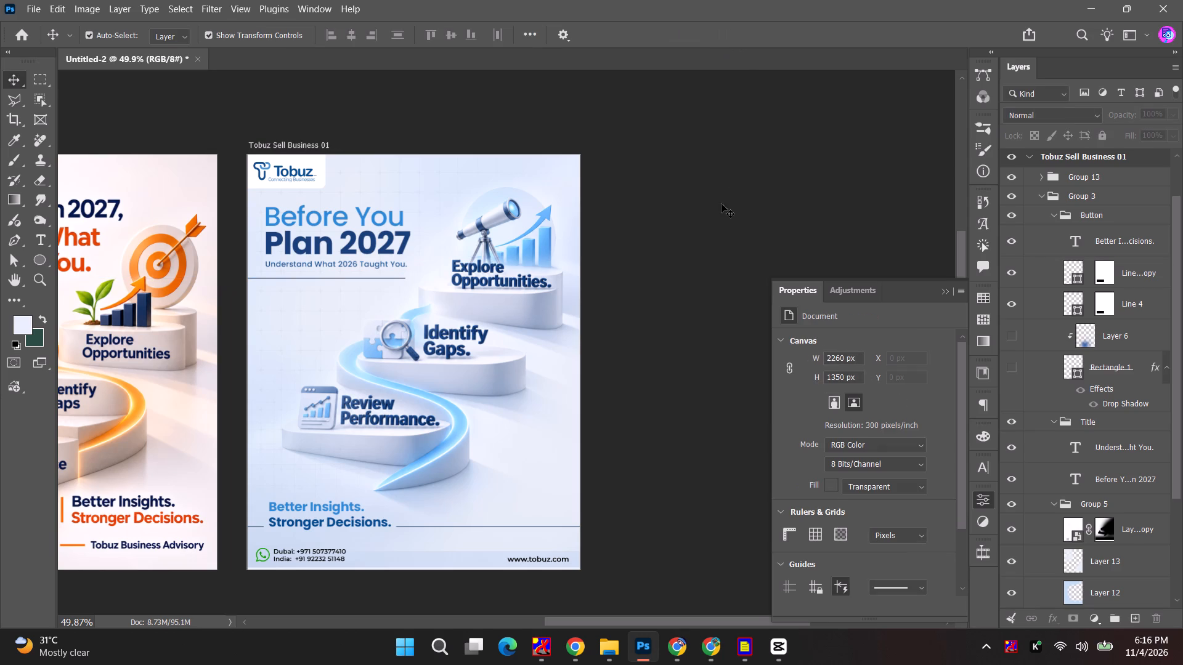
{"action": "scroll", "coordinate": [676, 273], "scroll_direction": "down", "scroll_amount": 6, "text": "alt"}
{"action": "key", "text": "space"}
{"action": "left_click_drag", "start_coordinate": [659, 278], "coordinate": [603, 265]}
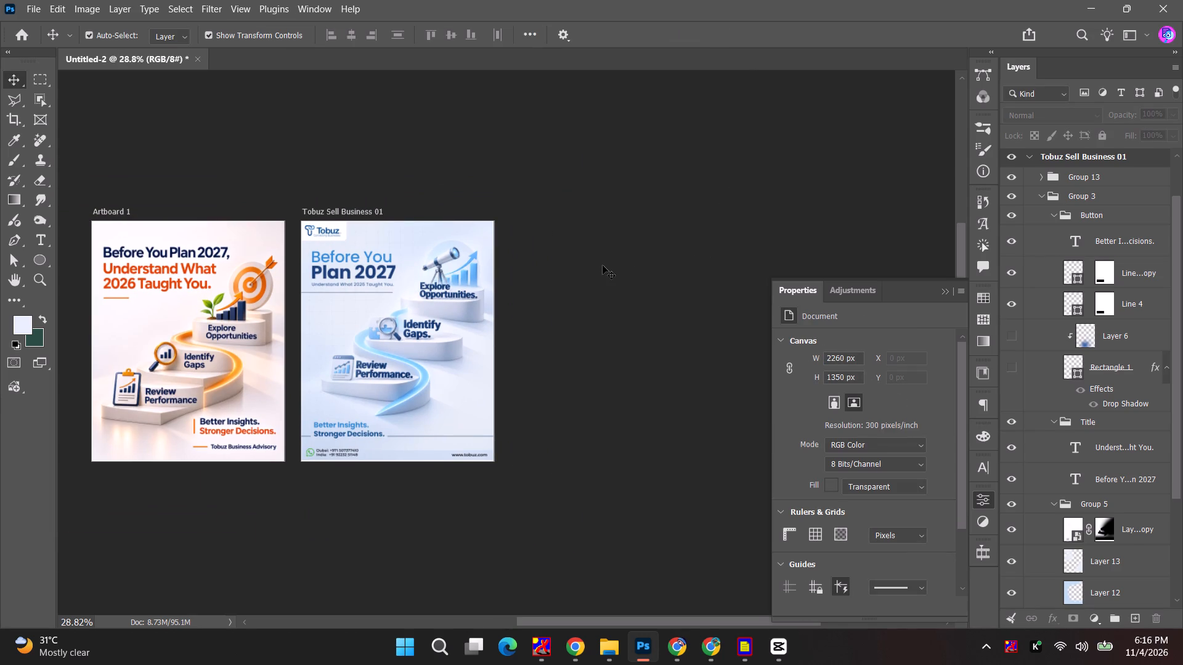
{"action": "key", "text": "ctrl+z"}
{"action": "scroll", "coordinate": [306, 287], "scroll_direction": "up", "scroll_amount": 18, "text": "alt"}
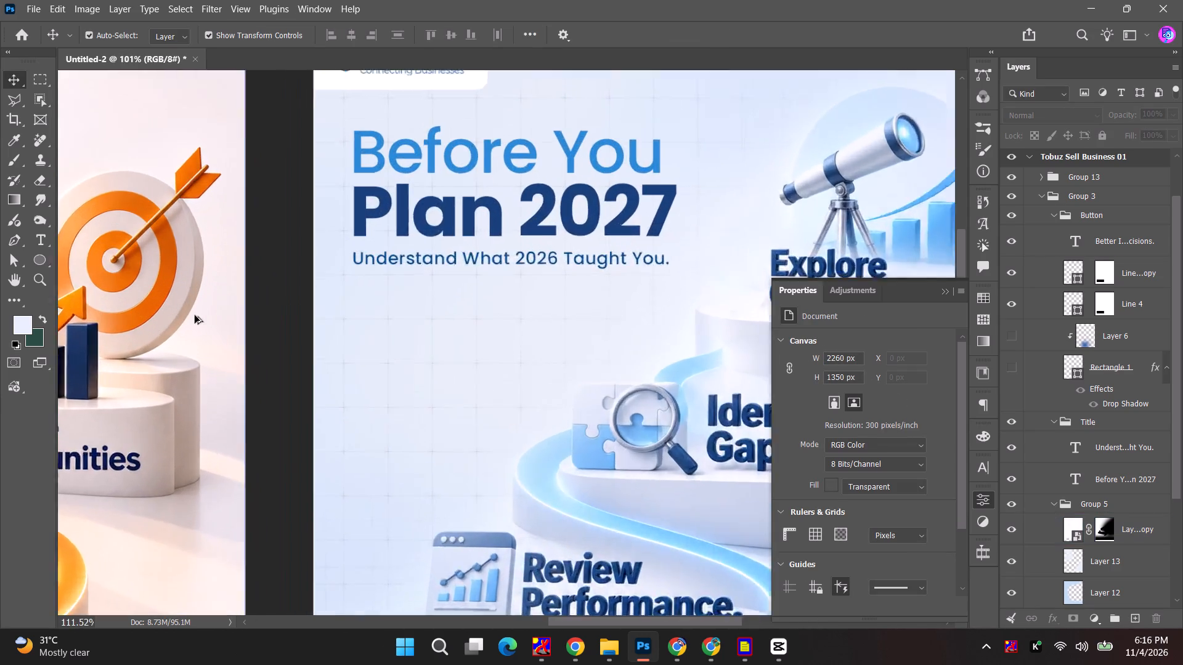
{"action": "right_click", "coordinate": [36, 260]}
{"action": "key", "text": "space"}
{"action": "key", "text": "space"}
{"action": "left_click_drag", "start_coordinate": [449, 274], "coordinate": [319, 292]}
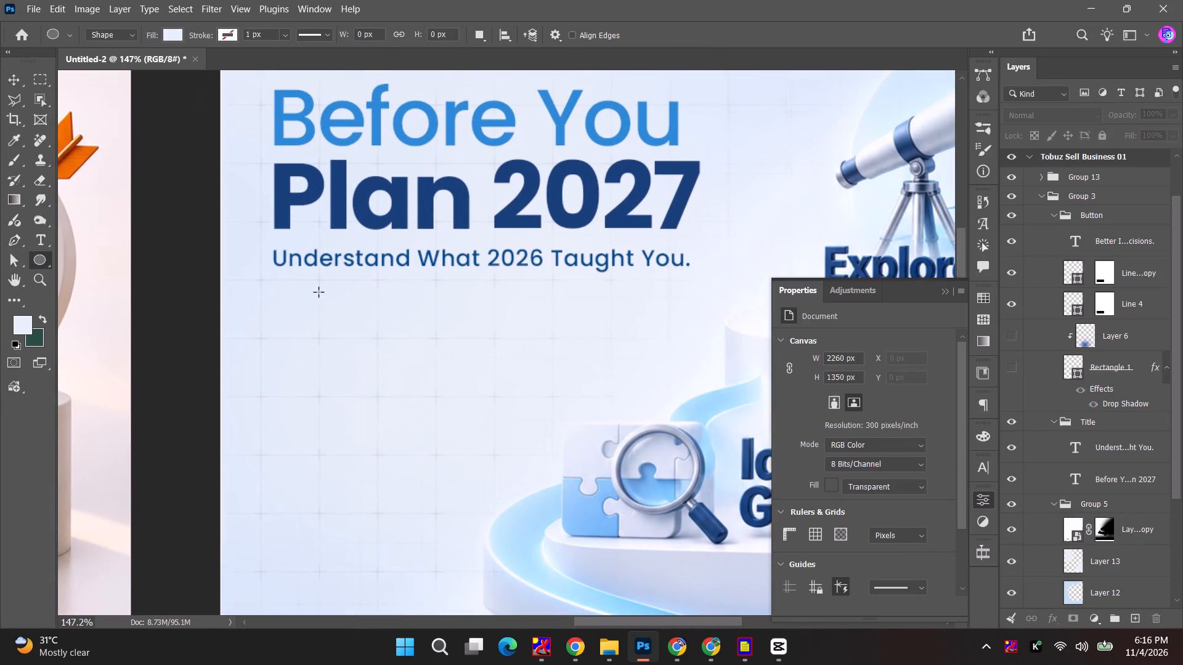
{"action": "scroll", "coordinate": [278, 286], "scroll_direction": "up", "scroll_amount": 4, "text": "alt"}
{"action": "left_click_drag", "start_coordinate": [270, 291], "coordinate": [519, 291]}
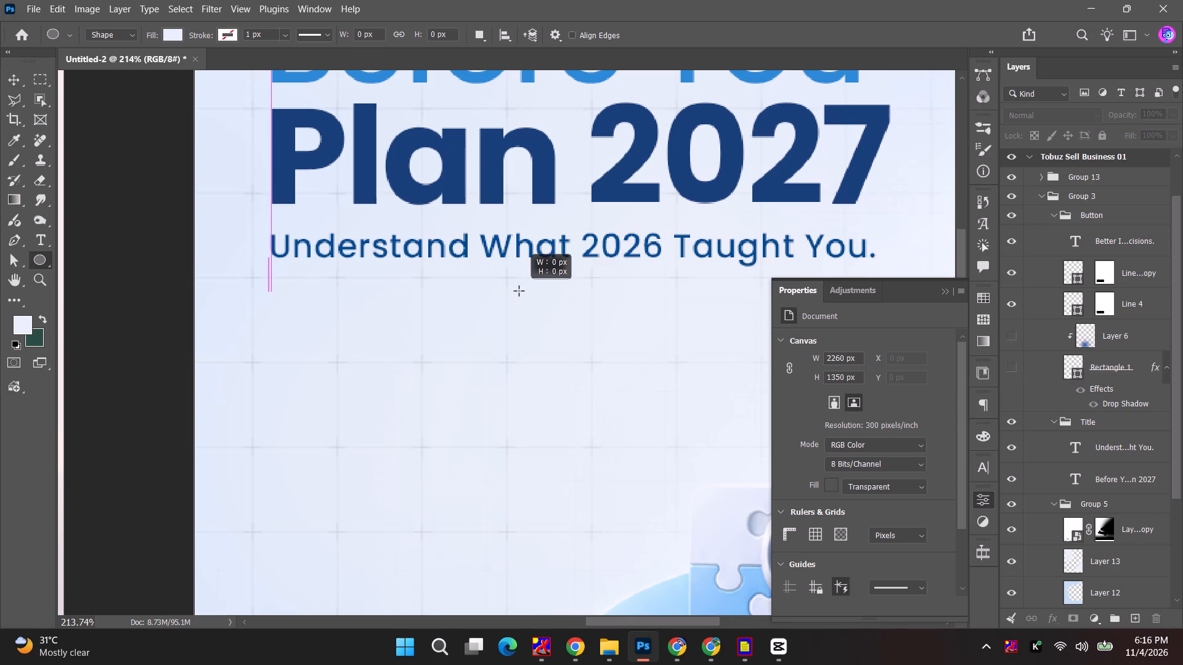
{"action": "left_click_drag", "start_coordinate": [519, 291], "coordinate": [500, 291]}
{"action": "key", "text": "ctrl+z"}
Draw a thin rectangle of about 167 × 8 px starting at the heading's left edge and fill it light blue.
{"action": "right_click", "coordinate": [39, 258]}
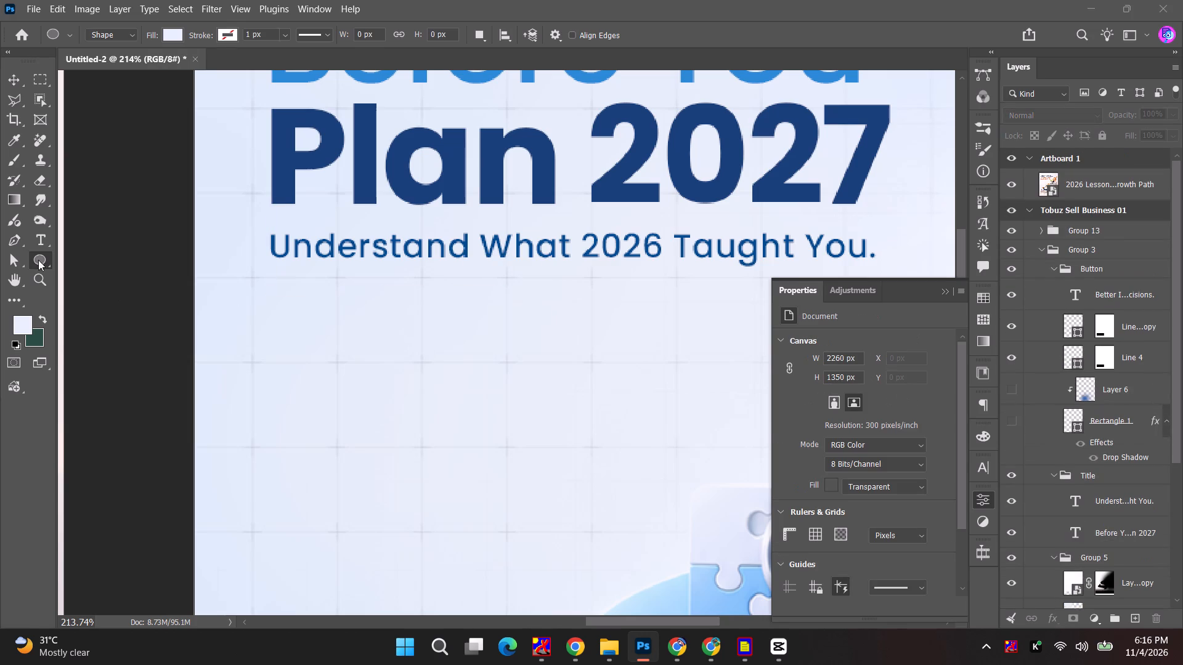
{"action": "left_click", "coordinate": [105, 260]}
{"action": "left_click_drag", "start_coordinate": [270, 81], "coordinate": [487, 91]}
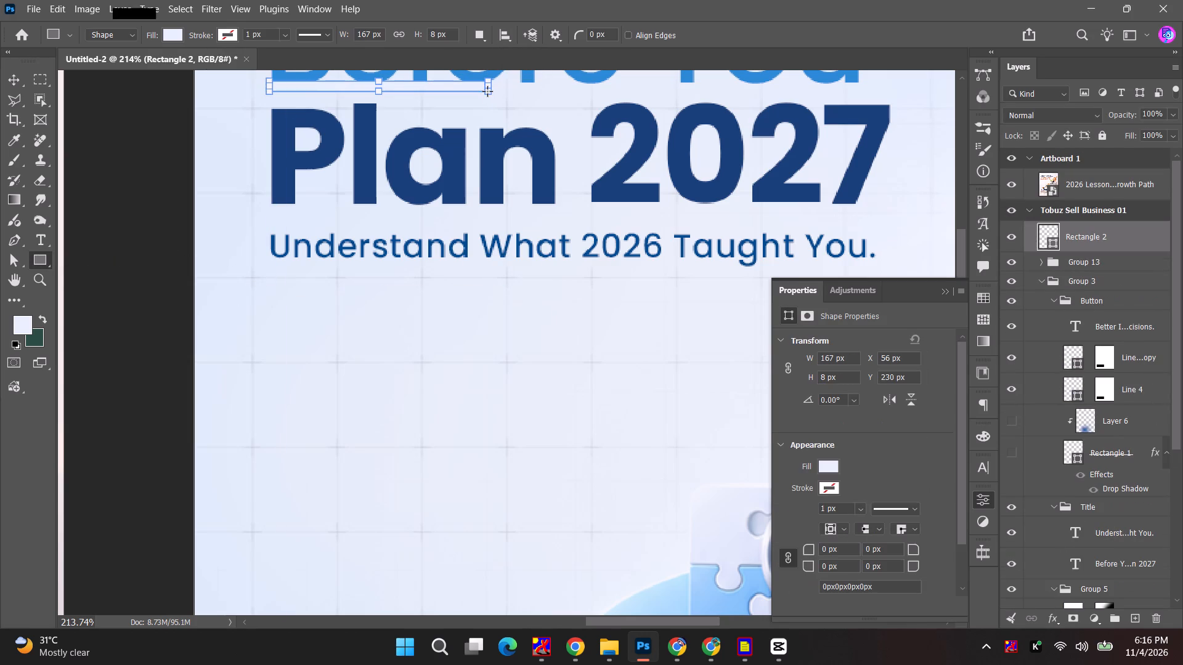
{"action": "left_click", "coordinate": [827, 465]}
{"action": "left_click", "coordinate": [790, 419]}
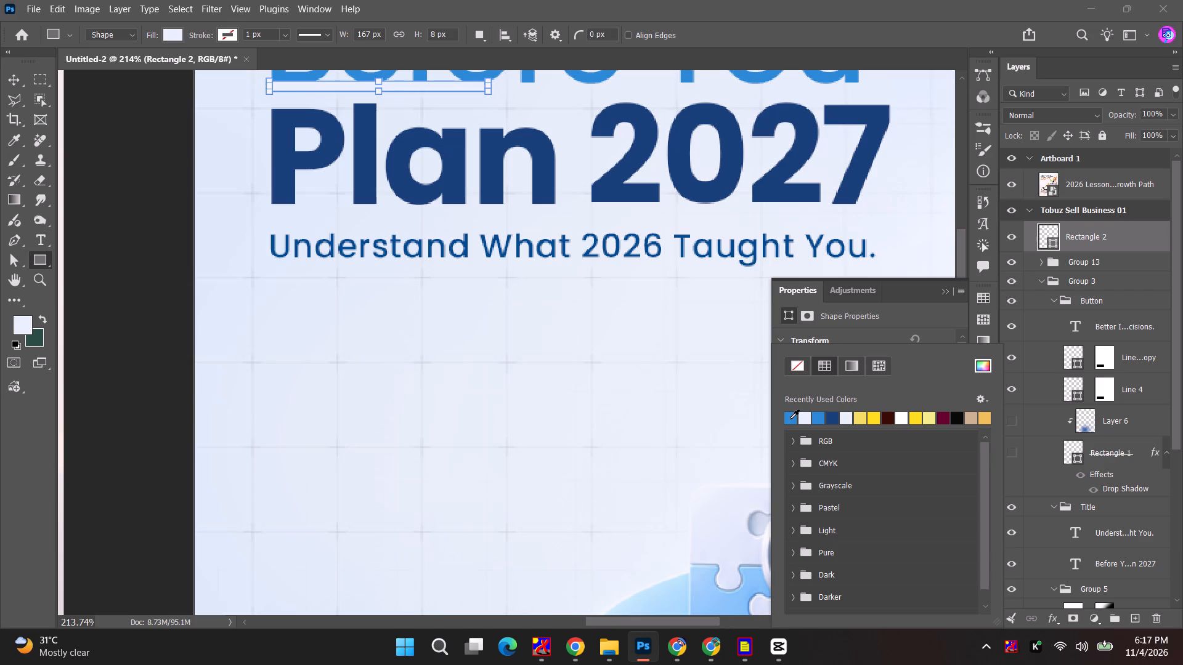
Move the light-blue bar just below the "Understand What 2026 Taught You." tagline, aligned with the tagline's left edge.
{"action": "left_click_drag", "start_coordinate": [11, 77], "coordinate": [18, 77]}
{"action": "left_click_drag", "start_coordinate": [343, 86], "coordinate": [346, 265]}
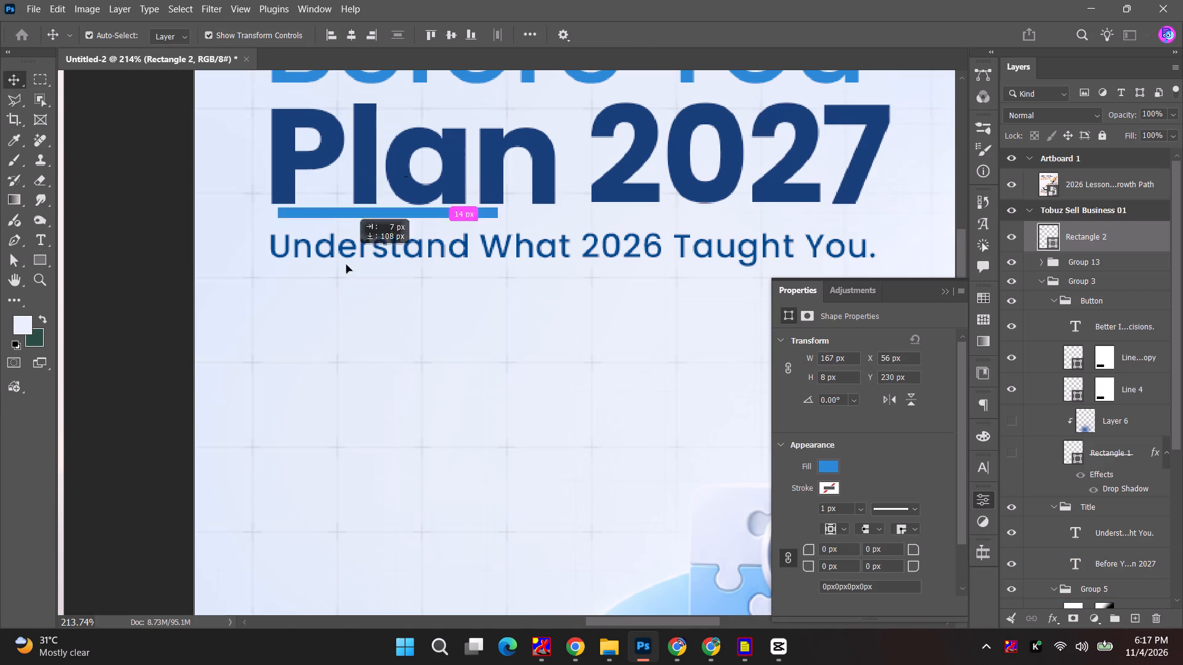
{"action": "left_click_drag", "start_coordinate": [346, 265], "coordinate": [343, 283]}
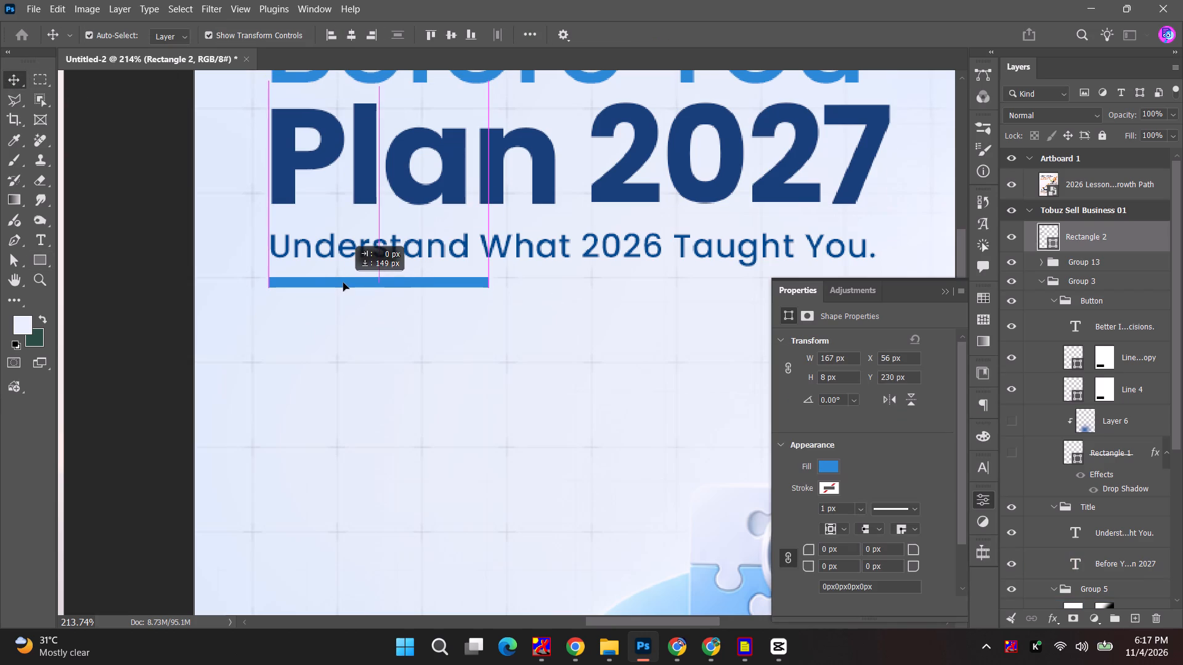
{"action": "left_click_drag", "start_coordinate": [343, 283], "coordinate": [344, 284]}
{"action": "left_click", "coordinate": [108, 276]}
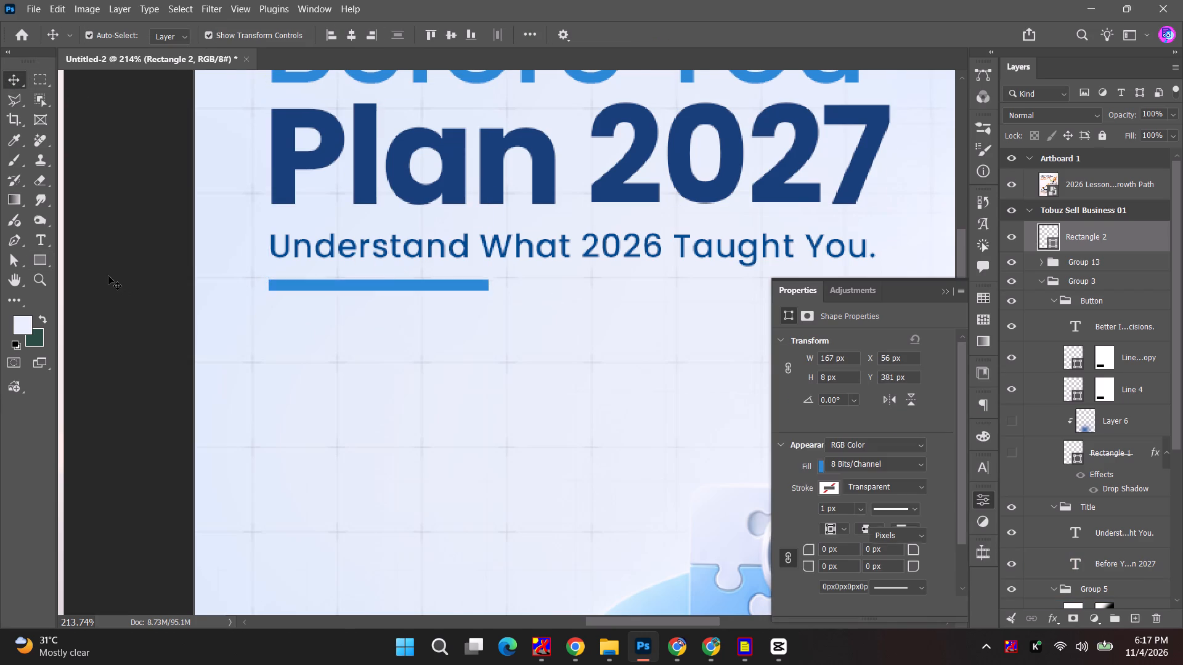
Set the duplicated divider line beside "Stronger Decisions." to no fill and a stroke of 004b8f, sampled from that text.
{"action": "scroll", "coordinate": [108, 276], "scroll_direction": "down", "scroll_amount": 11, "text": "alt"}
{"action": "scroll", "coordinate": [108, 288], "scroll_direction": "down", "scroll_amount": 10, "text": "alt"}
{"action": "key", "text": "space"}
{"action": "key", "text": "space"}
{"action": "key", "text": "space"}
{"action": "left_click_drag", "start_coordinate": [170, 337], "coordinate": [170, 347]}
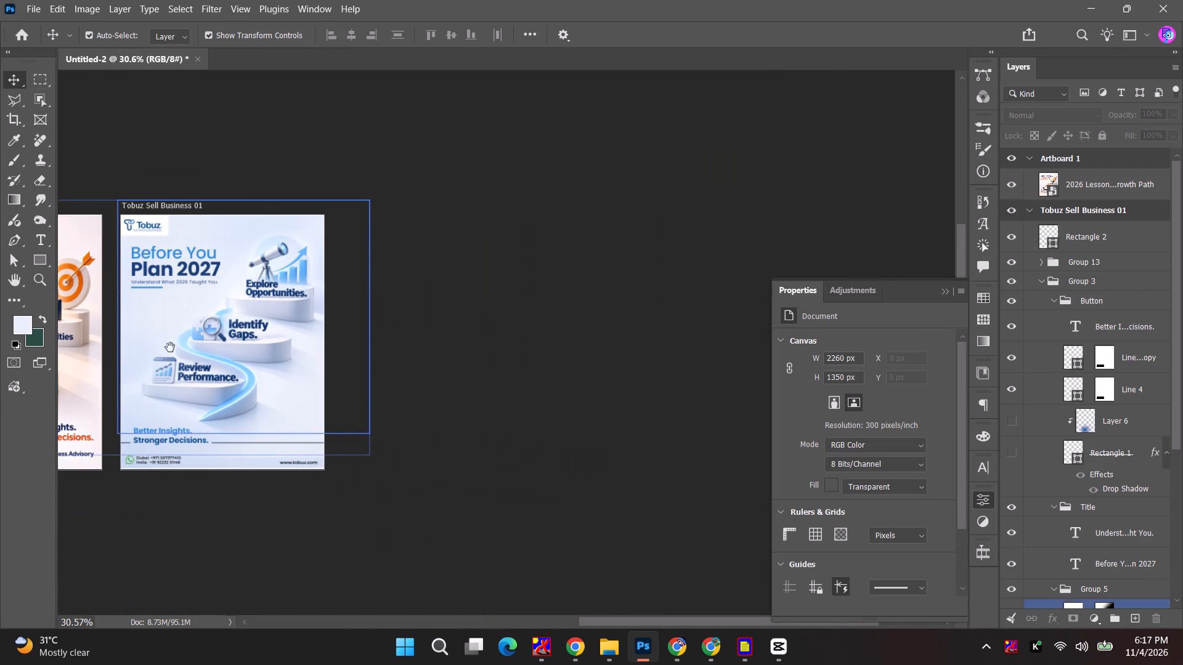
{"action": "left_click_drag", "start_coordinate": [170, 347], "coordinate": [306, 327]}
{"action": "scroll", "coordinate": [352, 443], "scroll_direction": "up", "scroll_amount": 12, "text": "alt"}
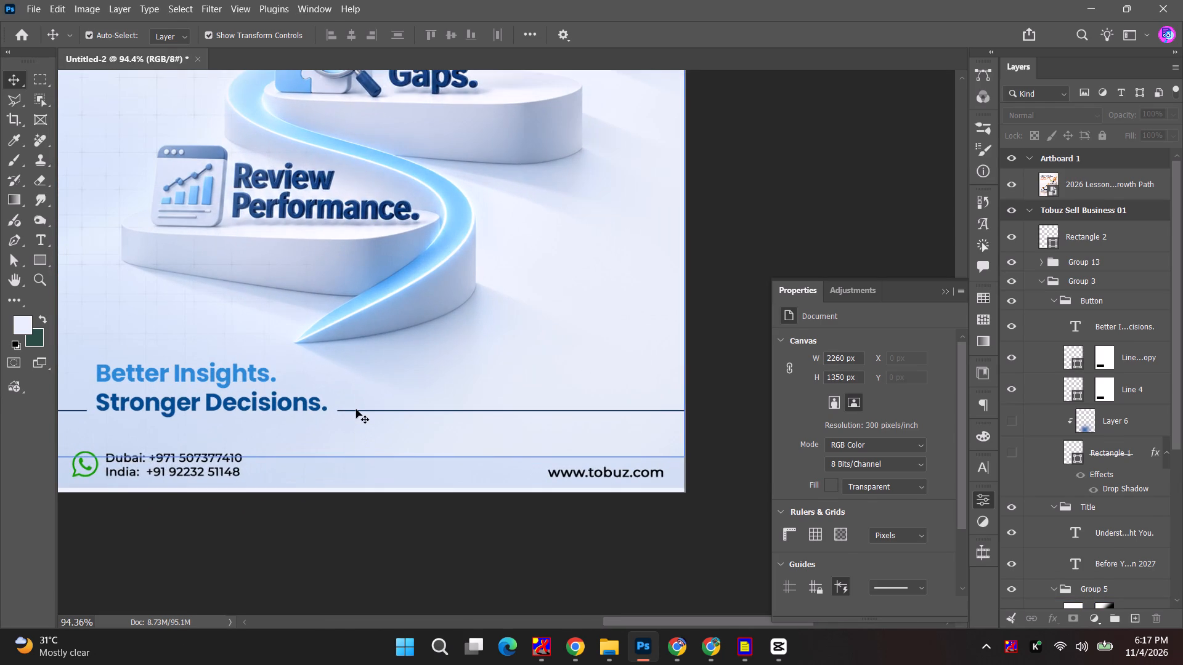
{"action": "left_click", "coordinate": [356, 409]}
{"action": "left_click", "coordinate": [356, 411]}
{"action": "left_click", "coordinate": [825, 466]}
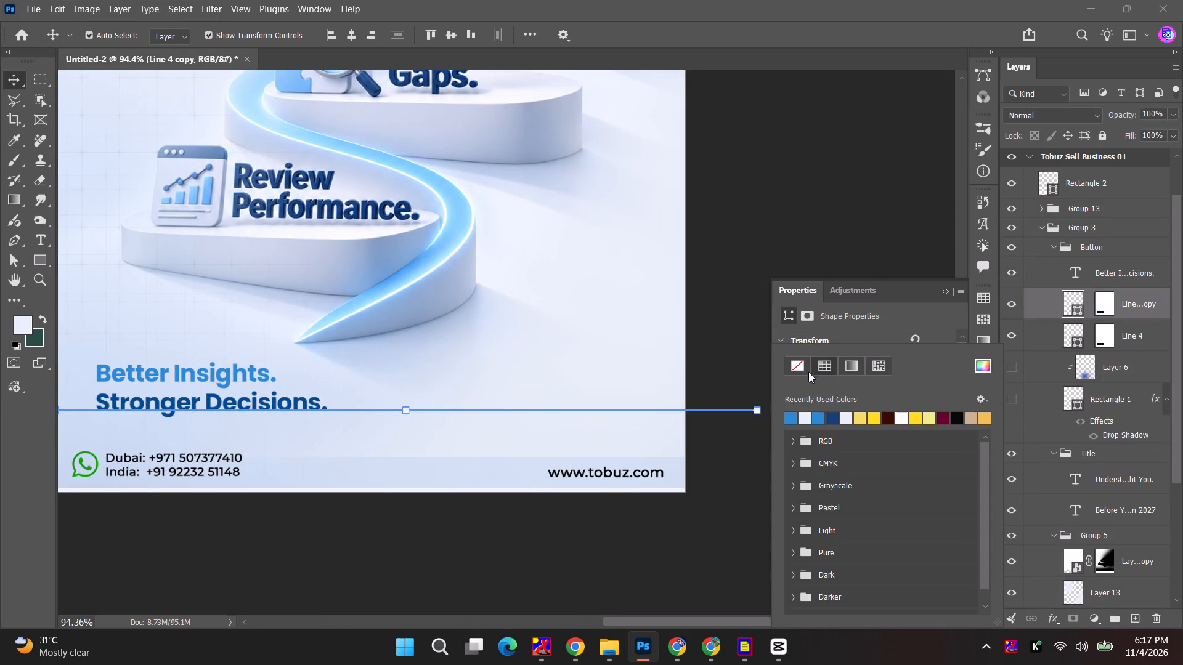
{"action": "left_click", "coordinate": [801, 362]}
{"action": "left_click", "coordinate": [861, 344]}
{"action": "left_click", "coordinate": [830, 325]}
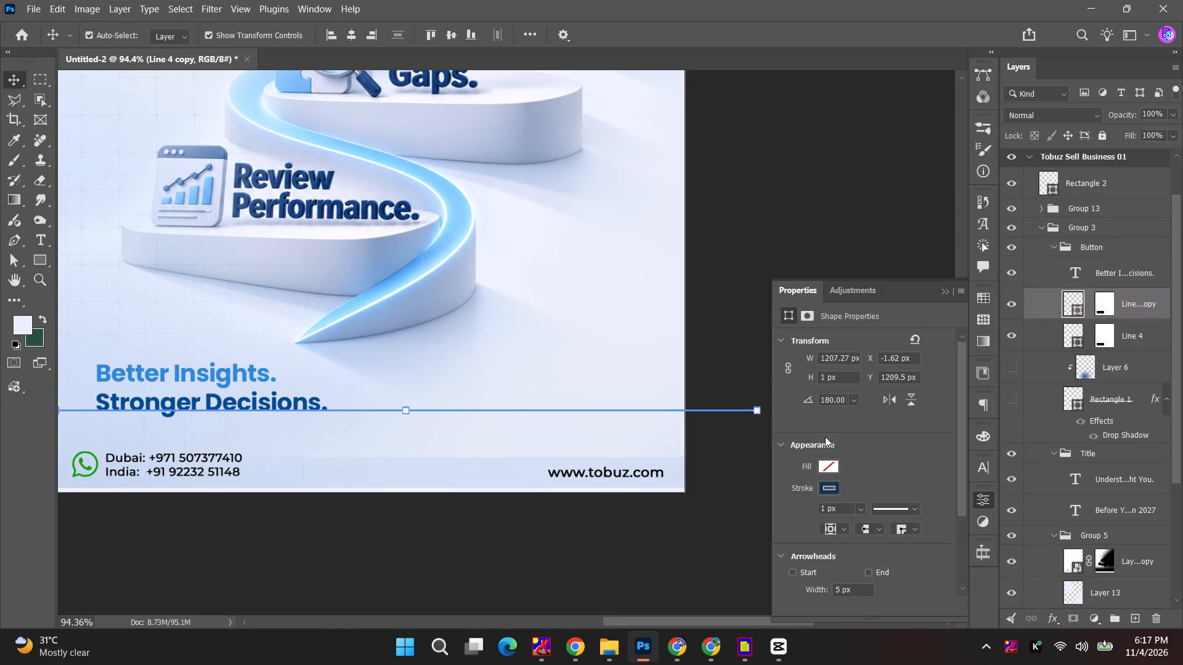
{"action": "left_click", "coordinate": [832, 492]}
{"action": "left_click", "coordinate": [978, 368]}
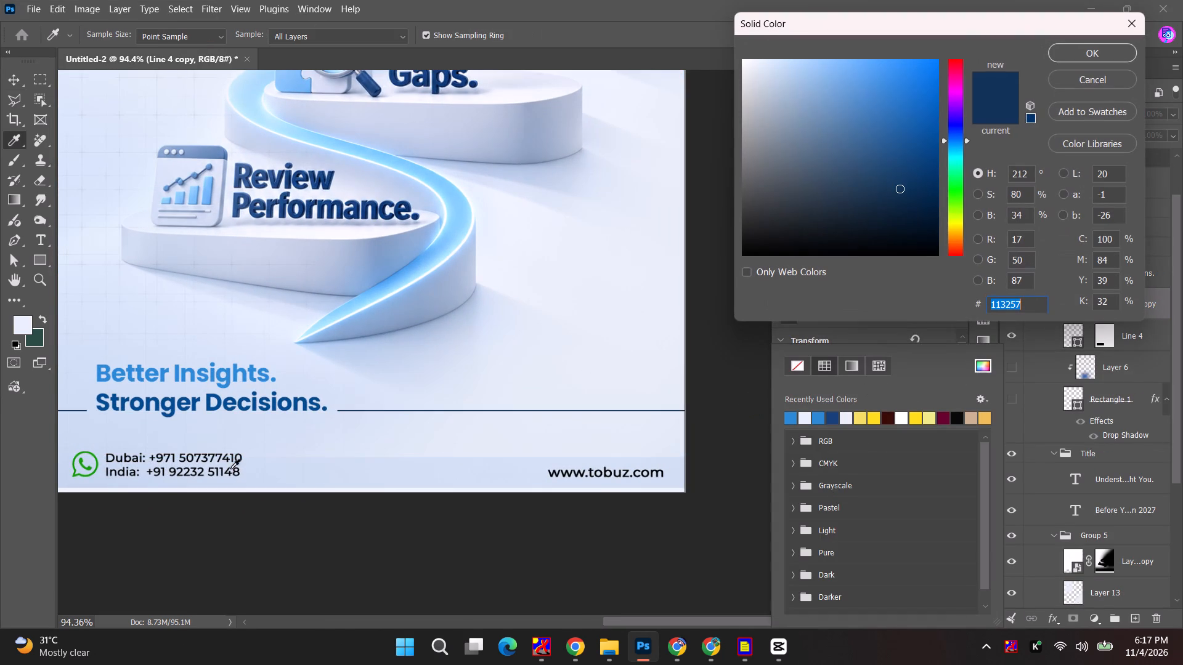
{"action": "left_click", "coordinate": [214, 409]}
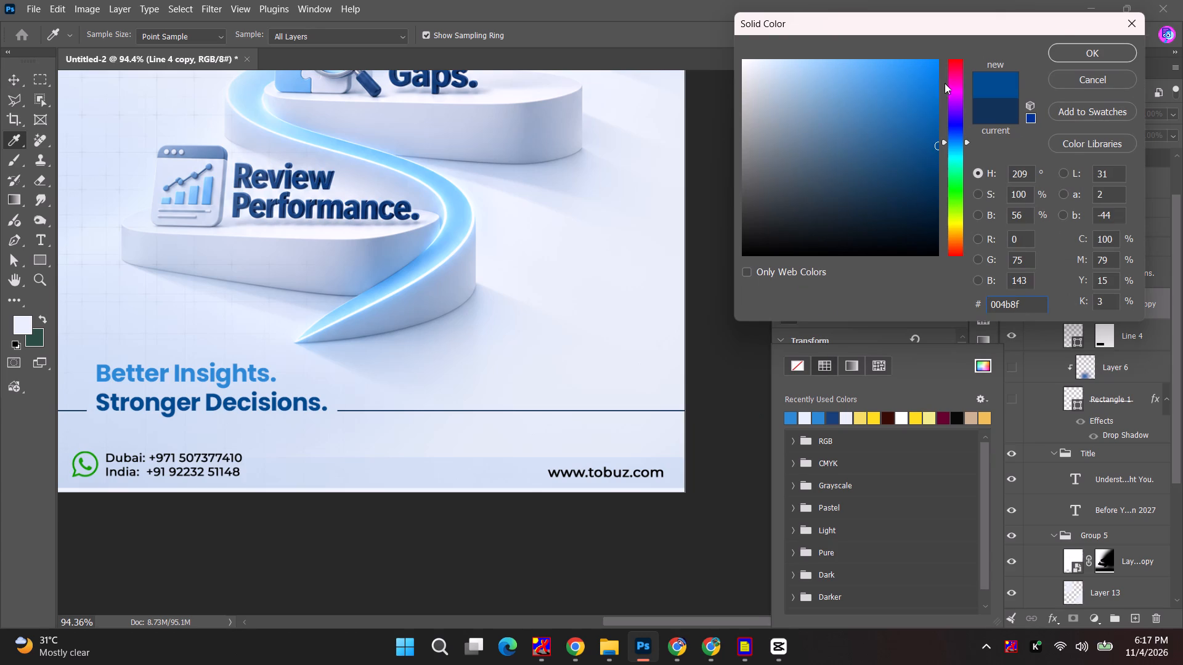
{"action": "left_click", "coordinate": [1082, 47]}
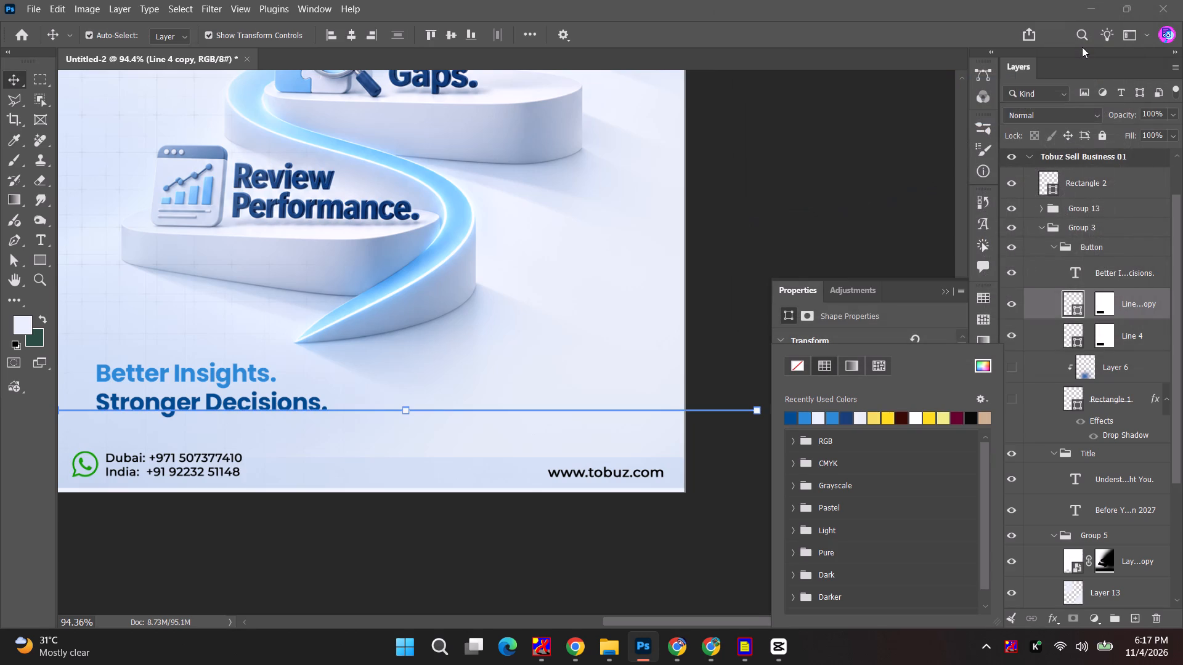
{"action": "left_click", "coordinate": [792, 215]}
Open the contents of the Three-Step Growth Strategy smart object for editing.
{"action": "scroll", "coordinate": [793, 226], "scroll_direction": "down", "scroll_amount": 7, "text": "alt"}
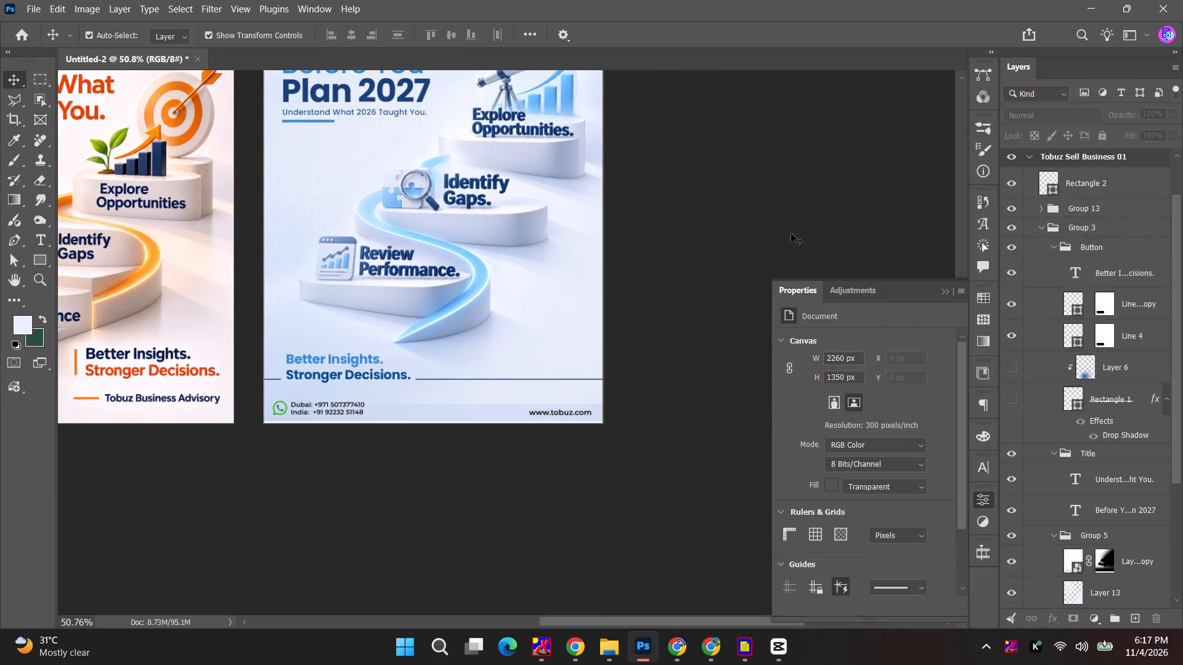
{"action": "key", "text": "space"}
{"action": "key", "text": "space"}
{"action": "left_click_drag", "start_coordinate": [779, 223], "coordinate": [746, 264]}
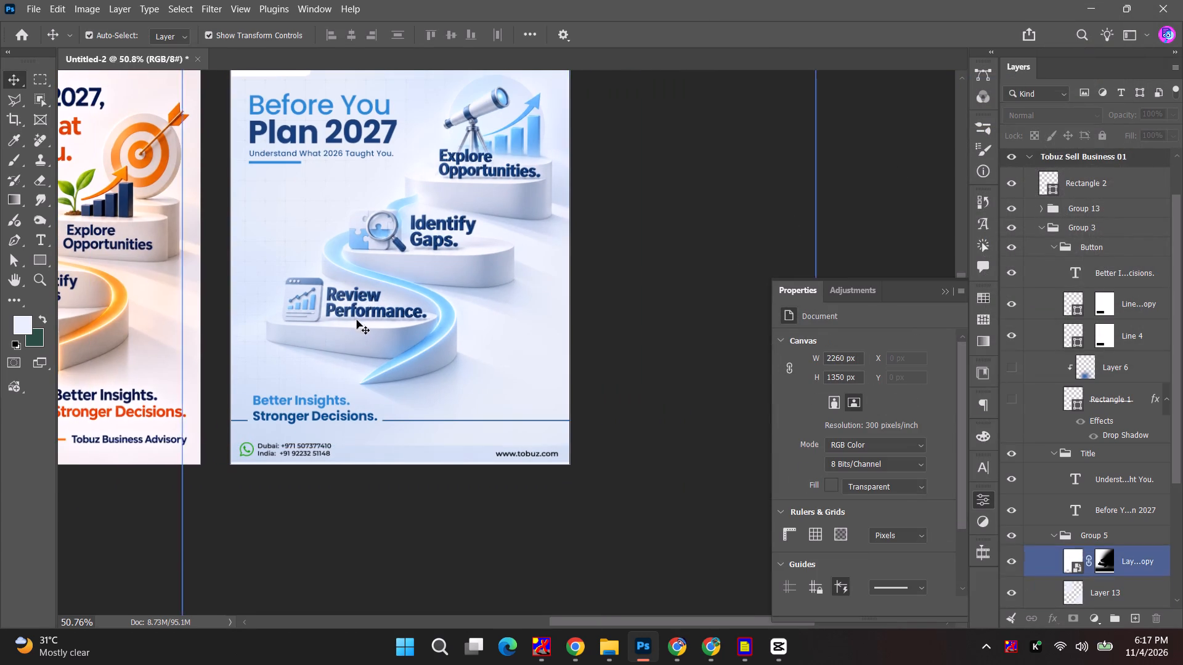
{"action": "scroll", "coordinate": [357, 321], "scroll_direction": "up", "scroll_amount": 12, "text": "alt"}
{"action": "scroll", "coordinate": [555, 315], "scroll_direction": "up", "scroll_amount": 6, "text": "alt"}
{"action": "left_click", "coordinate": [529, 281]}
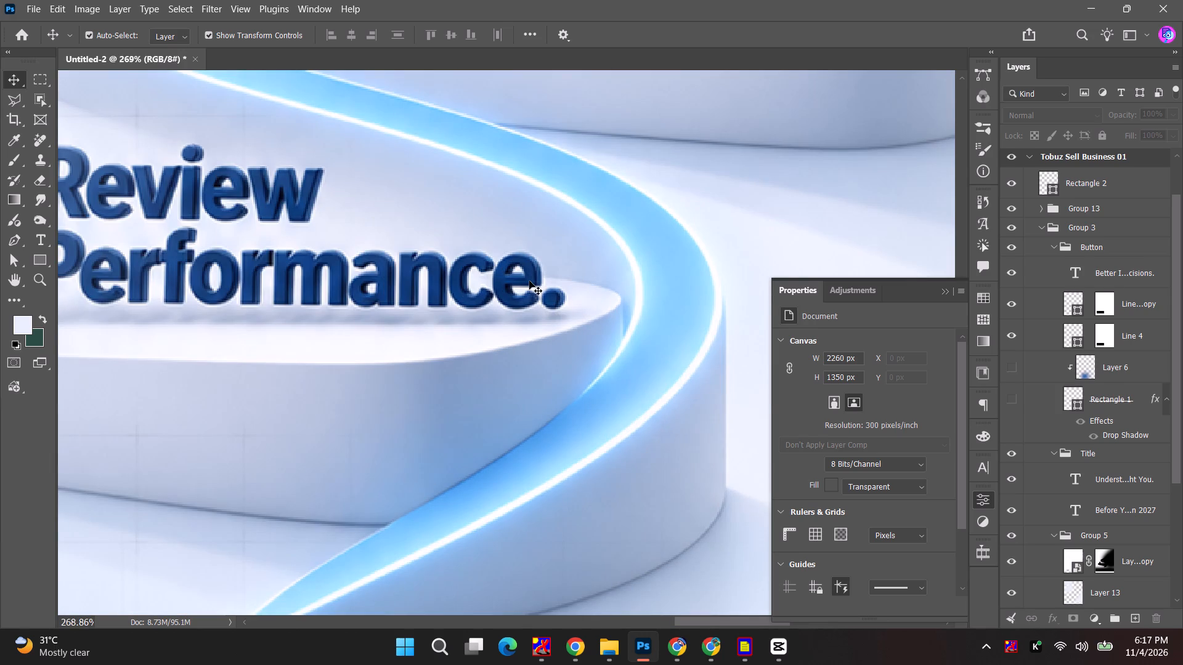
{"action": "double_click", "coordinate": [1069, 590]}
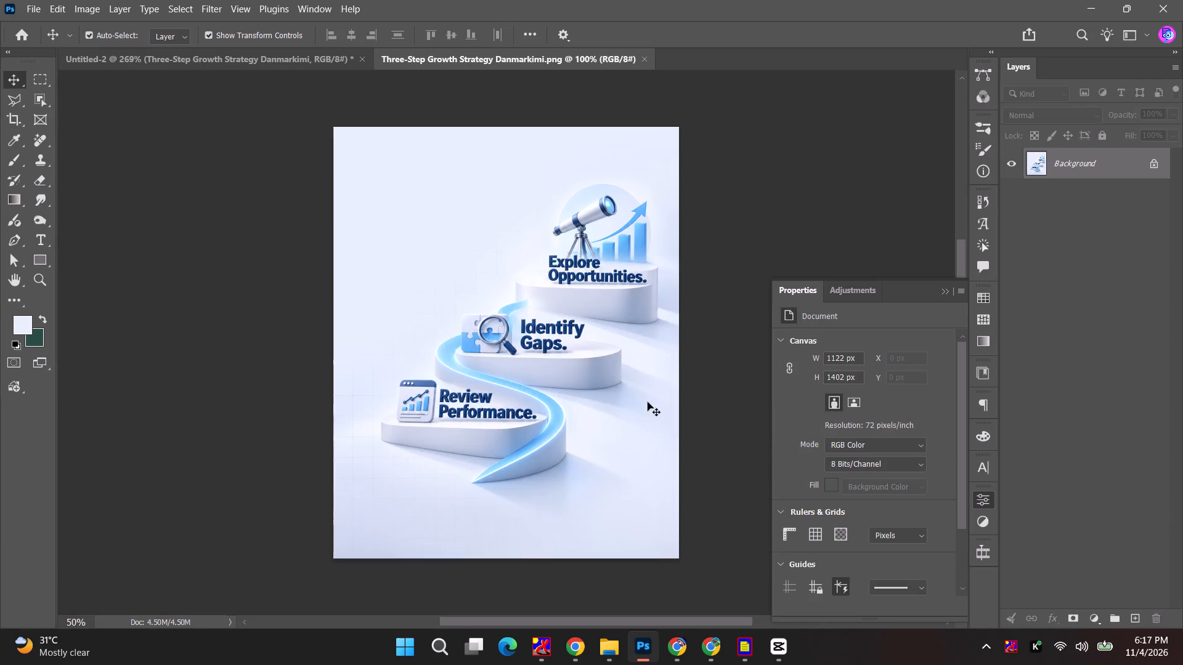
Remove the full stop after "Gaps" by outlining it with the Polygonal Lasso and applying a content-aware fill, then deselect.
{"action": "scroll", "coordinate": [548, 337], "scroll_direction": "up", "scroll_amount": 20, "text": "alt"}
{"action": "scroll", "coordinate": [548, 337], "scroll_direction": "up", "scroll_amount": 5, "text": "alt"}
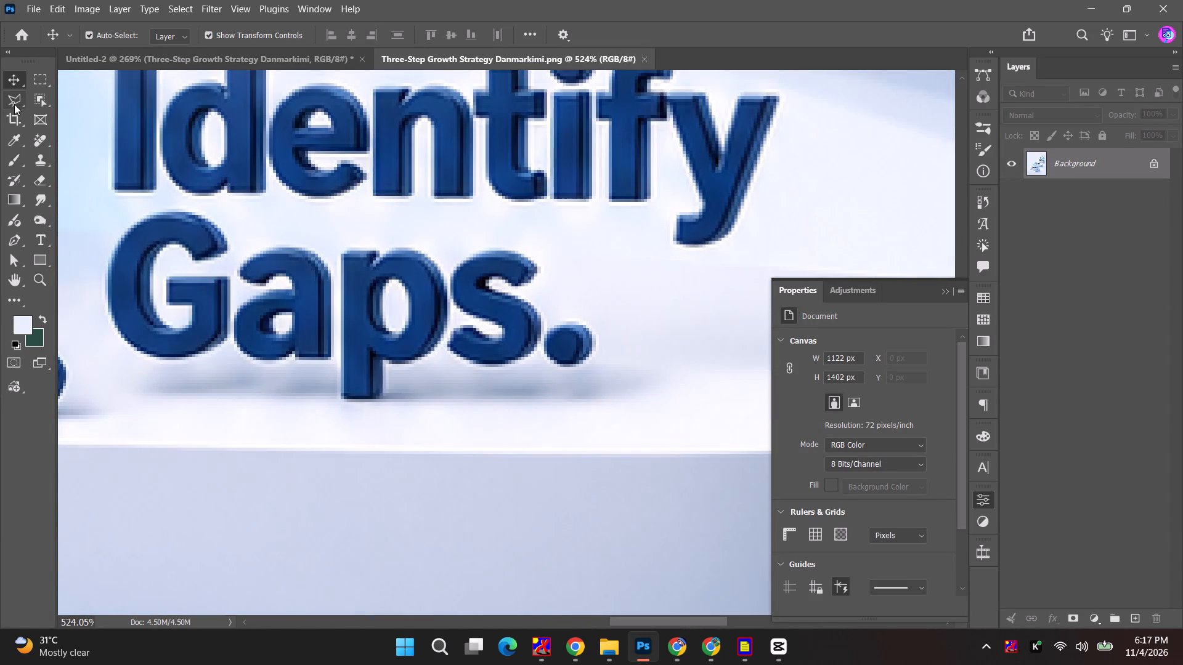
{"action": "left_click", "coordinate": [16, 102]}
{"action": "scroll", "coordinate": [594, 366], "scroll_direction": "up", "scroll_amount": 5, "text": "alt"}
{"action": "left_click_drag", "start_coordinate": [531, 252], "coordinate": [457, 270]}
{"action": "key", "text": "BackSpace"}
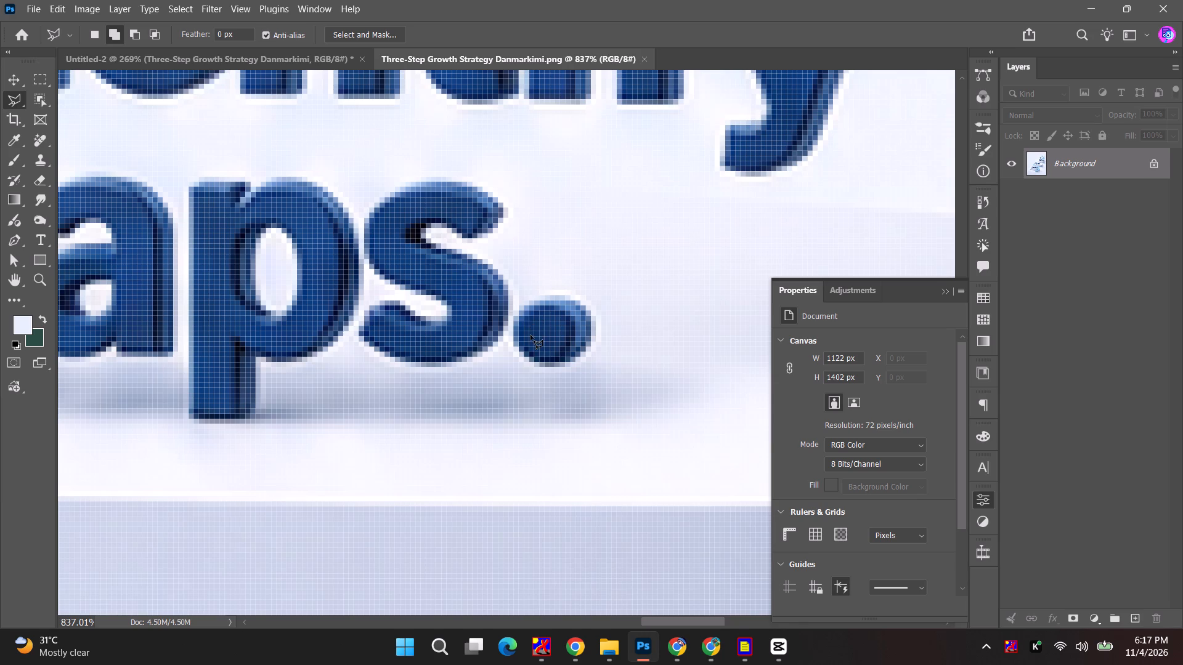
{"action": "key", "text": "BackSpace"}
{"action": "left_click", "coordinate": [548, 255]}
{"action": "left_click", "coordinate": [515, 305]}
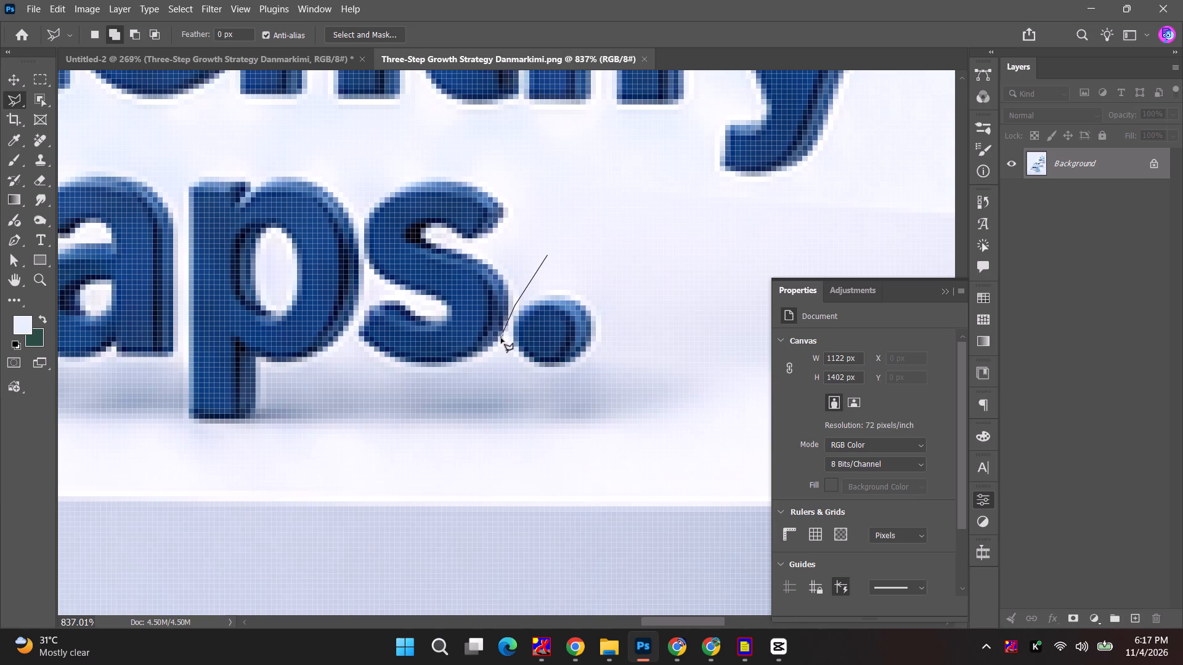
{"action": "left_click", "coordinate": [505, 347]}
{"action": "left_click", "coordinate": [548, 461]}
{"action": "left_click_drag", "start_coordinate": [703, 453], "coordinate": [707, 437]}
{"action": "left_click_drag", "start_coordinate": [715, 345], "coordinate": [715, 339]}
{"action": "double_click", "coordinate": [715, 332]}
{"action": "scroll", "coordinate": [667, 331], "scroll_direction": "down", "scroll_amount": 5, "text": "alt"}
{"action": "key", "text": "space"}
{"action": "left_click_drag", "start_coordinate": [657, 276], "coordinate": [575, 411]}
{"action": "key", "text": "shift+BackSpace"}
{"action": "key", "text": "Return"}
{"action": "key", "text": "ctrl+d"}
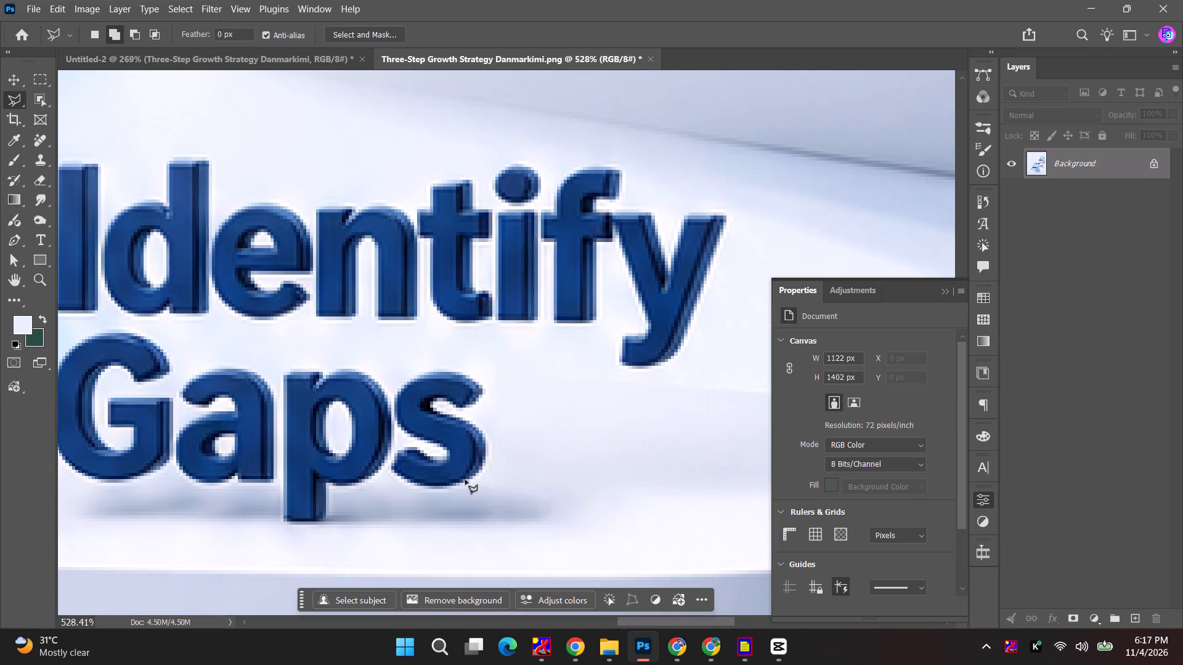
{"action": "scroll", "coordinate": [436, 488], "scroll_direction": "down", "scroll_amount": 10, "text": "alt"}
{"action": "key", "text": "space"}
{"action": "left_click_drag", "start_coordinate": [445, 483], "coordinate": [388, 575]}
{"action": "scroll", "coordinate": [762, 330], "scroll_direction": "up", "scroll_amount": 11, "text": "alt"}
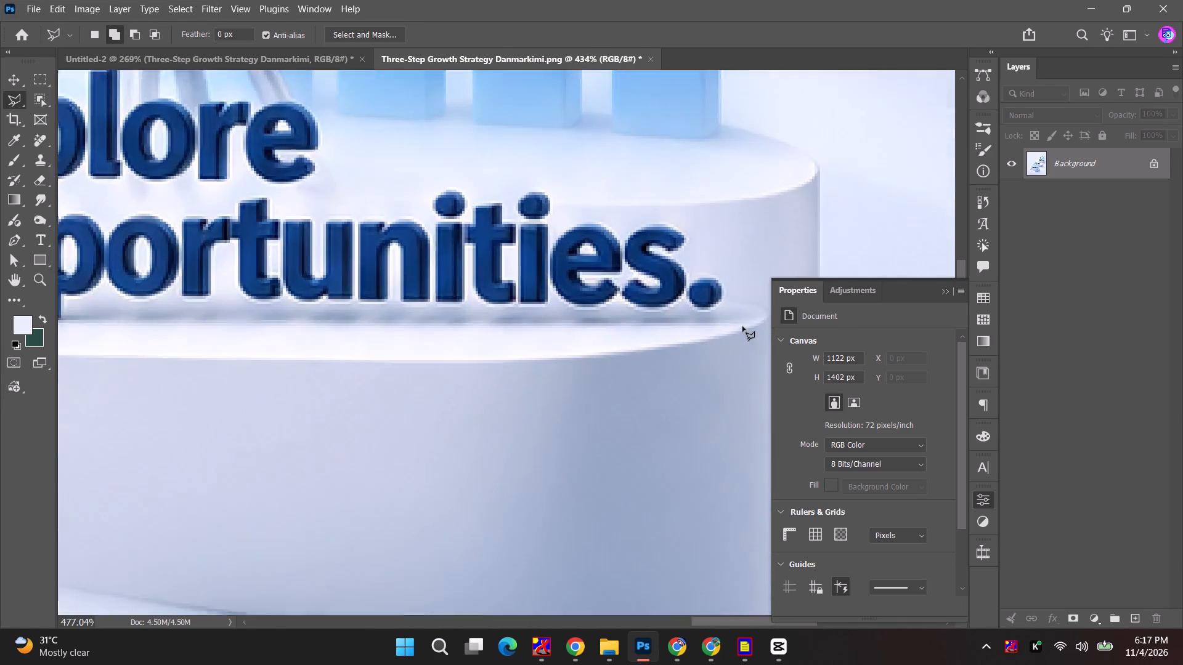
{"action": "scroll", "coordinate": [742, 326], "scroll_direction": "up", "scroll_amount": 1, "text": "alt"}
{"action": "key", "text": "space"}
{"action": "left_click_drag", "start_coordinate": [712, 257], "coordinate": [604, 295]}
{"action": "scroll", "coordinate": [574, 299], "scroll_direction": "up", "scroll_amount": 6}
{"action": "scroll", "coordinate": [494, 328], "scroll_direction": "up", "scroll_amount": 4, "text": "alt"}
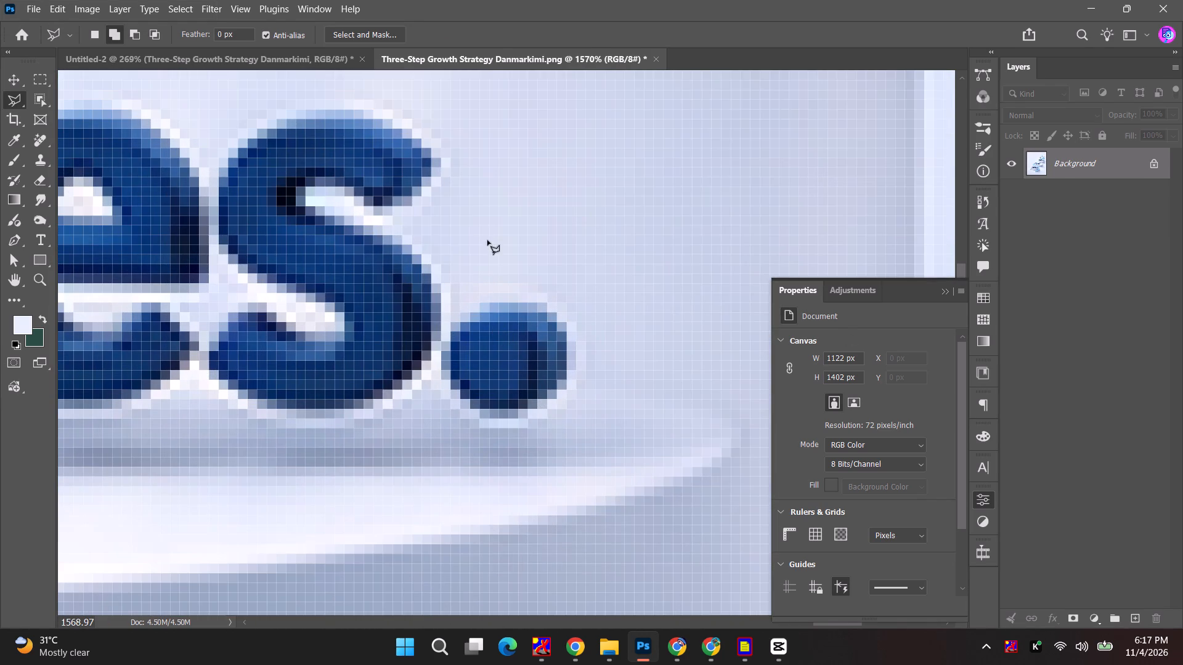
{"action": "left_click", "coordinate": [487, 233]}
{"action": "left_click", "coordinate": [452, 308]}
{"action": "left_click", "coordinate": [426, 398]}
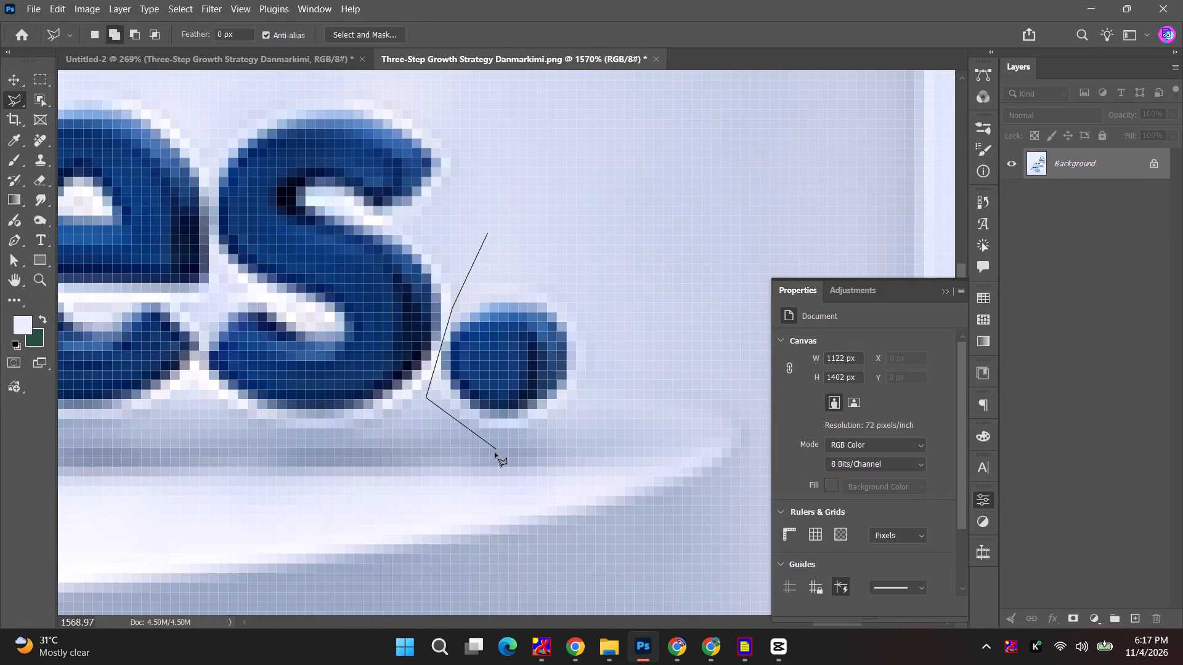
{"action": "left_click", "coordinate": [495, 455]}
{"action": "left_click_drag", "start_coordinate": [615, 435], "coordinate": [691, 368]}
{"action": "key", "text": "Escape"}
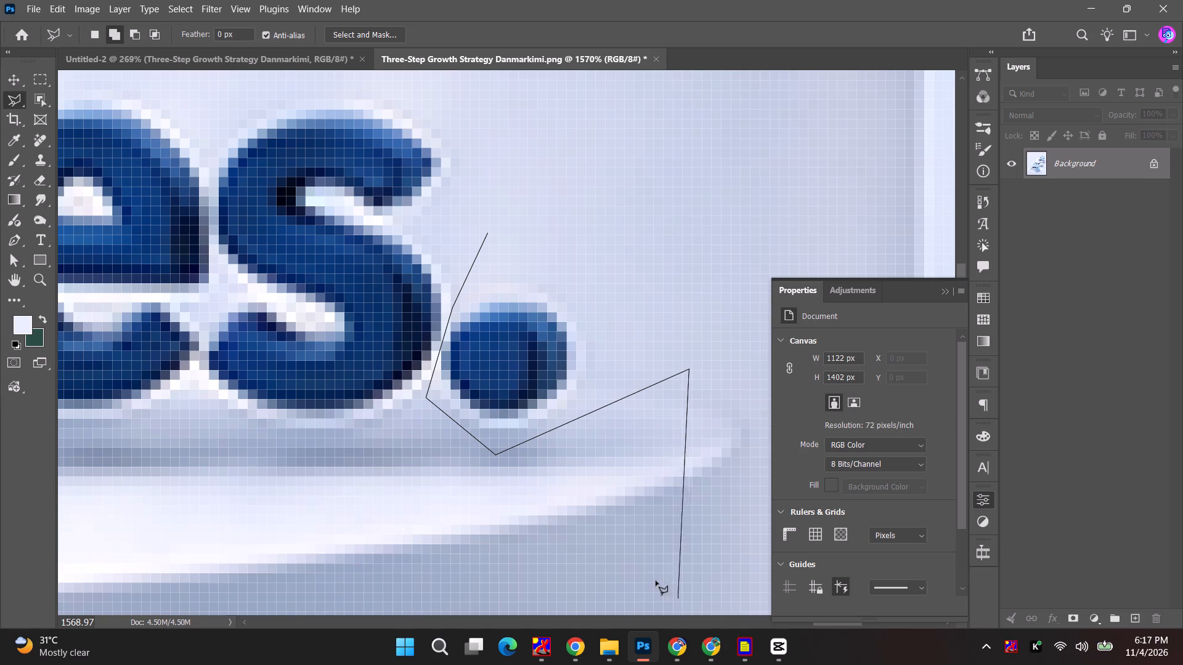
Outline the full stop after "Opportunities" and its shadow with the Polygonal Lasso, apply a content-aware fill and deselect.
{"action": "left_click", "coordinate": [512, 225]}
{"action": "left_click", "coordinate": [452, 318]}
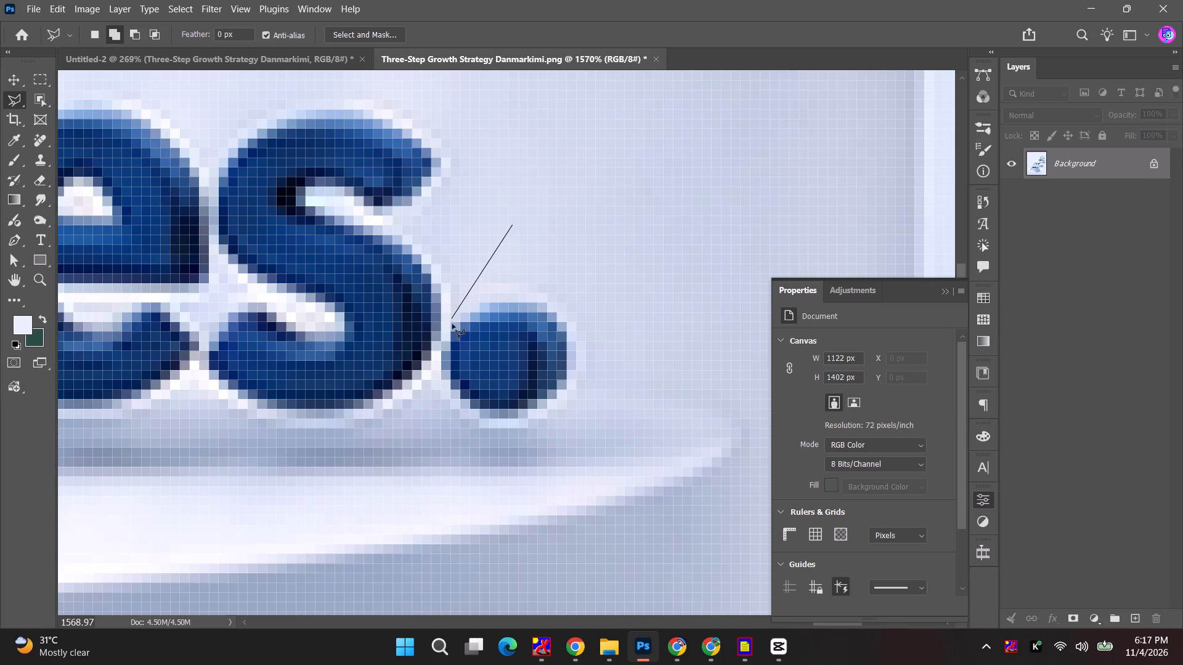
{"action": "left_click", "coordinate": [433, 368]}
{"action": "left_click", "coordinate": [434, 451]}
{"action": "left_click", "coordinate": [437, 480]}
{"action": "left_click", "coordinate": [620, 483]}
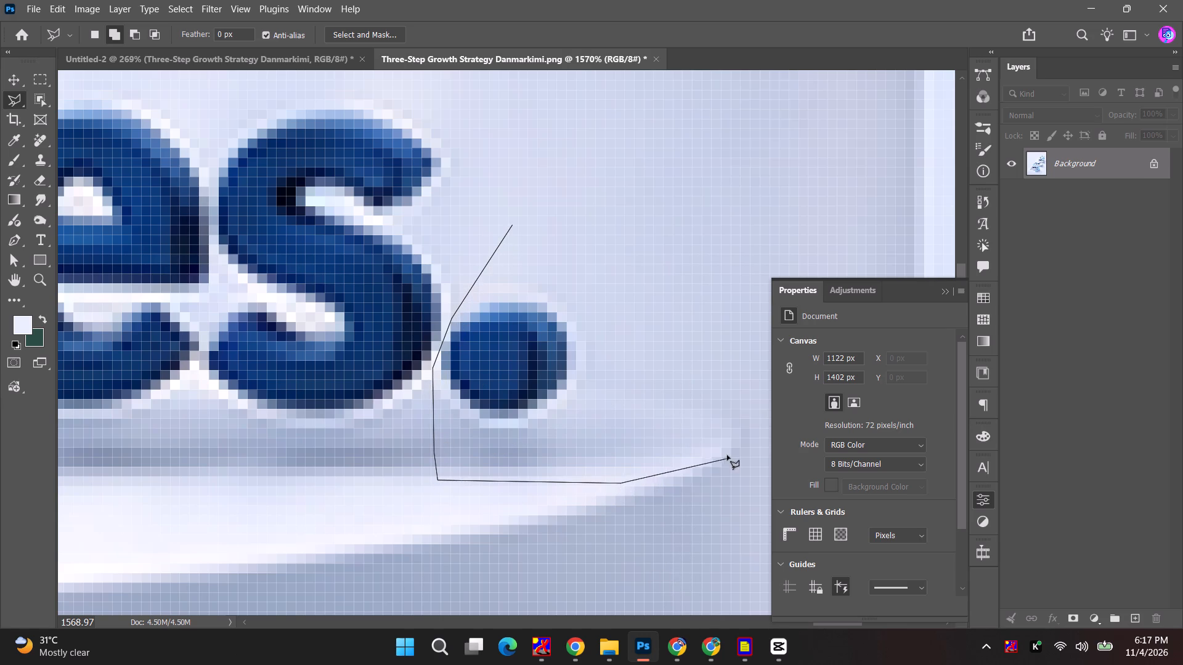
{"action": "left_click_drag", "start_coordinate": [725, 449], "coordinate": [723, 441]}
{"action": "left_click", "coordinate": [675, 284]}
{"action": "left_click", "coordinate": [672, 279]}
{"action": "double_click", "coordinate": [672, 279]}
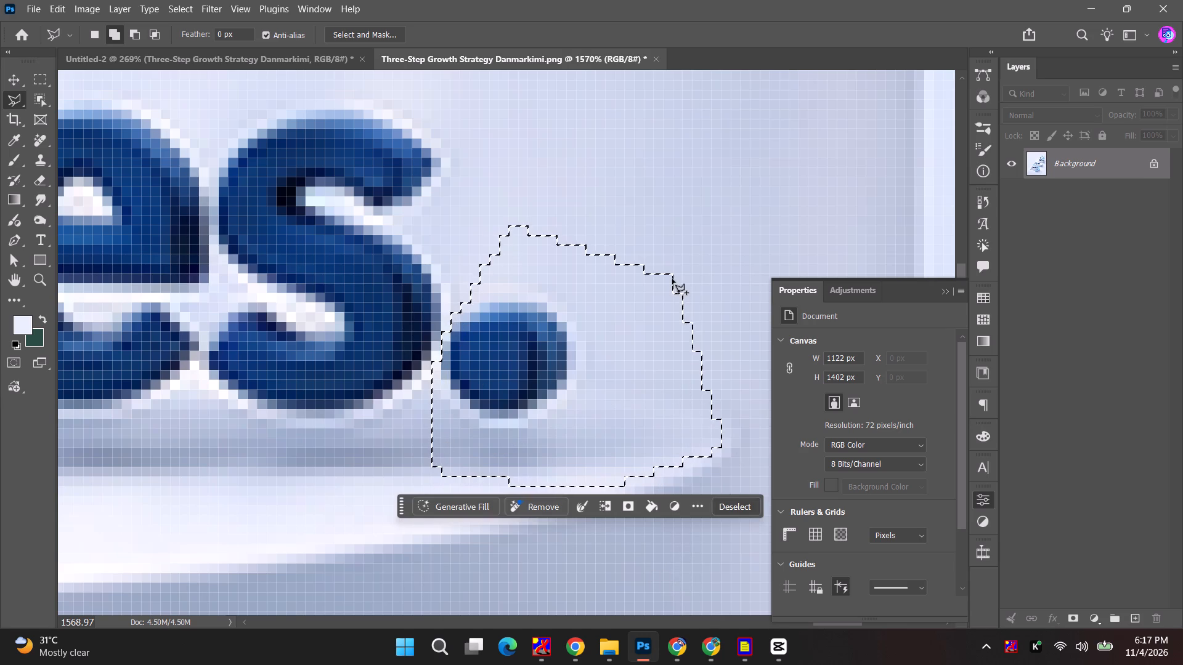
{"action": "key", "text": "shift+BackSpace"}
{"action": "key", "text": "Return"}
{"action": "key", "text": "ctrl+d"}
Outline the remainder of the full stop after "Opportunities" more tightly and apply the content-aware fill twice.
{"action": "left_click_drag", "start_coordinate": [461, 270], "coordinate": [458, 281]}
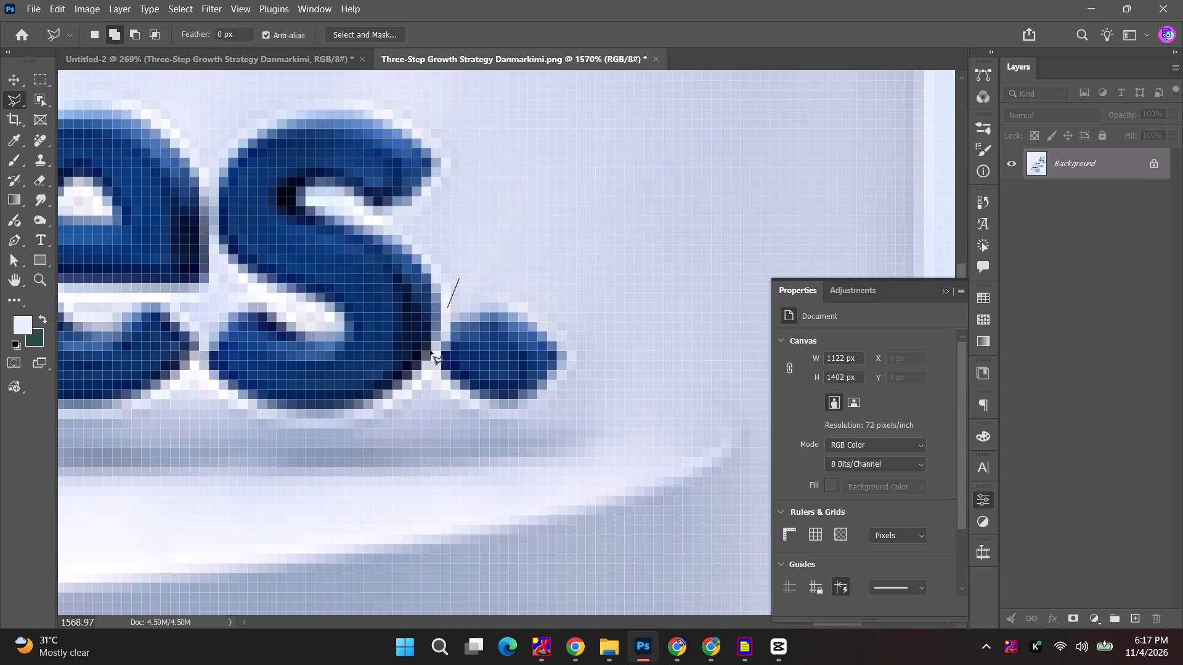
{"action": "left_click", "coordinate": [428, 379]}
{"action": "left_click", "coordinate": [448, 454]}
{"action": "left_click", "coordinate": [565, 487]}
{"action": "left_click_drag", "start_coordinate": [662, 388], "coordinate": [661, 377]}
{"action": "left_click", "coordinate": [628, 257]}
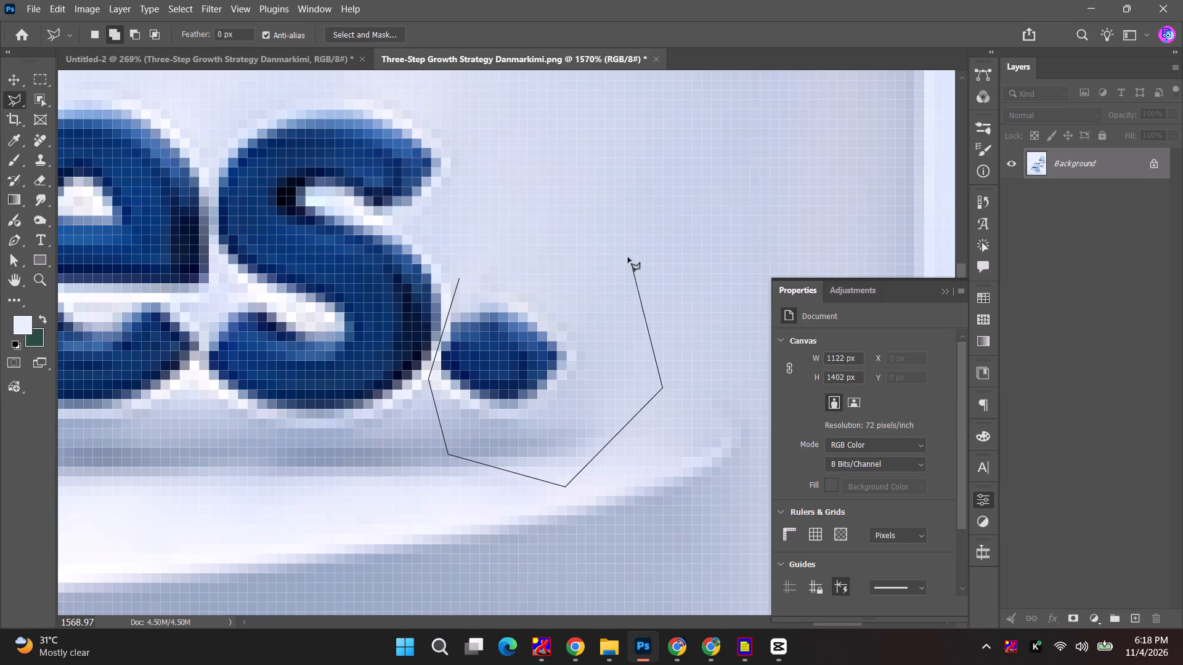
{"action": "double_click", "coordinate": [569, 246]}
{"action": "key", "text": "shift+BackSpace"}
{"action": "key", "text": "Return"}
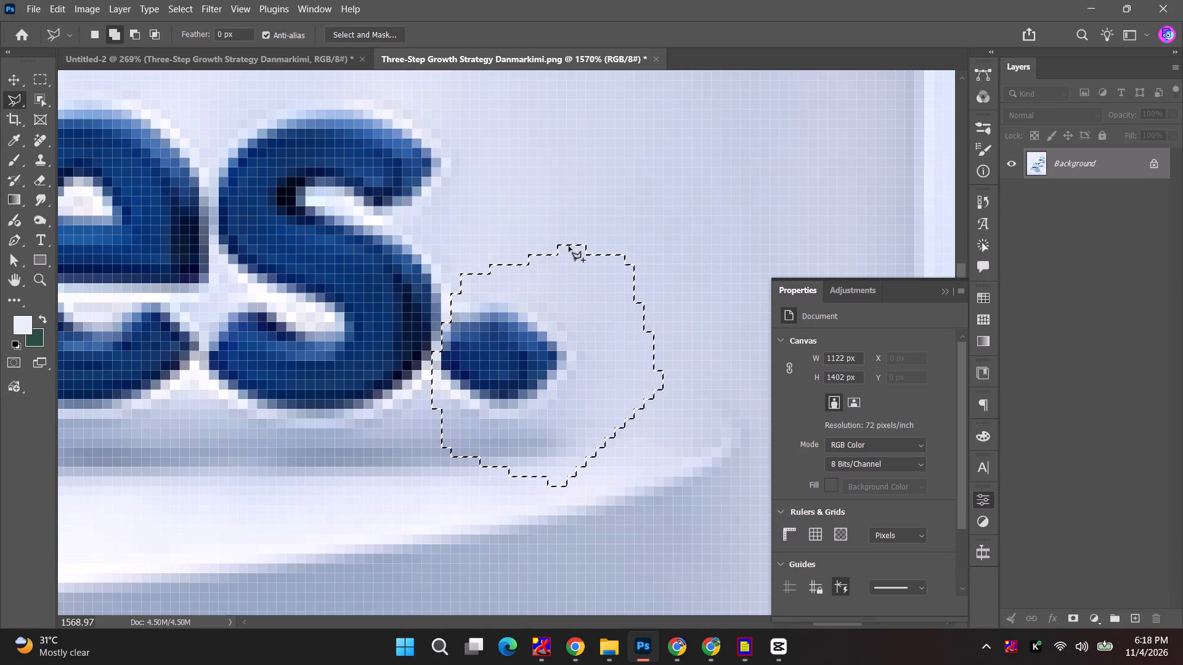
{"action": "key", "text": "shift+BackSpace"}
{"action": "key", "text": "Return"}
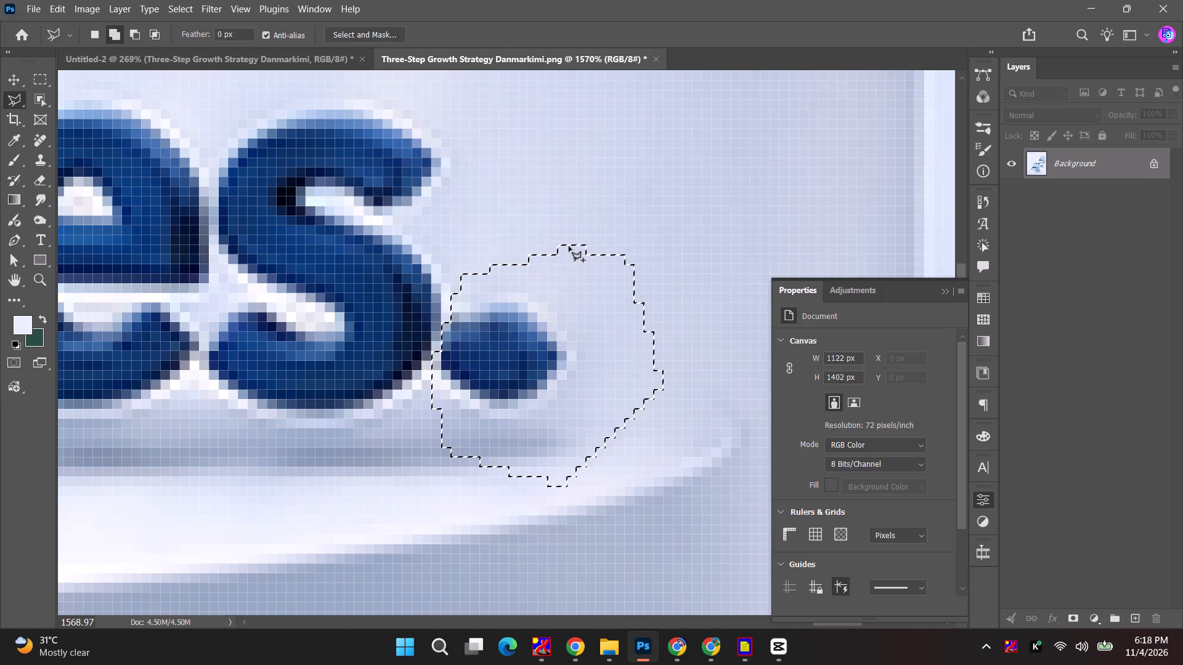
Outline the full stop after "Performance" and its shadow with the Polygonal Lasso, apply a content-aware fill and deselect.
{"action": "scroll", "coordinate": [484, 365], "scroll_direction": "down", "scroll_amount": 10, "text": "alt"}
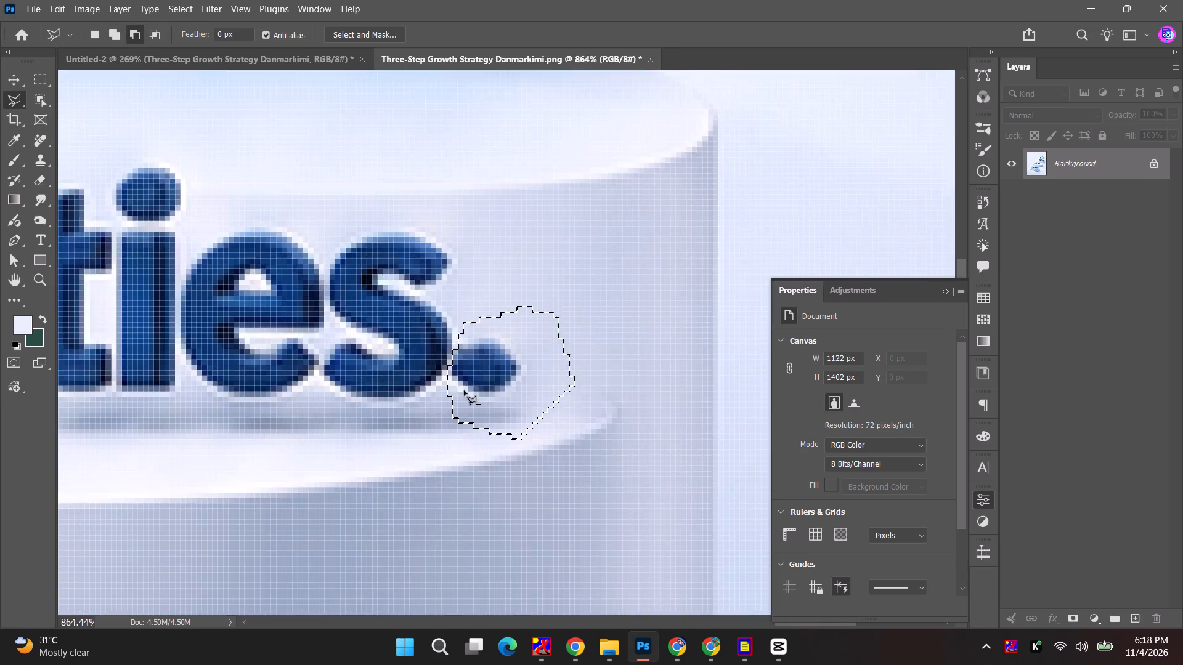
{"action": "scroll", "coordinate": [464, 390], "scroll_direction": "down", "scroll_amount": 12, "text": "alt"}
{"action": "key", "text": "space"}
{"action": "key", "text": "space"}
{"action": "key", "text": "space"}
{"action": "key", "text": "space"}
{"action": "key", "text": "space"}
{"action": "key", "text": "space"}
{"action": "key", "text": "space"}
{"action": "left_click_drag", "start_coordinate": [412, 390], "coordinate": [683, 164]}
{"action": "key", "text": "space"}
{"action": "key", "text": "space"}
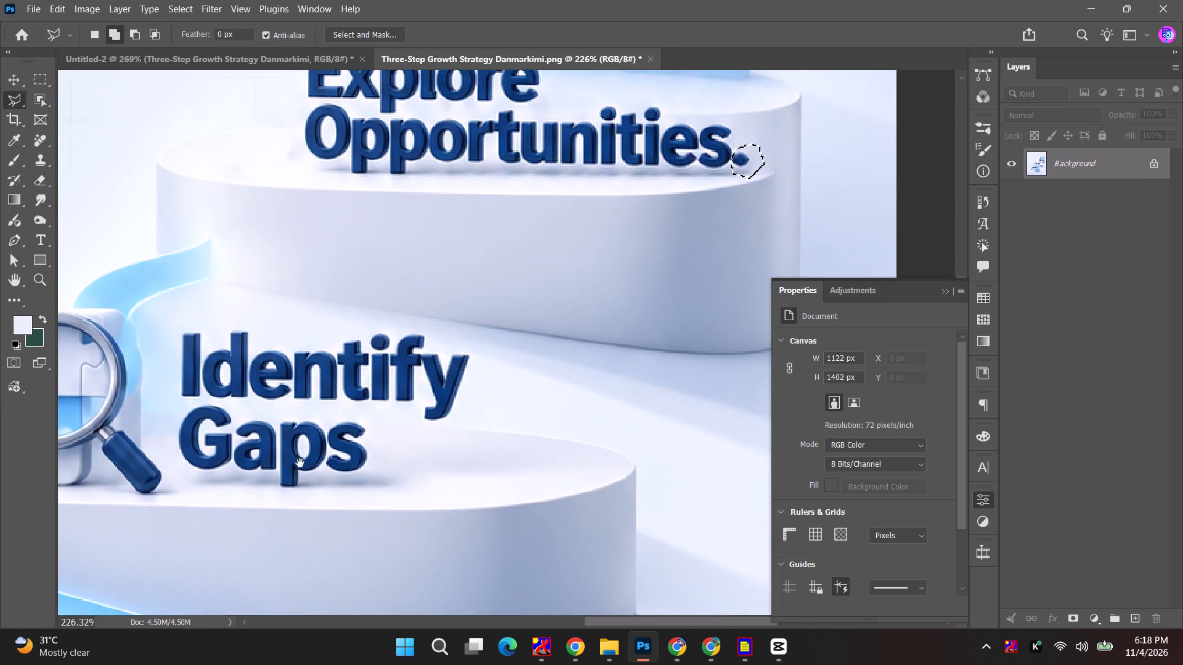
{"action": "left_click_drag", "start_coordinate": [329, 440], "coordinate": [638, 117]}
{"action": "key", "text": "space"}
{"action": "left_click_drag", "start_coordinate": [488, 393], "coordinate": [453, 259]}
{"action": "scroll", "coordinate": [522, 363], "scroll_direction": "up", "scroll_amount": 13, "text": "alt"}
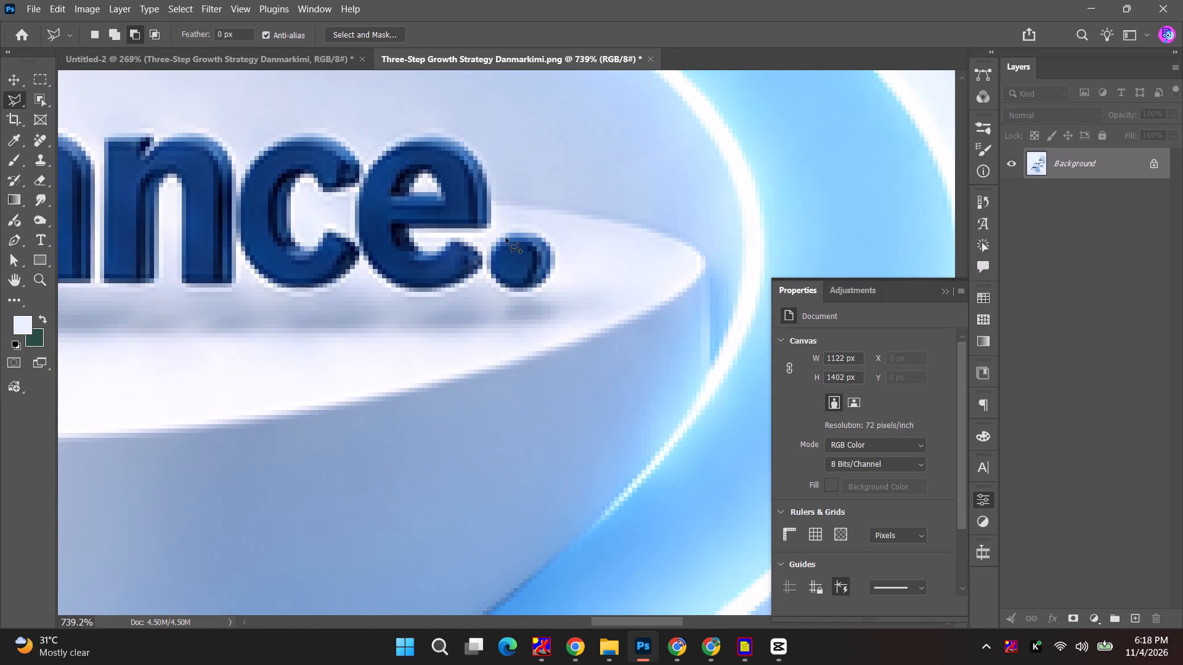
{"action": "key", "text": "ctrl+d"}
{"action": "left_click", "coordinate": [511, 212]}
{"action": "left_click", "coordinate": [483, 240]}
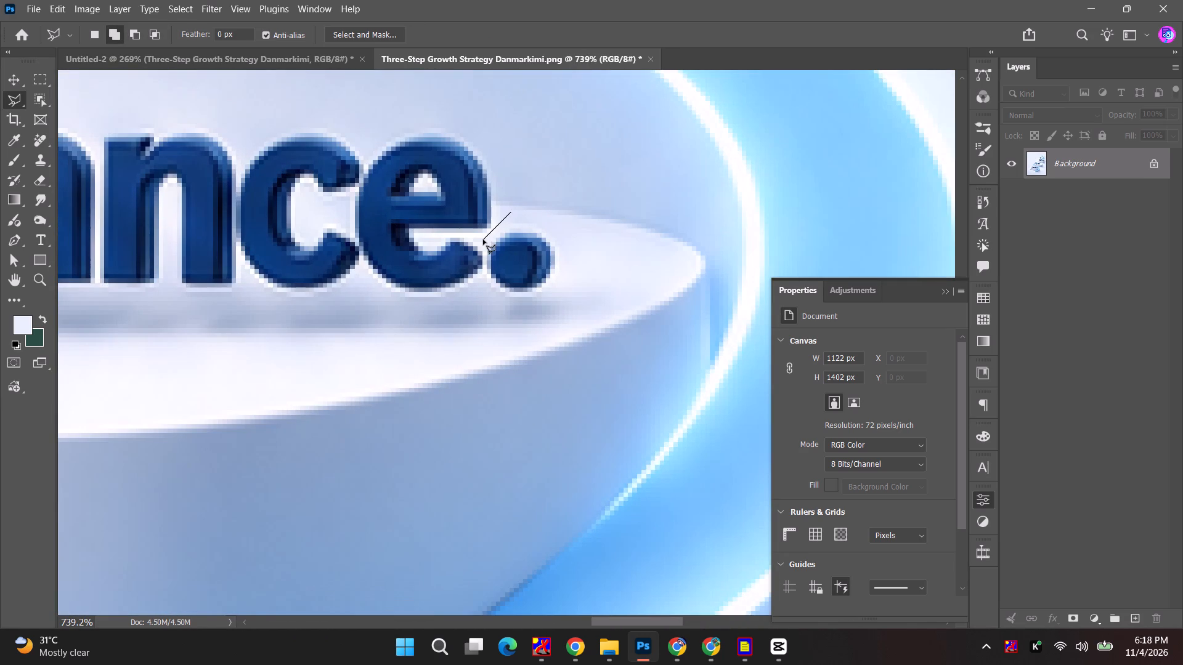
{"action": "left_click", "coordinate": [486, 296]}
{"action": "left_click", "coordinate": [487, 334]}
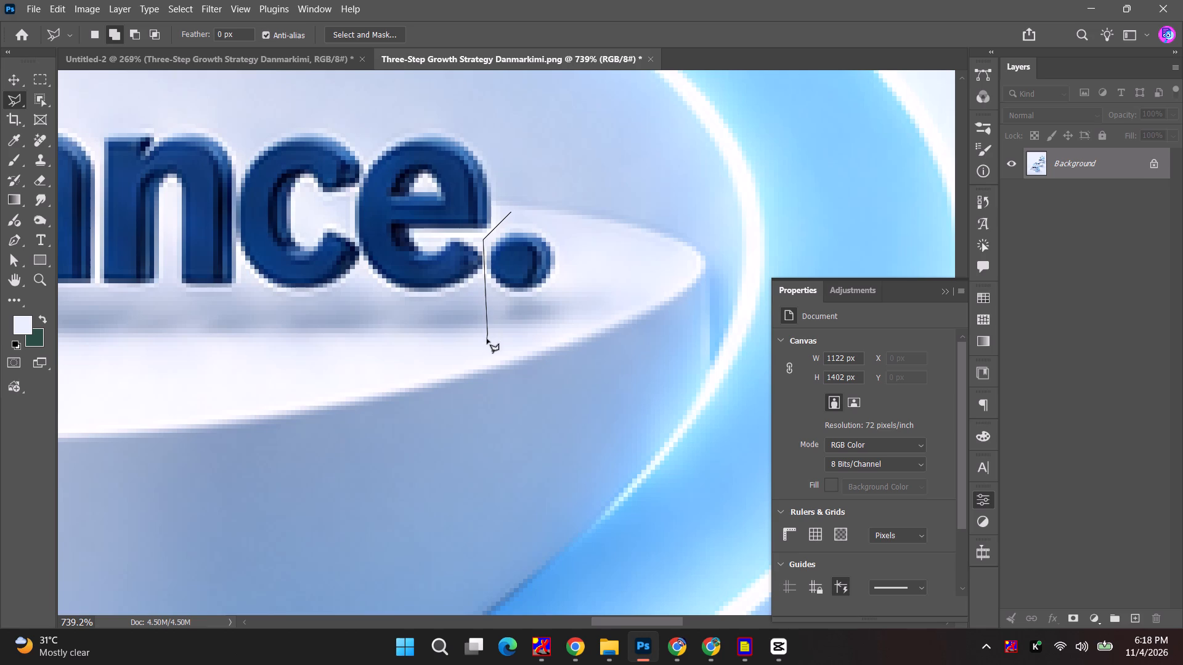
{"action": "left_click", "coordinate": [487, 339]}
{"action": "left_click", "coordinate": [584, 324]}
{"action": "left_click", "coordinate": [600, 257]}
{"action": "double_click", "coordinate": [567, 219]}
{"action": "key", "text": "shift+BackSpace"}
{"action": "key", "text": "Return"}
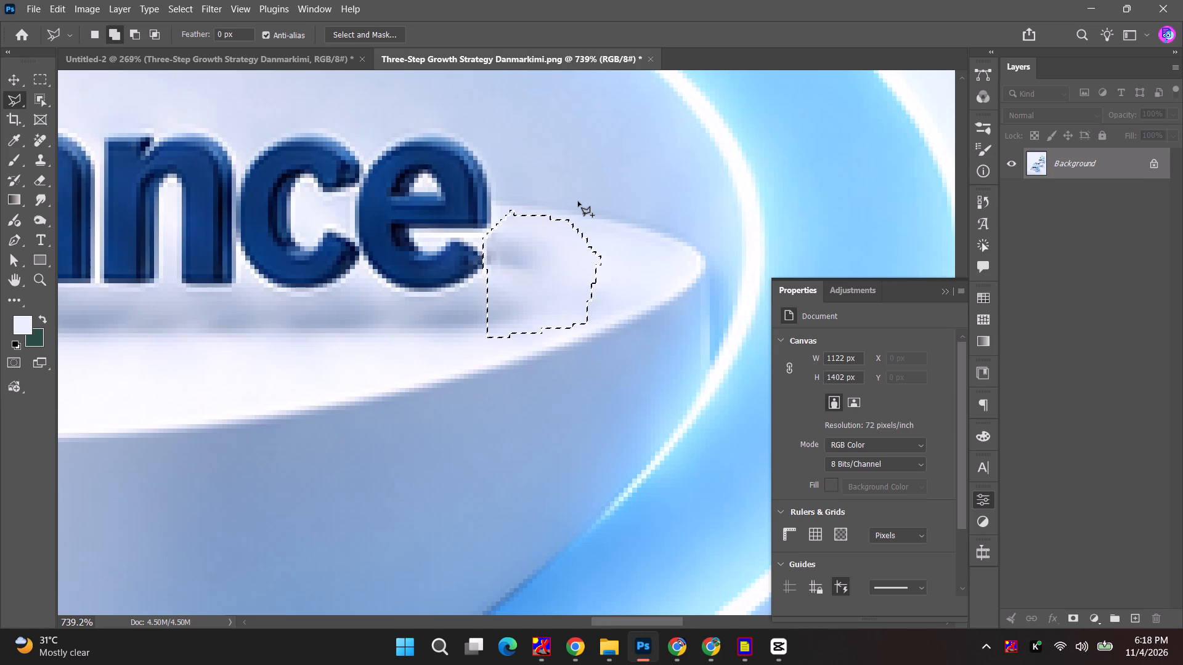
{"action": "key", "text": "ctrl+d"}
Outline the leftover smudge beside the final "e" of "Performance", apply a content-aware fill and deselect.
{"action": "scroll", "coordinate": [472, 248], "scroll_direction": "up", "scroll_amount": 5, "text": "alt"}
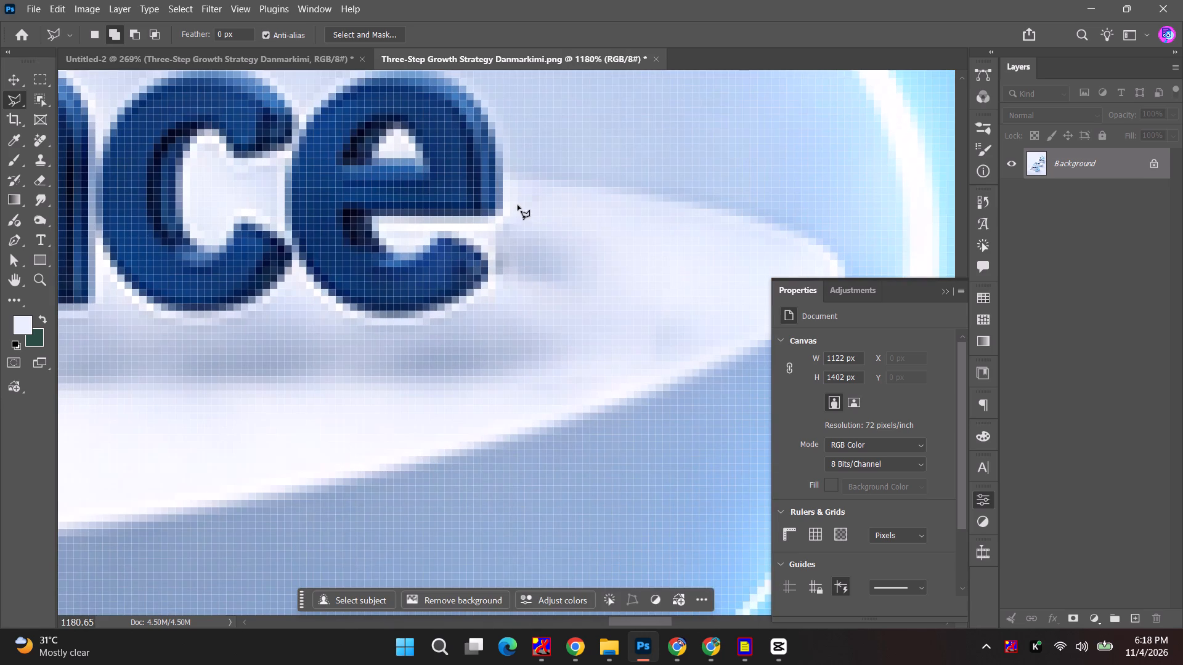
{"action": "left_click", "coordinate": [518, 205]}
{"action": "left_click", "coordinate": [492, 231]}
{"action": "left_click", "coordinate": [496, 293]}
{"action": "left_click_drag", "start_coordinate": [627, 313], "coordinate": [628, 301]}
{"action": "double_click", "coordinate": [630, 219]}
{"action": "key", "text": "shift+BackSpace"}
{"action": "key", "text": "Return"}
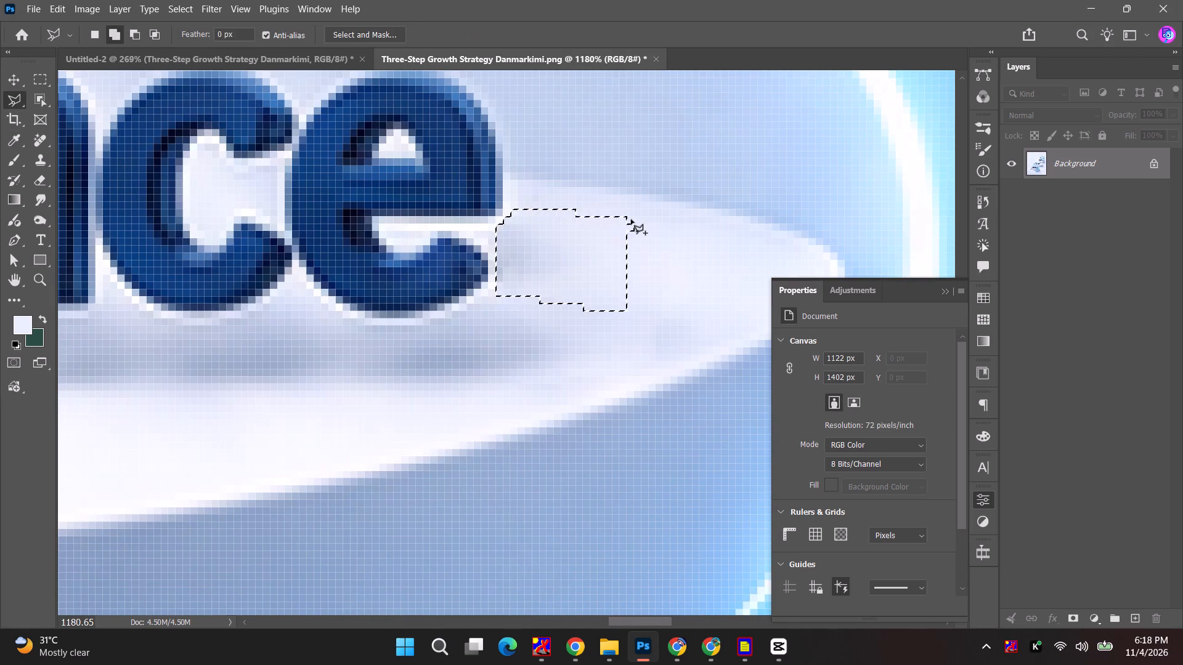
{"action": "key", "text": "ctrl+d"}
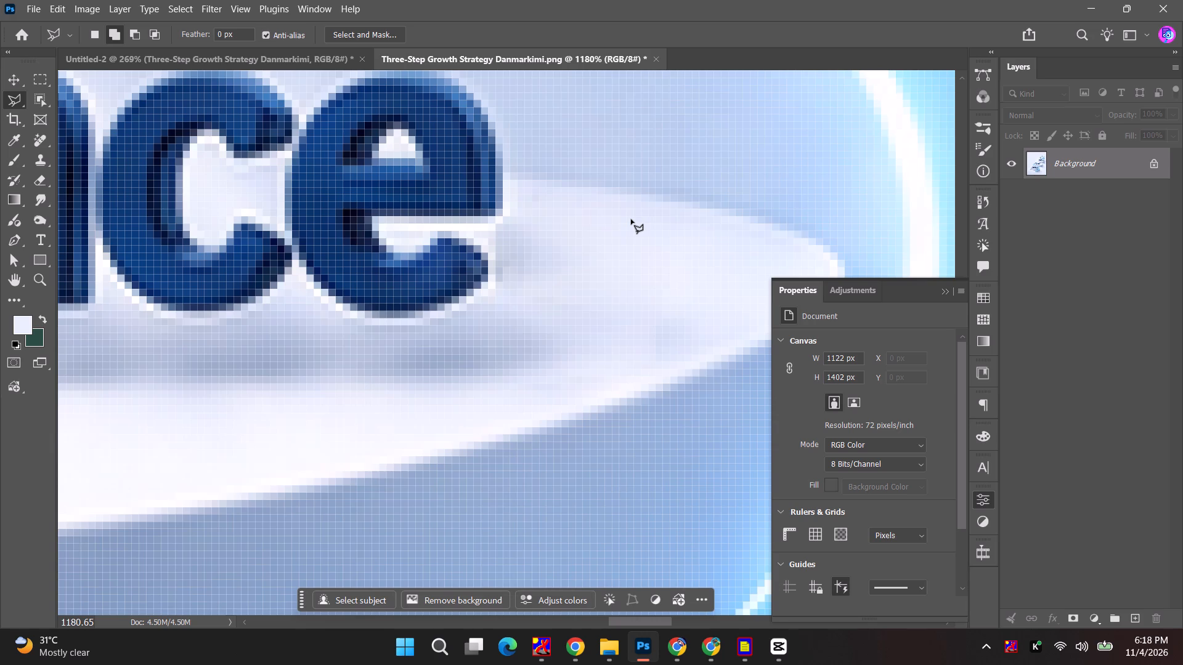
Outline the full stop after "Opportunities" closely with the Polygonal Lasso, apply a content-aware fill and deselect.
{"action": "scroll", "coordinate": [532, 364], "scroll_direction": "down", "scroll_amount": 13, "text": "alt"}
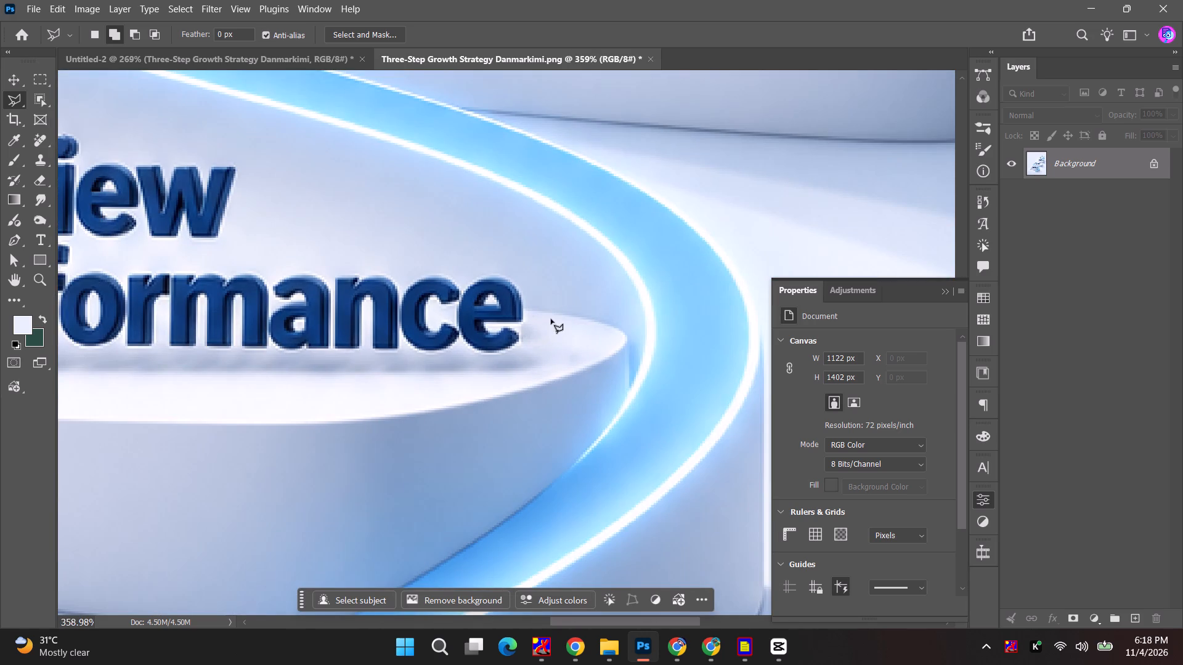
{"action": "scroll", "coordinate": [542, 336], "scroll_direction": "down", "scroll_amount": 6, "text": "alt"}
{"action": "key", "text": "space"}
{"action": "left_click_drag", "start_coordinate": [609, 251], "coordinate": [488, 317]}
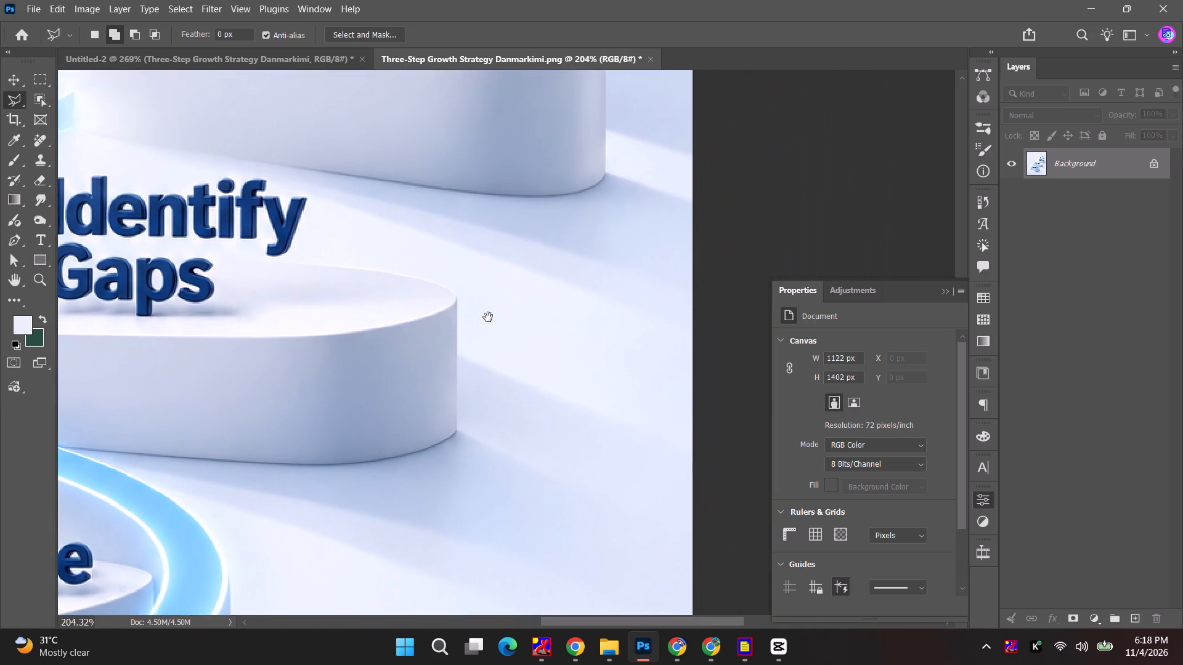
{"action": "scroll", "coordinate": [486, 321], "scroll_direction": "down", "scroll_amount": 6, "text": "alt"}
{"action": "key", "text": "space"}
{"action": "left_click_drag", "start_coordinate": [610, 137], "coordinate": [502, 235]}
{"action": "scroll", "coordinate": [391, 228], "scroll_direction": "up", "scroll_amount": 6, "text": "alt"}
{"action": "scroll", "coordinate": [419, 271], "scroll_direction": "up", "scroll_amount": 11, "text": "alt"}
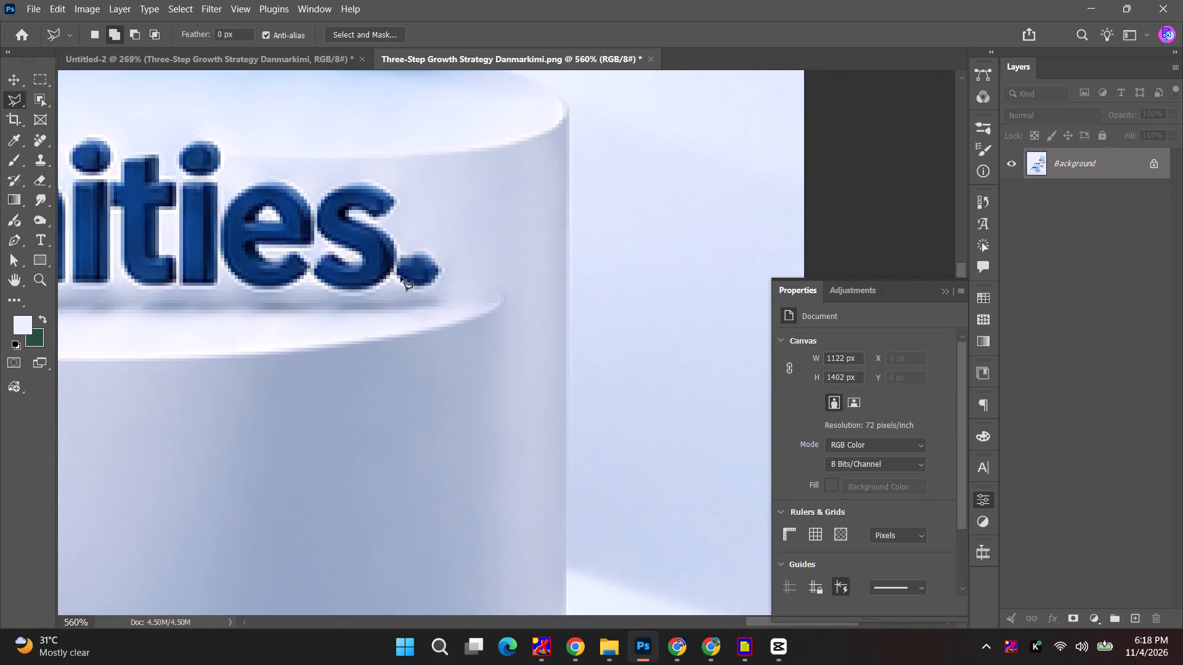
{"action": "scroll", "coordinate": [395, 282], "scroll_direction": "up", "scroll_amount": 6, "text": "alt"}
{"action": "left_click", "coordinate": [409, 203]}
{"action": "left_click", "coordinate": [396, 258]}
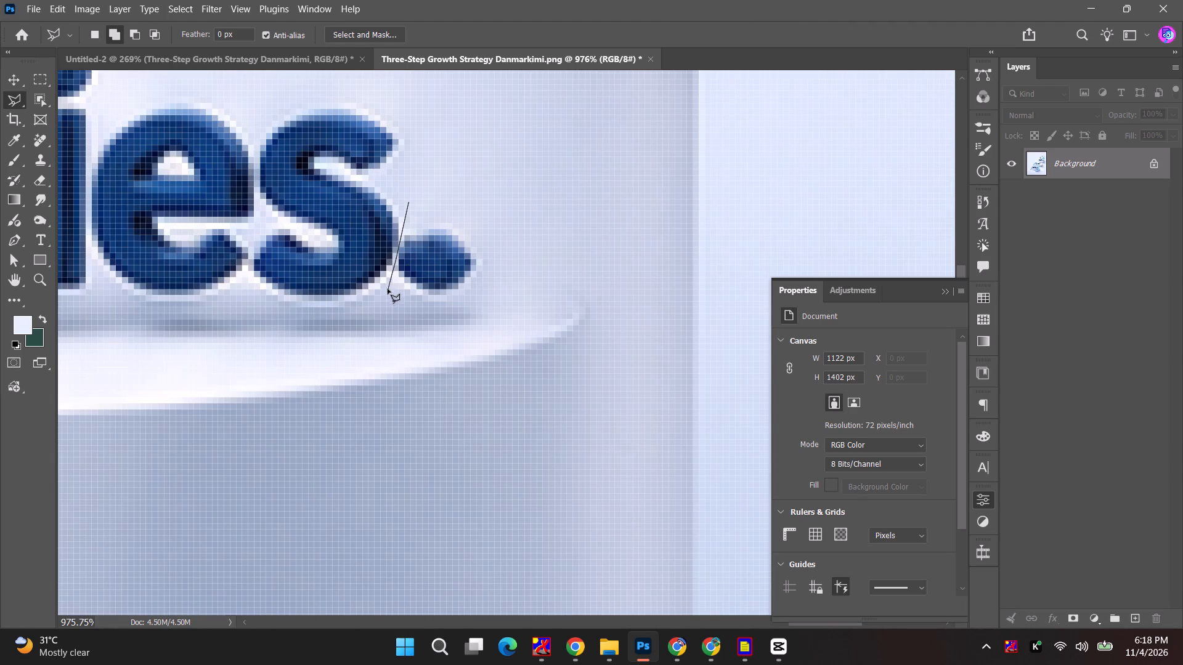
{"action": "left_click", "coordinate": [388, 286]}
{"action": "left_click", "coordinate": [425, 318]}
{"action": "left_click_drag", "start_coordinate": [492, 304], "coordinate": [492, 296]}
{"action": "double_click", "coordinate": [500, 250]}
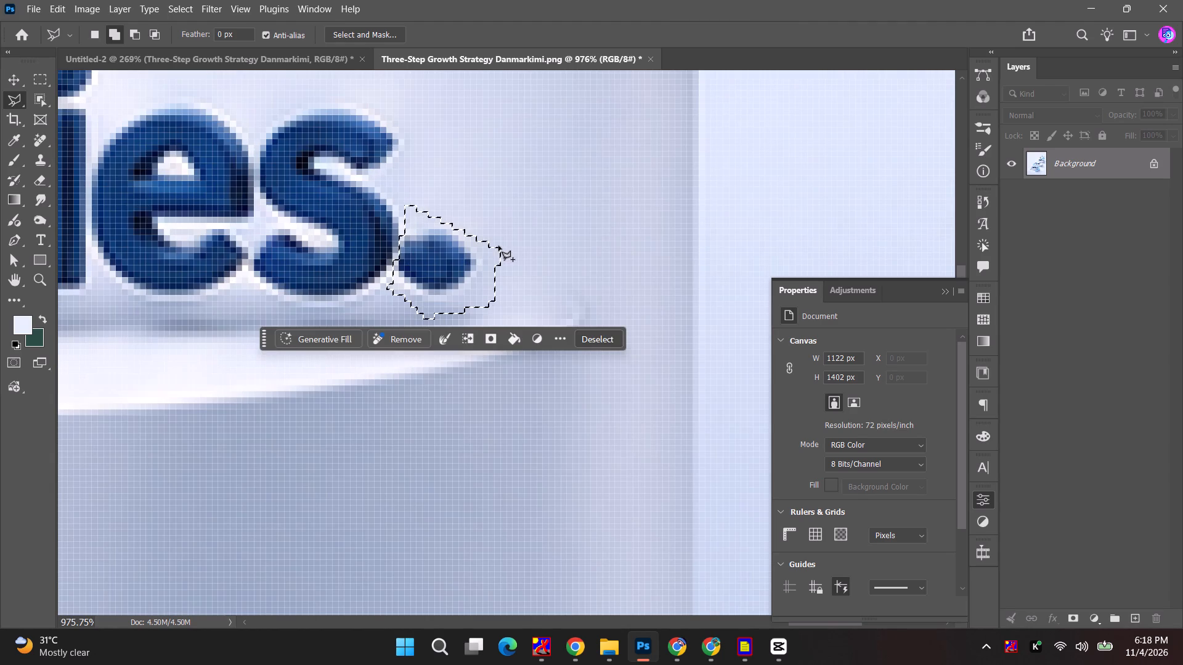
{"action": "key", "text": "shift+BackSpace"}
{"action": "key", "text": "Return"}
{"action": "key", "text": "ctrl+d"}
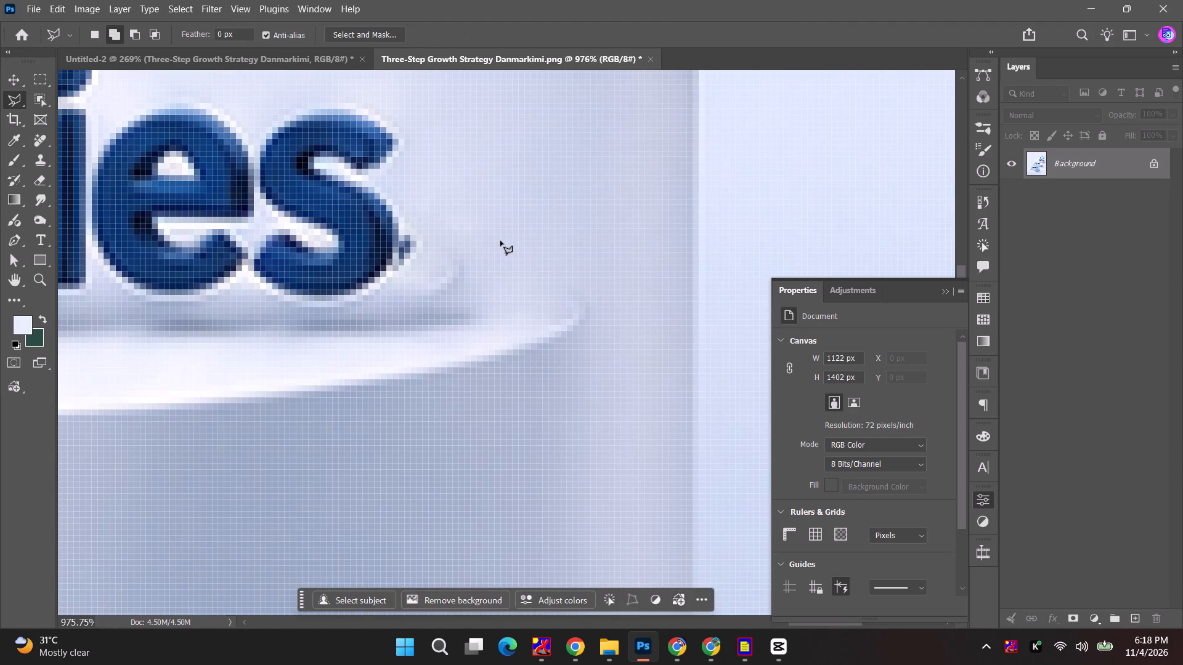
Outline the small remnant beside the final "s" of "Opportunities" and apply a content-aware fill.
{"action": "scroll", "coordinate": [416, 248], "scroll_direction": "up", "scroll_amount": 6, "text": "alt"}
{"action": "left_click", "coordinate": [413, 189]}
{"action": "left_click", "coordinate": [389, 224]}
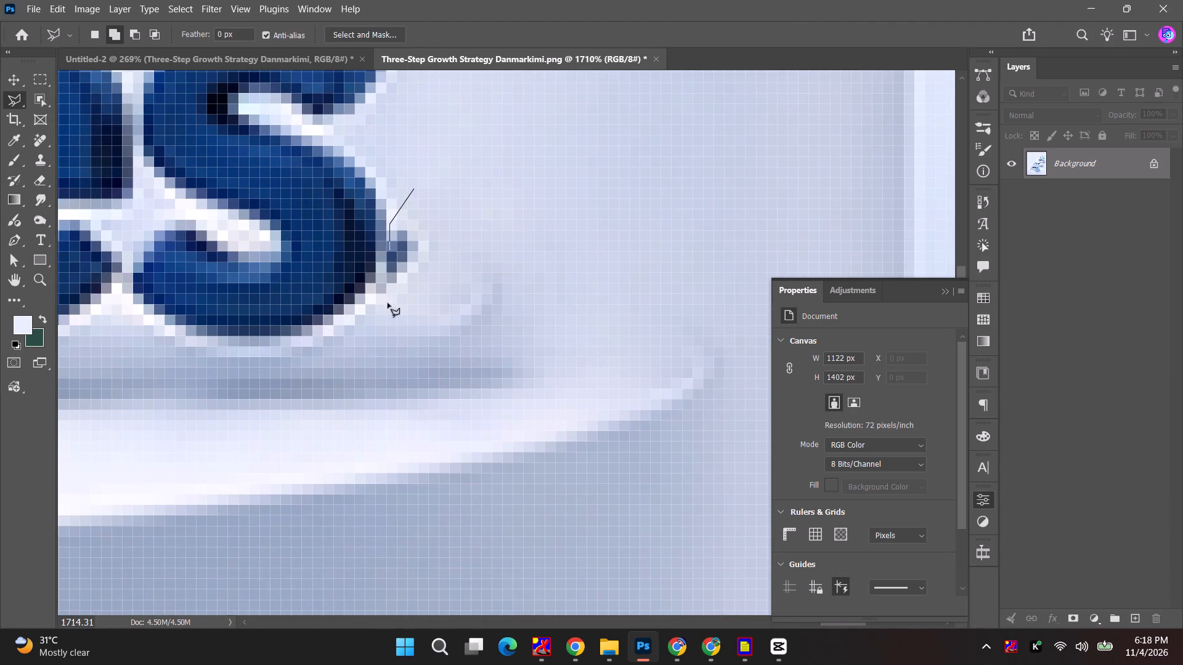
{"action": "left_click", "coordinate": [380, 320]}
{"action": "left_click", "coordinate": [444, 324]}
{"action": "double_click", "coordinate": [443, 228]}
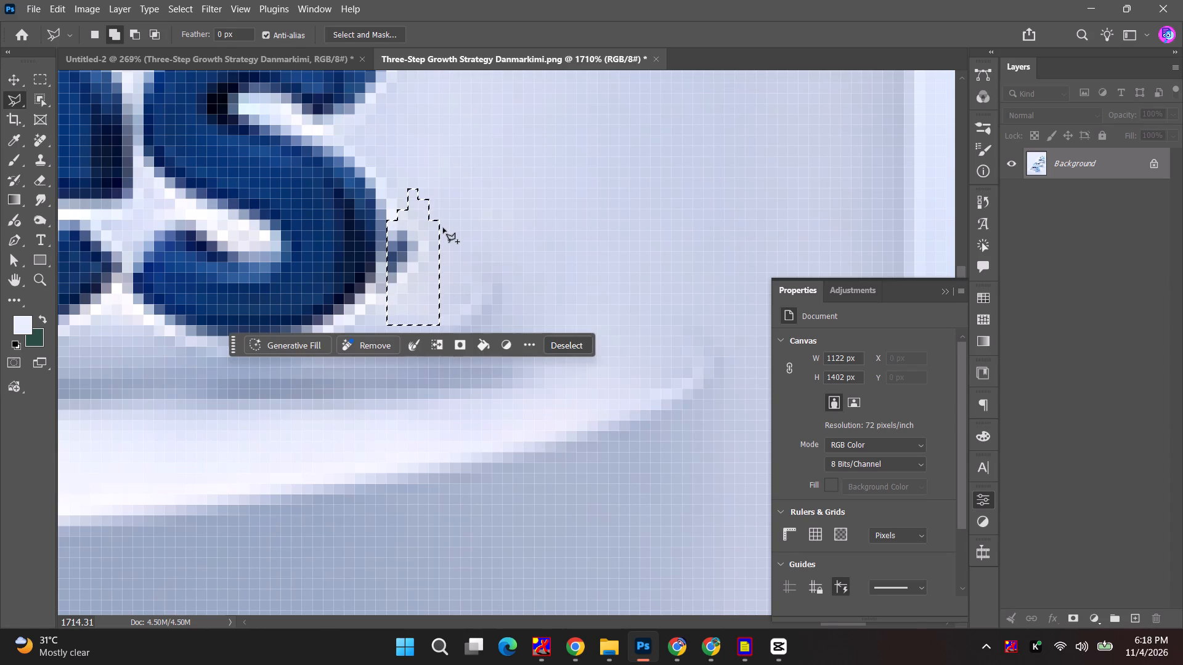
{"action": "key", "text": "shift+BackSpace"}
{"action": "key", "text": "Return"}
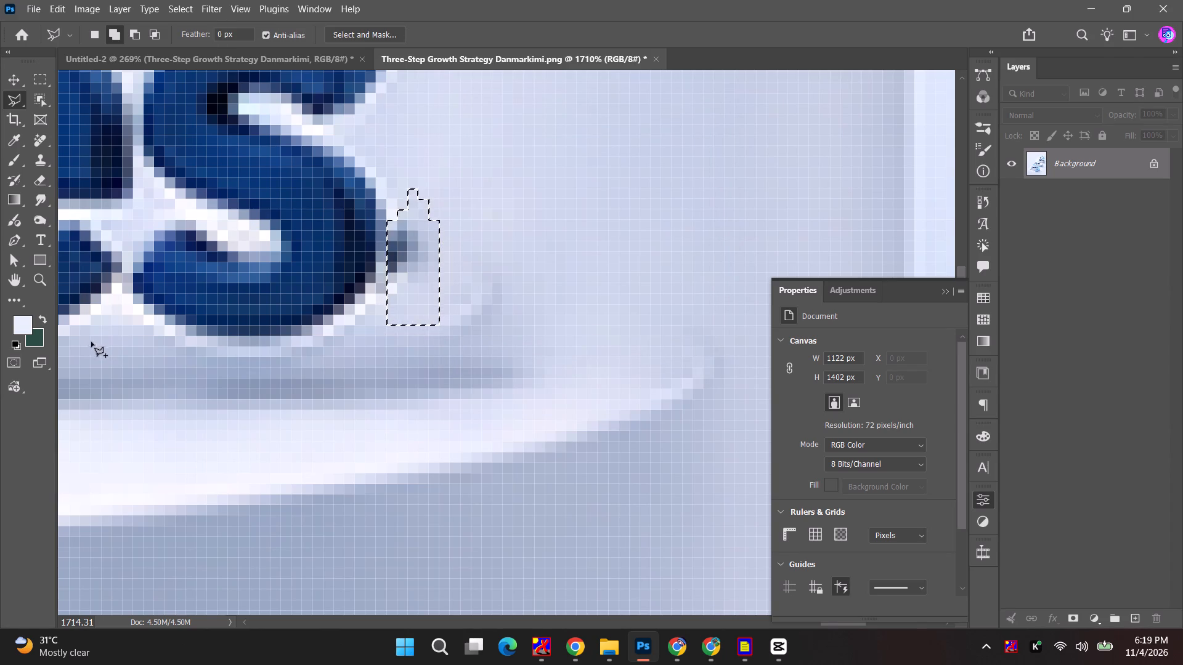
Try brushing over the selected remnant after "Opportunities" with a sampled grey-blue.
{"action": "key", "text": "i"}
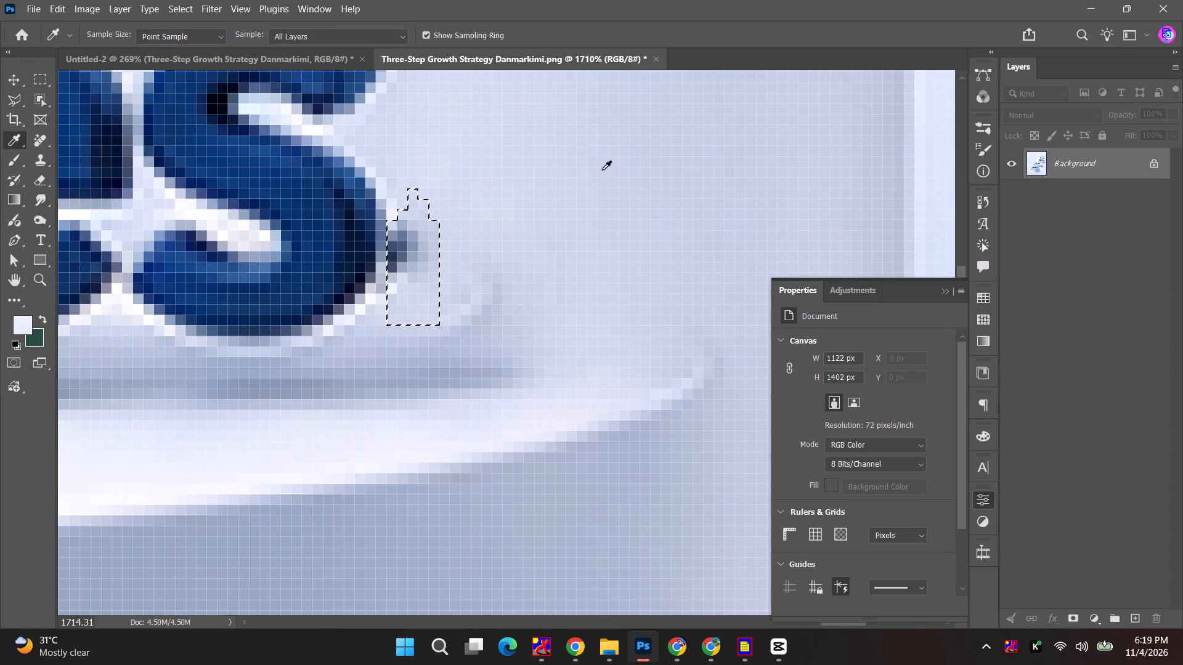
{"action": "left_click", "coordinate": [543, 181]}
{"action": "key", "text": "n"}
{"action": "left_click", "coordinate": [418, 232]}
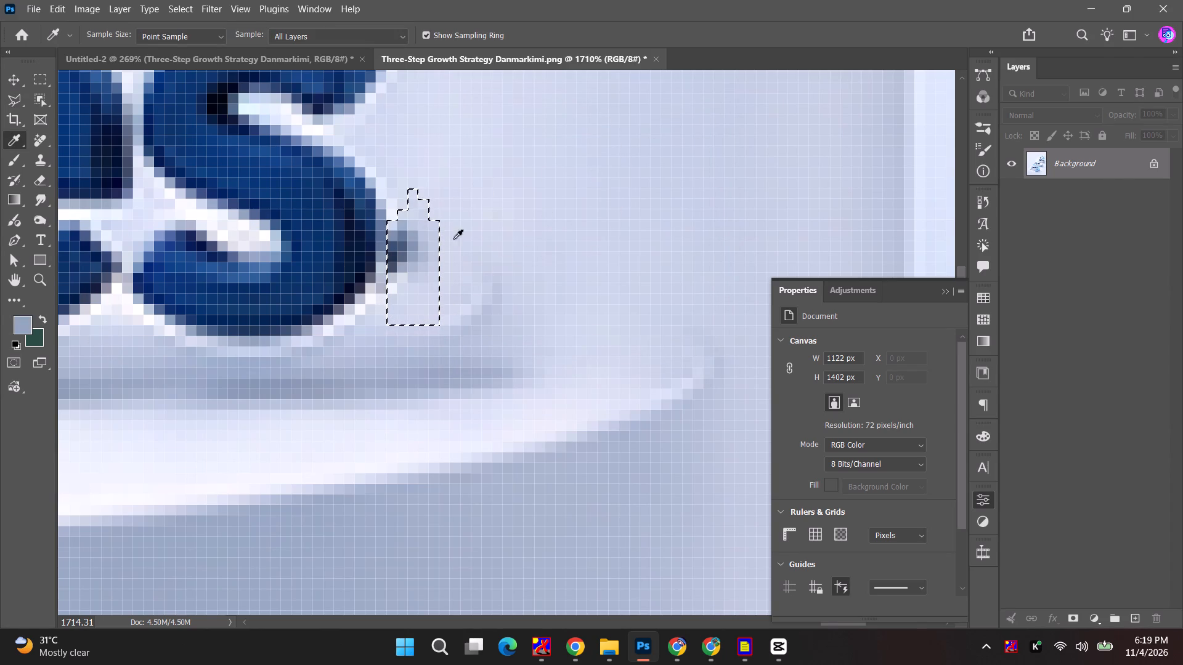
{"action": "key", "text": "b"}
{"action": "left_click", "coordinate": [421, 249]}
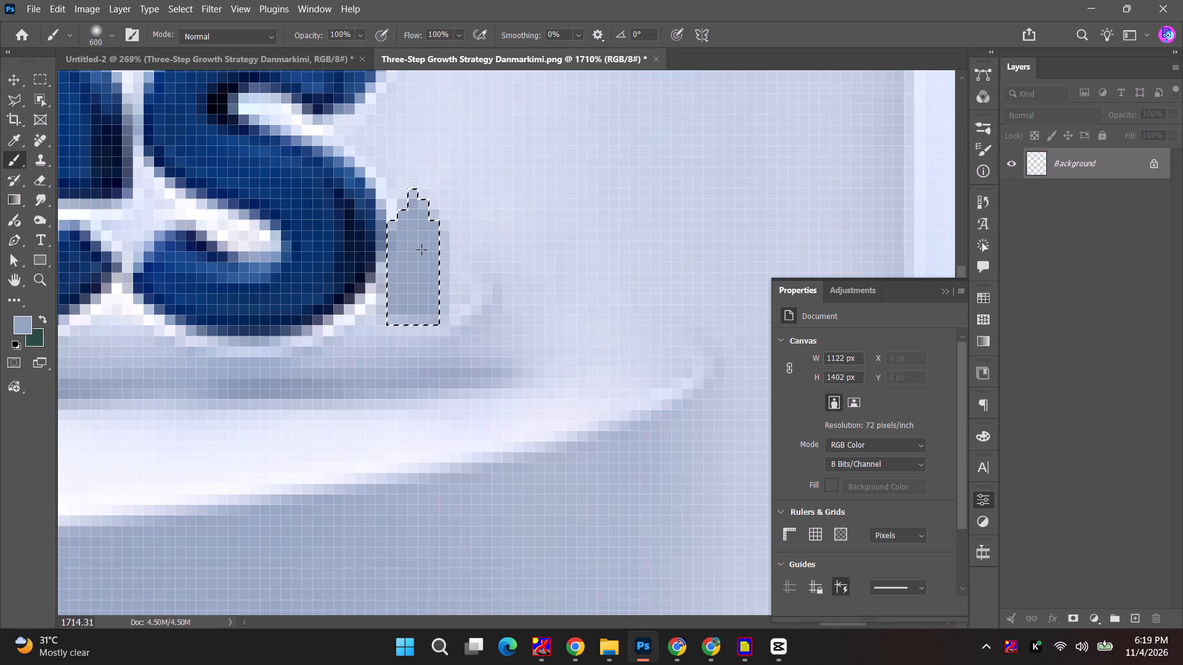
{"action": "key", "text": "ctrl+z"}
Sample the pale background near "Opportunities", brush over the selected remnant with it and deselect.
{"action": "left_click", "coordinate": [500, 193], "text": "alt"}
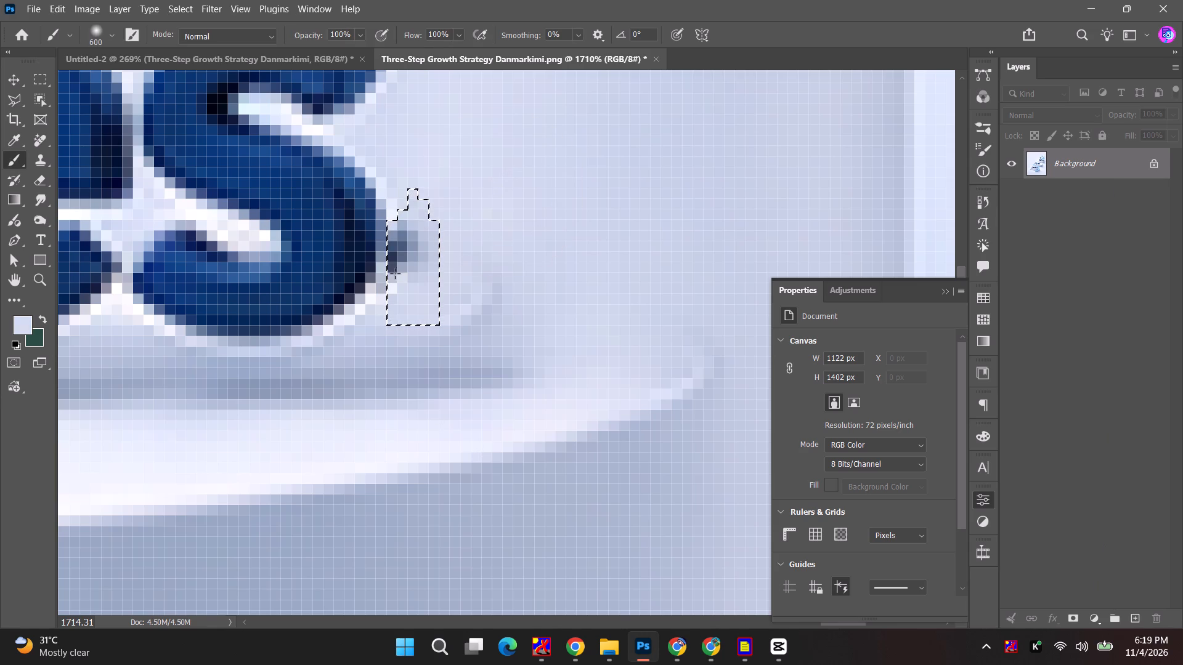
{"action": "left_click", "coordinate": [396, 273]}
{"action": "key", "text": "ctrl+d"}
Save the retouched smart object contents and close them to return to the post.
{"action": "scroll", "coordinate": [417, 350], "scroll_direction": "down", "scroll_amount": 20, "text": "alt"}
{"action": "key", "text": "ctrl+s"}
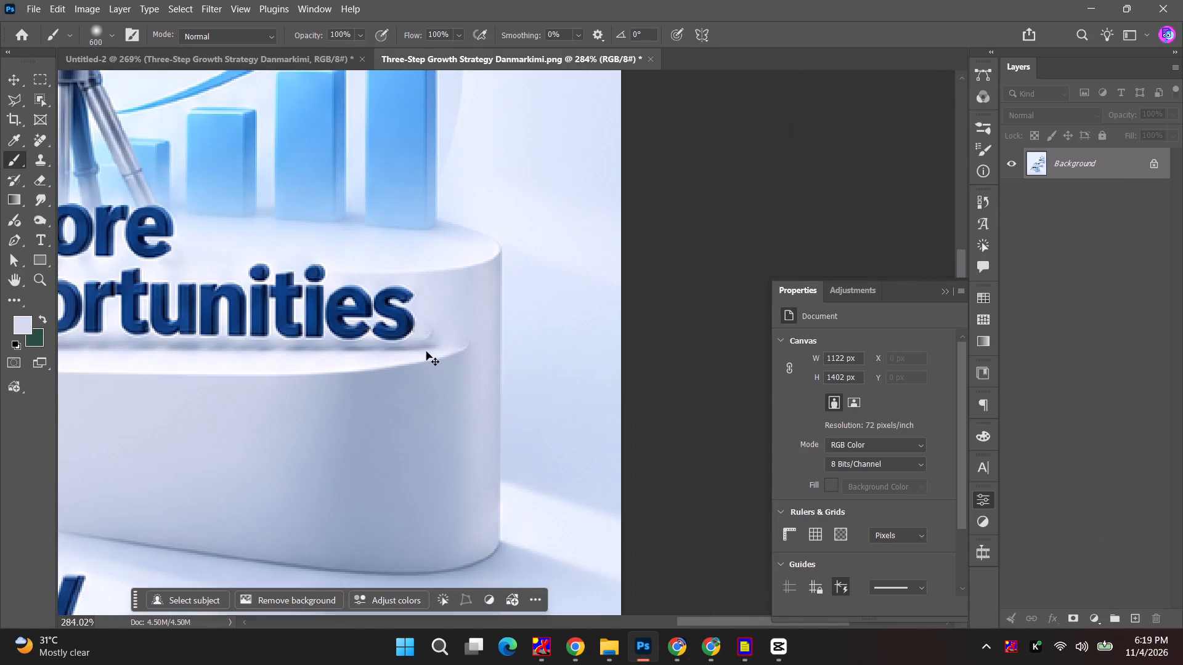
{"action": "key", "text": "ctrl+w"}
Examine the updated Tobuz post and its illustration labels alongside the reference artboard.
{"action": "scroll", "coordinate": [428, 351], "scroll_direction": "down", "scroll_amount": 18, "text": "alt"}
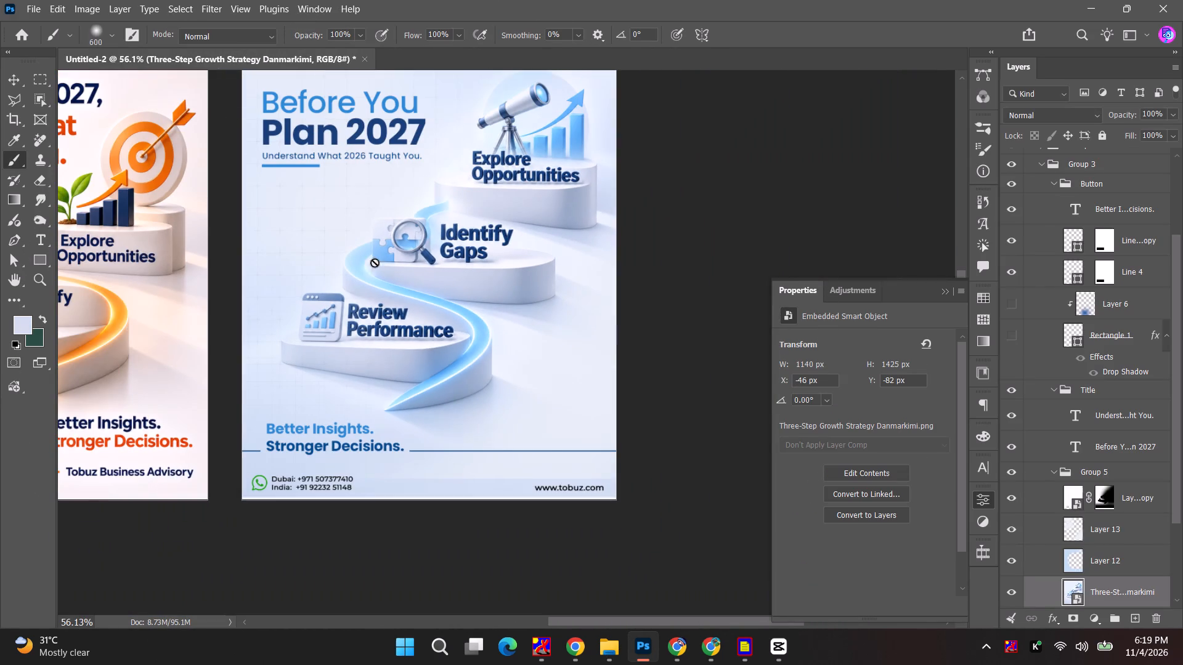
{"action": "left_click", "coordinate": [7, 83]}
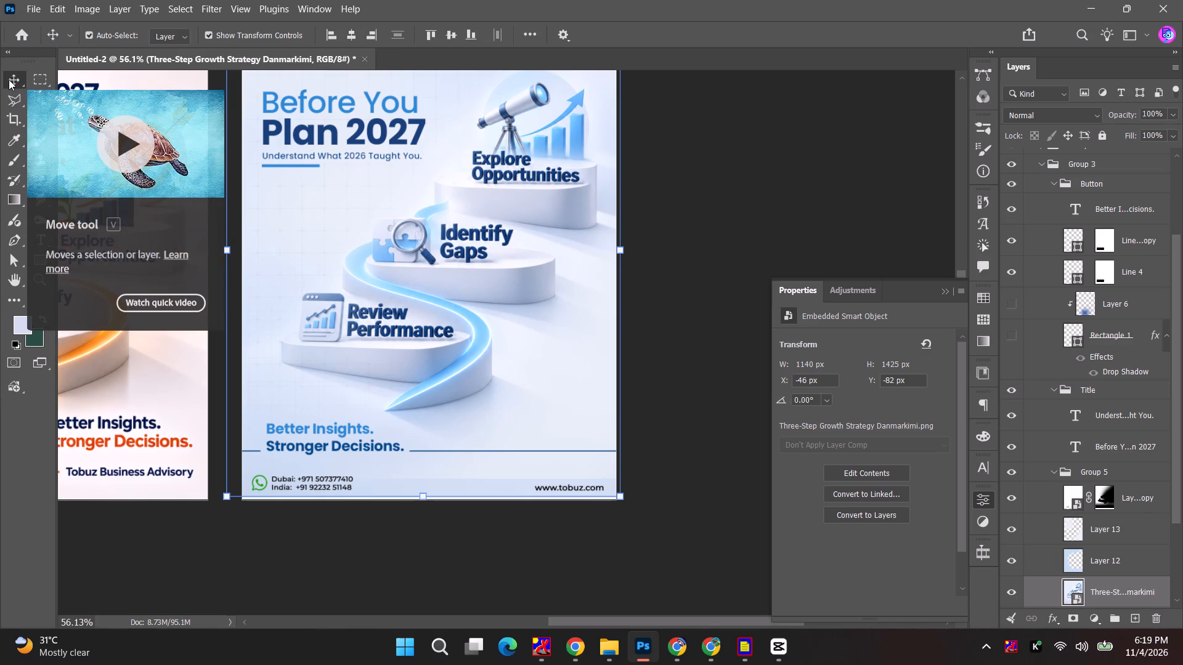
{"action": "scroll", "coordinate": [649, 155], "scroll_direction": "down", "scroll_amount": 6, "text": "alt"}
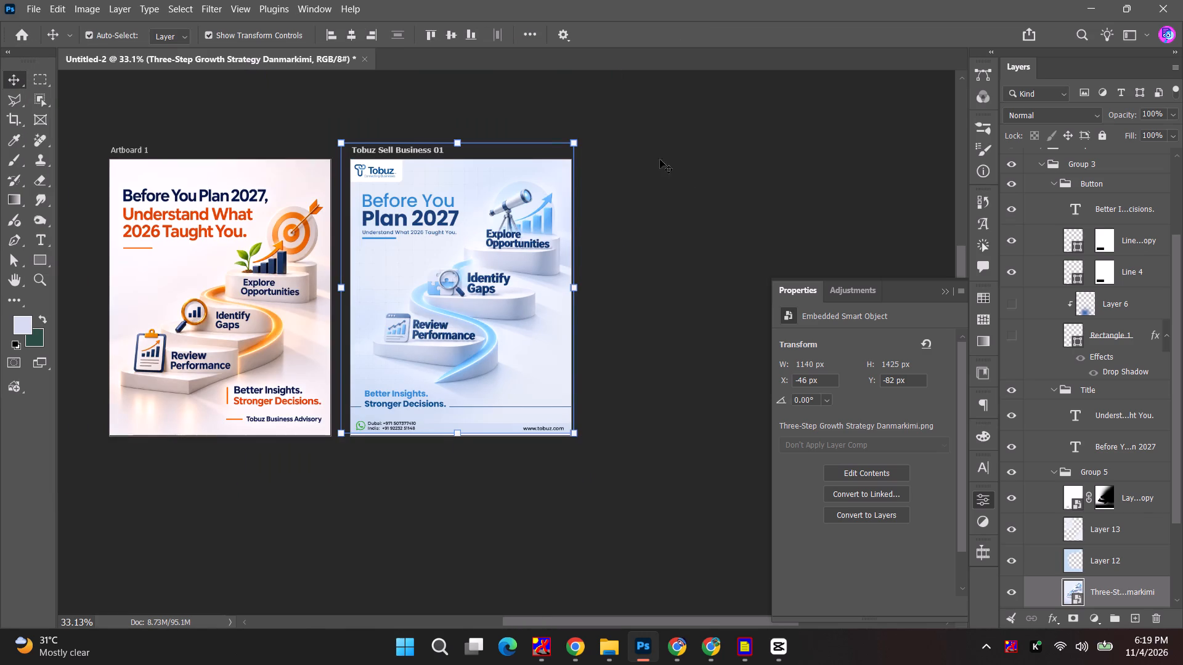
{"action": "key", "text": "space"}
{"action": "left_click_drag", "start_coordinate": [693, 164], "coordinate": [673, 175]}
{"action": "left_click", "coordinate": [655, 198]}
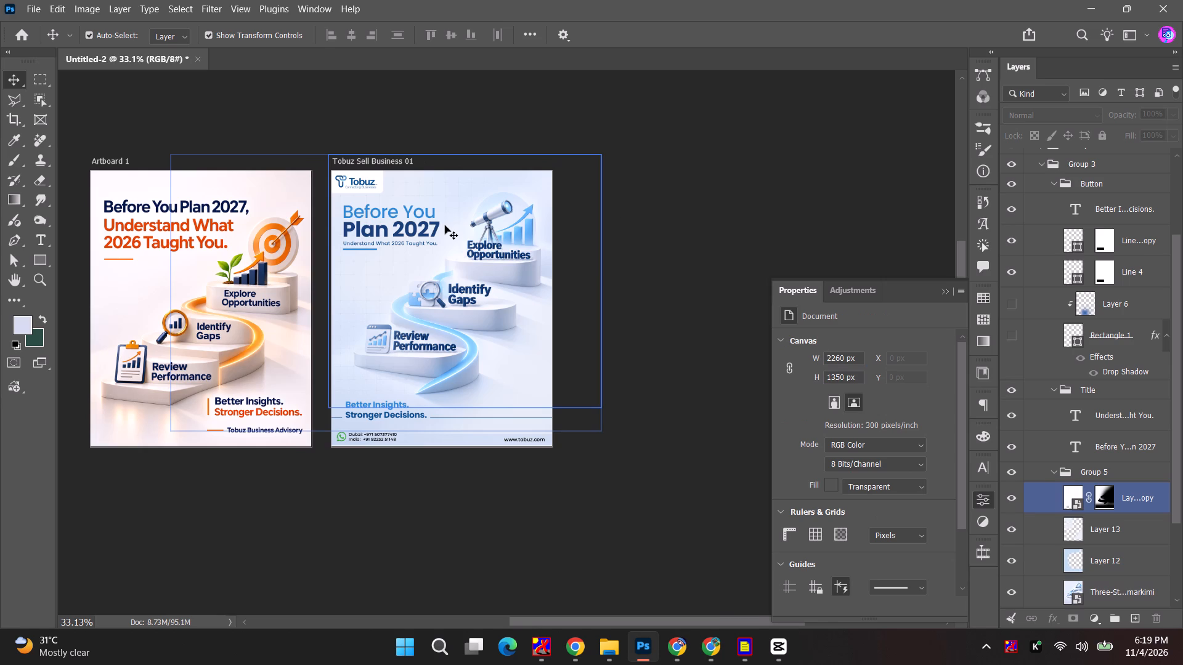
{"action": "scroll", "coordinate": [437, 215], "scroll_direction": "up", "scroll_amount": 18, "text": "alt"}
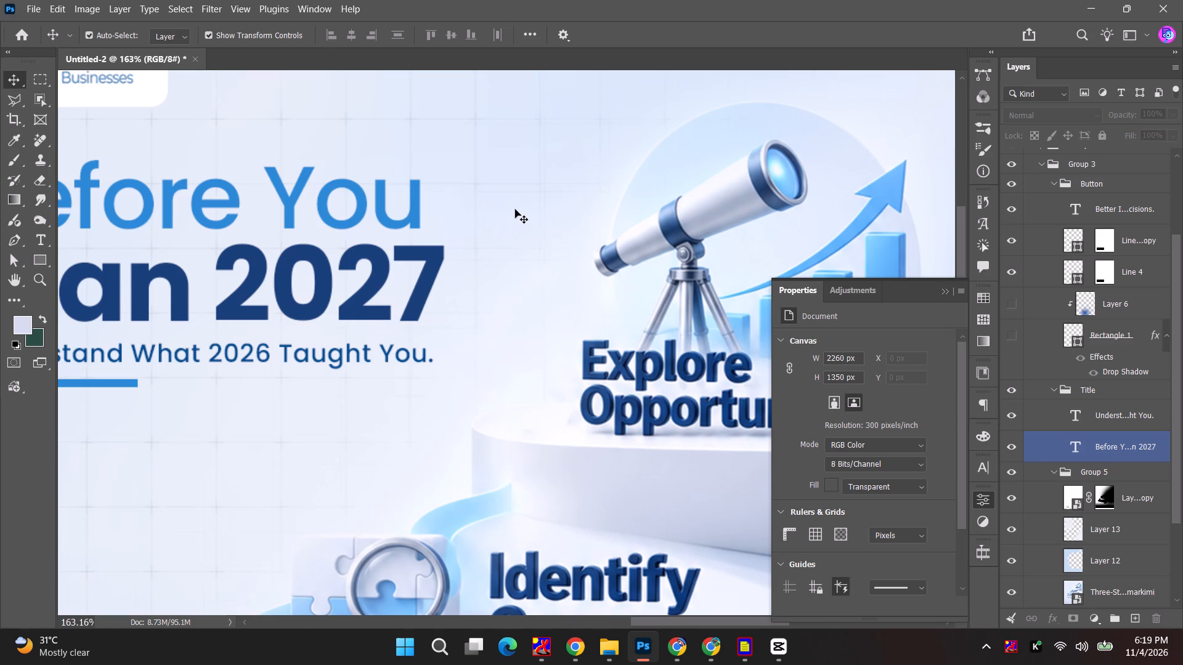
{"action": "scroll", "coordinate": [518, 200], "scroll_direction": "down", "scroll_amount": 10, "text": "alt"}
{"action": "key", "text": "space"}
{"action": "left_click_drag", "start_coordinate": [502, 222], "coordinate": [442, 163]}
{"action": "scroll", "coordinate": [437, 203], "scroll_direction": "down", "scroll_amount": 6, "text": "alt"}
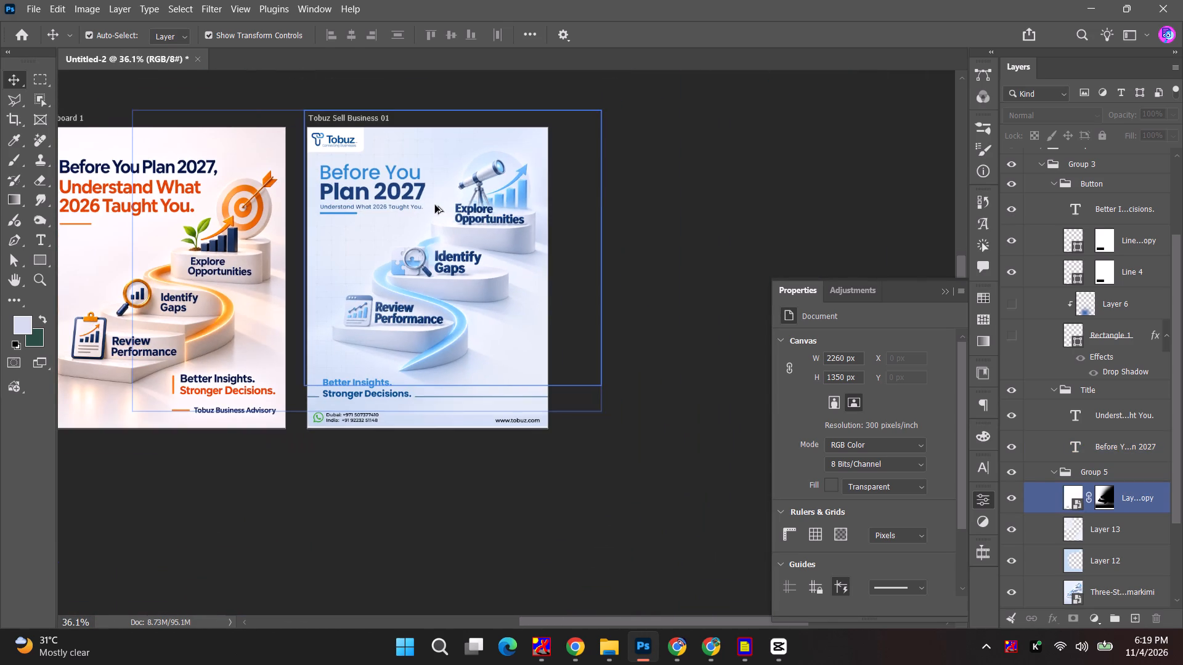
{"action": "key", "text": "space"}
{"action": "key", "text": "space"}
{"action": "key", "text": "space"}
{"action": "key", "text": "space"}
{"action": "key", "text": "space"}
{"action": "key", "text": "space"}
{"action": "key", "text": "space"}
{"action": "key", "text": "space"}
{"action": "left_click_drag", "start_coordinate": [609, 195], "coordinate": [538, 195]}
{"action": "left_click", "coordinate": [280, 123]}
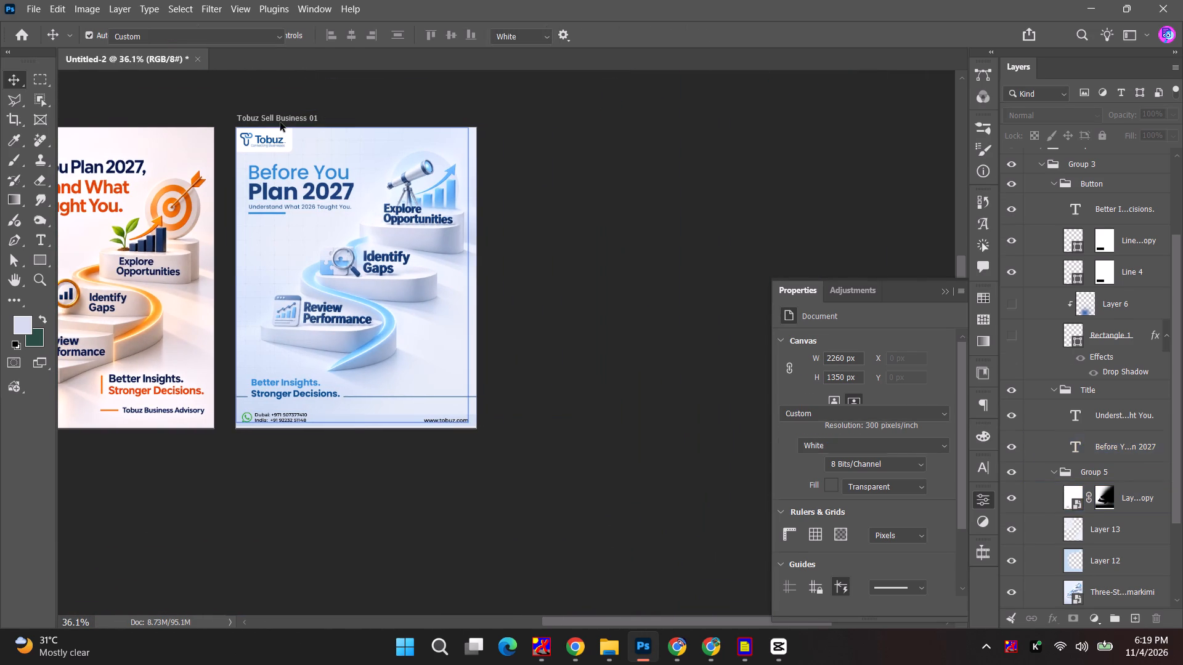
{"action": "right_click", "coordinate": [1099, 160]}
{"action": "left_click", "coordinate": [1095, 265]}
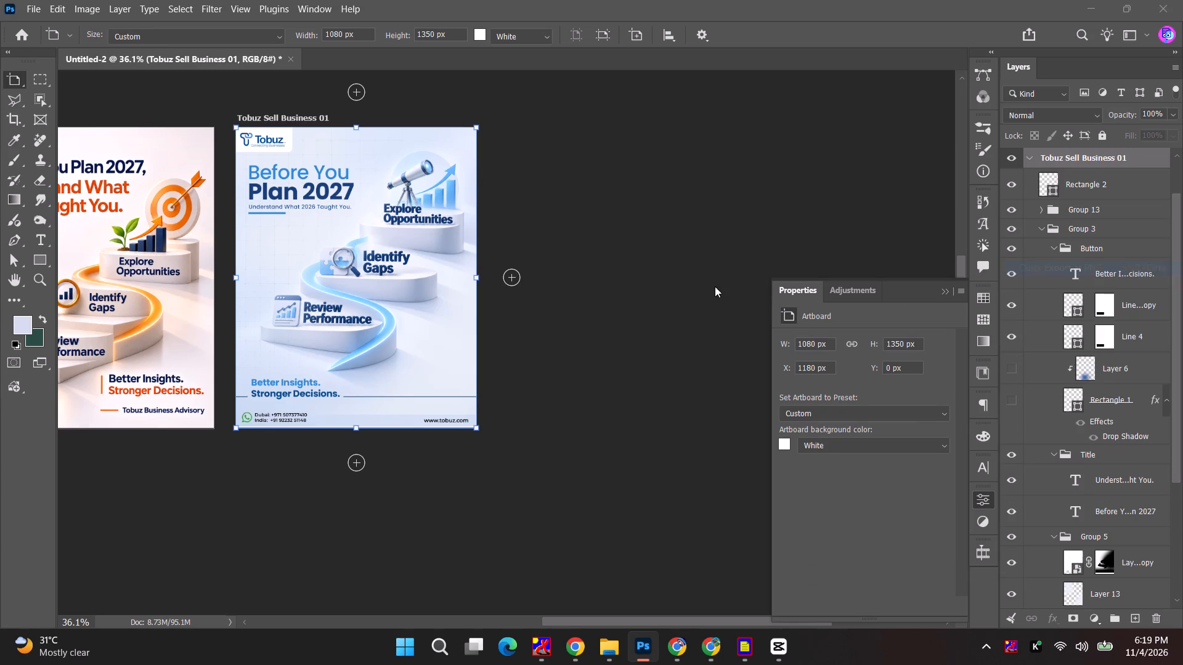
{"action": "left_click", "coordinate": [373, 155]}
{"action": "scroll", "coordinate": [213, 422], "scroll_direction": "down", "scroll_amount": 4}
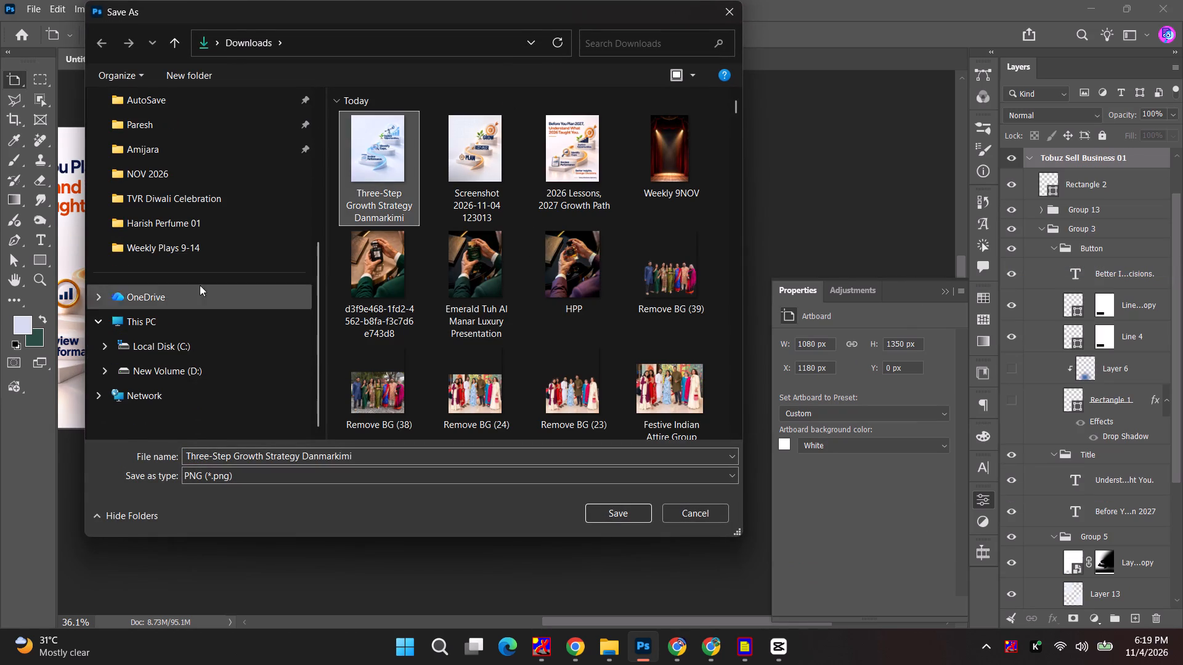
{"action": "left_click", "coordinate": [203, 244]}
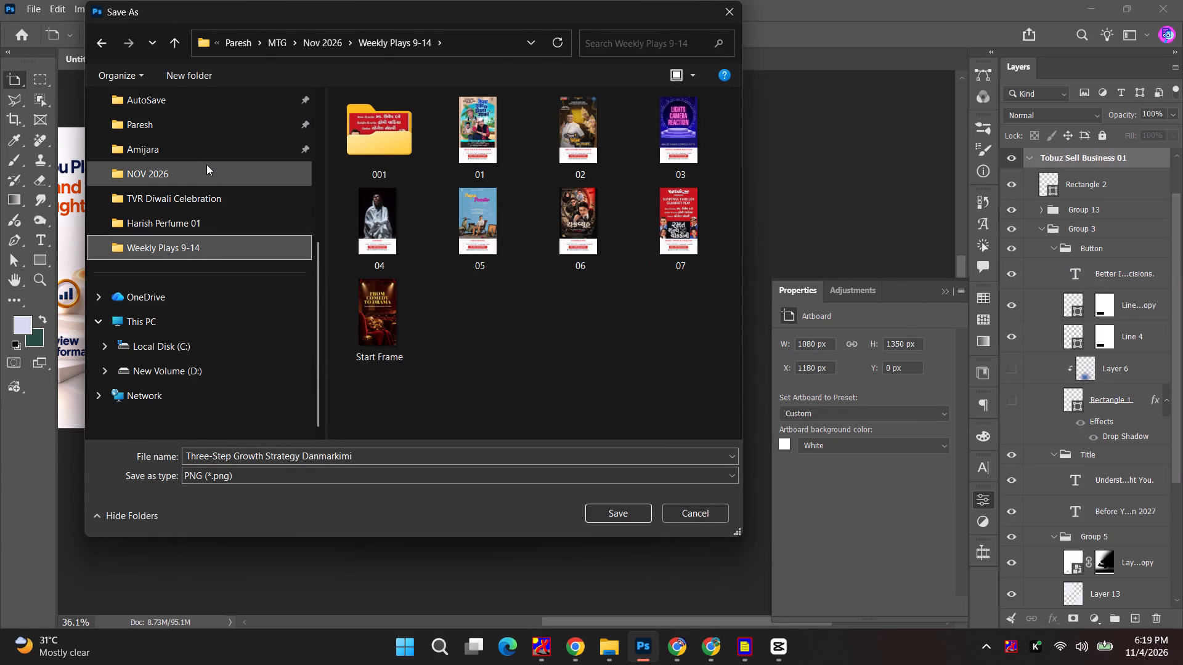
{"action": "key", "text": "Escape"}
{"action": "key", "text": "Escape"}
Start saving the document as a Photoshop file in the Nov 2026 folder inside the Tobuz folder on drive D.
{"action": "key", "text": "ctrl+shift+s"}
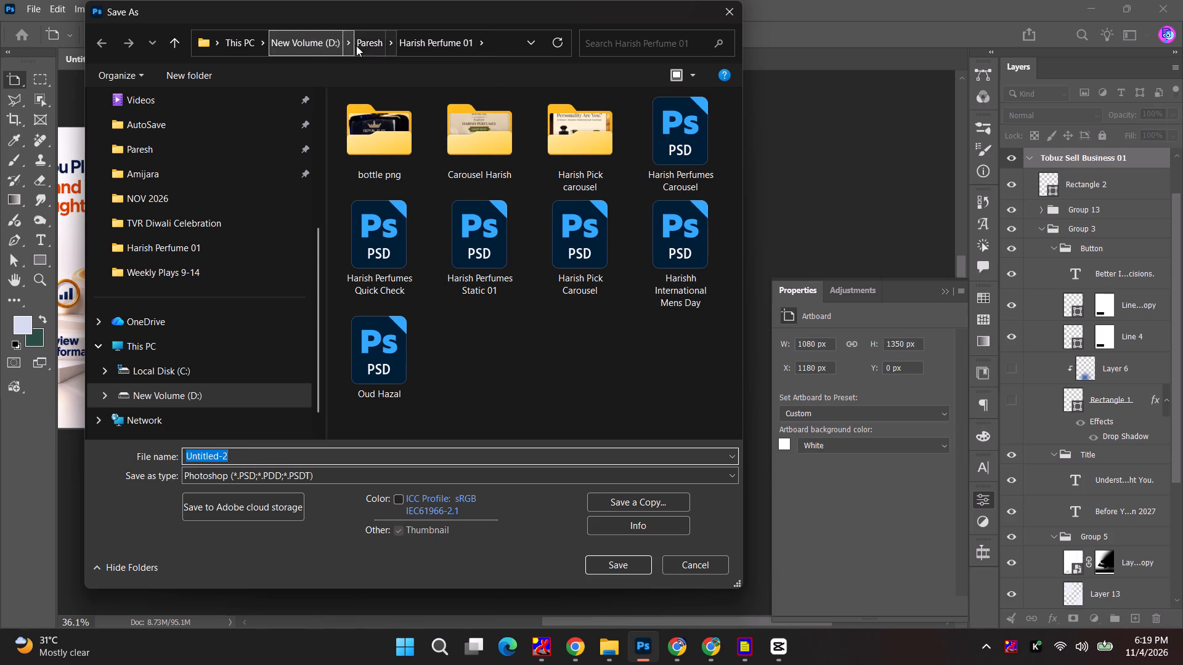
{"action": "left_click", "coordinate": [357, 46]}
{"action": "left_click", "coordinate": [556, 241]}
{"action": "scroll", "coordinate": [603, 334], "scroll_direction": "down", "scroll_amount": 2}
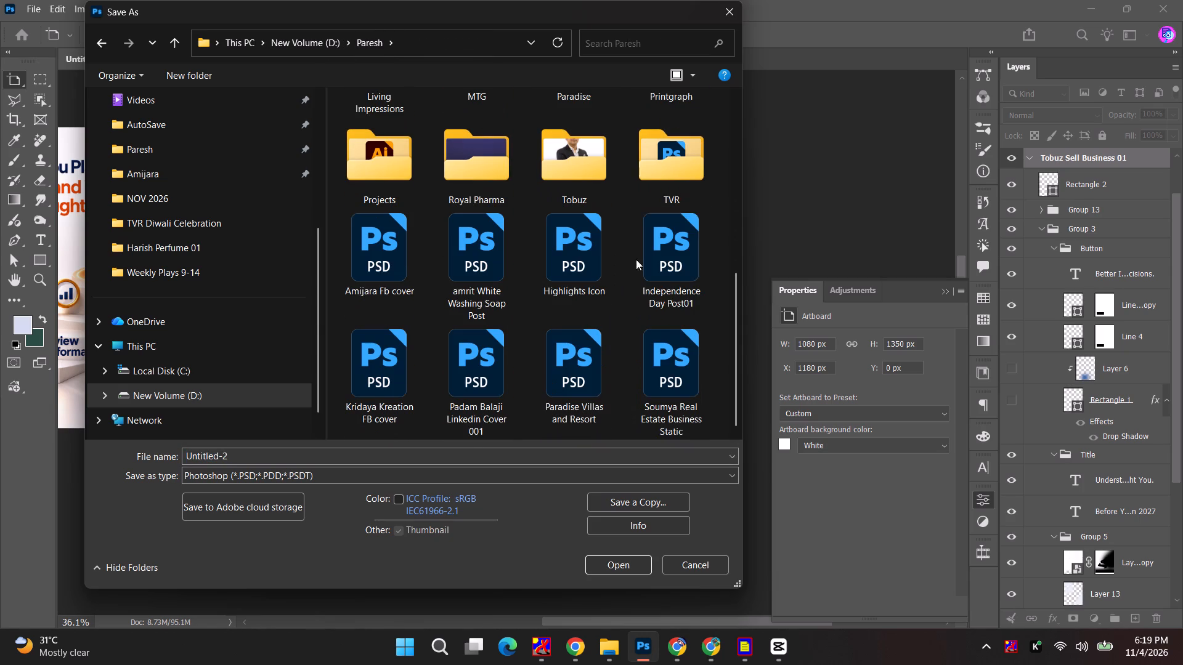
{"action": "left_click", "coordinate": [675, 150]}
{"action": "double_click", "coordinate": [672, 161]}
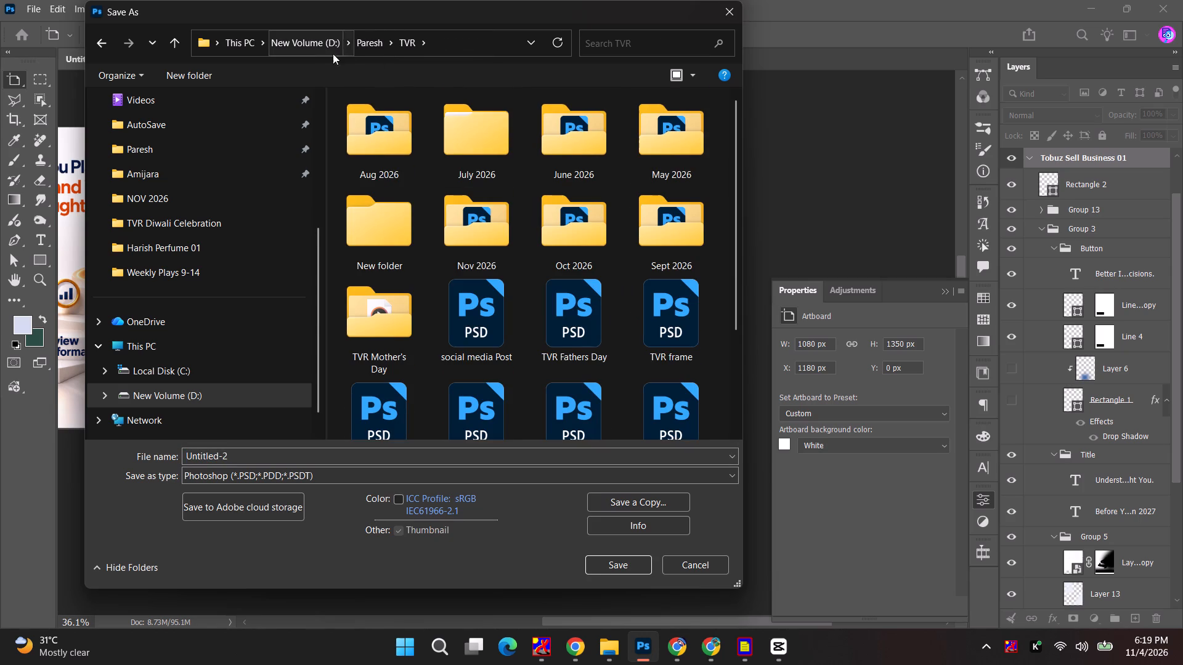
{"action": "left_click", "coordinate": [367, 43]}
{"action": "left_click", "coordinate": [591, 251]}
{"action": "scroll", "coordinate": [590, 270], "scroll_direction": "down", "scroll_amount": 1}
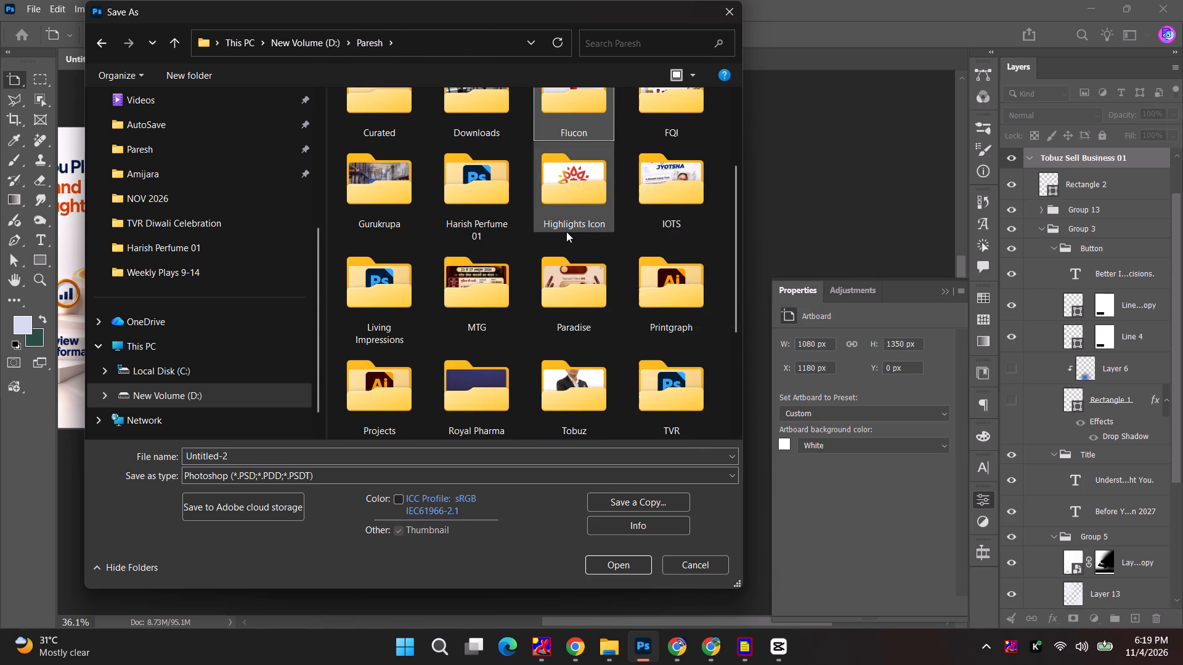
{"action": "scroll", "coordinate": [566, 232], "scroll_direction": "down", "scroll_amount": 1}
{"action": "scroll", "coordinate": [556, 201], "scroll_direction": "up", "scroll_amount": 1}
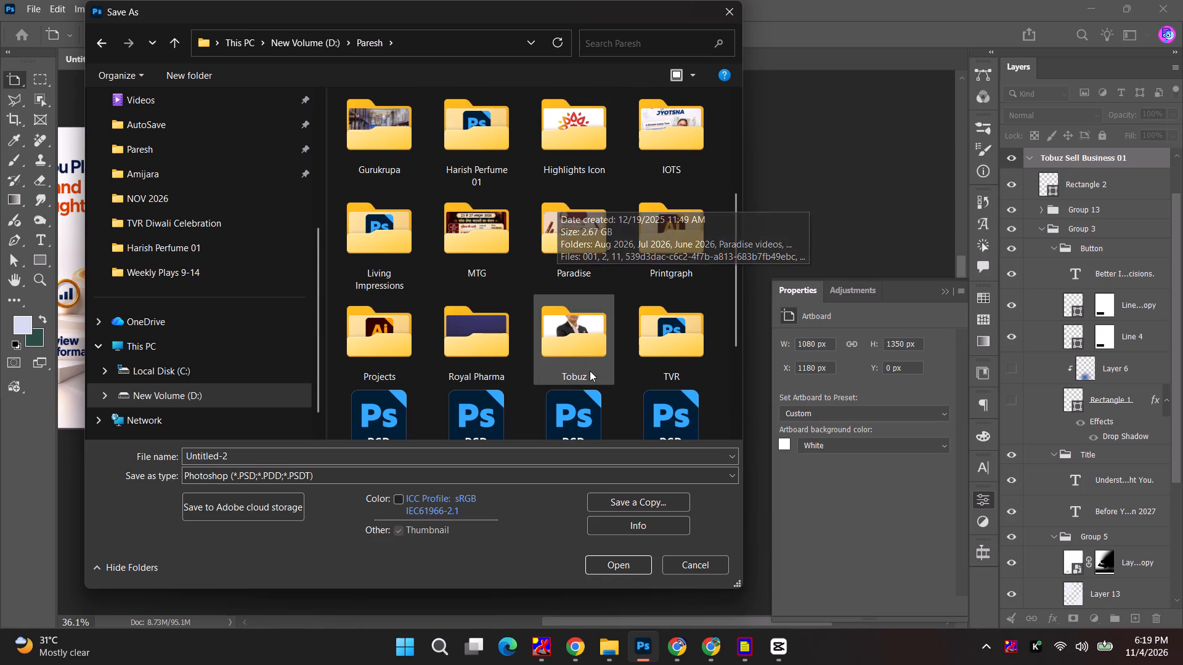
{"action": "double_click", "coordinate": [584, 366]}
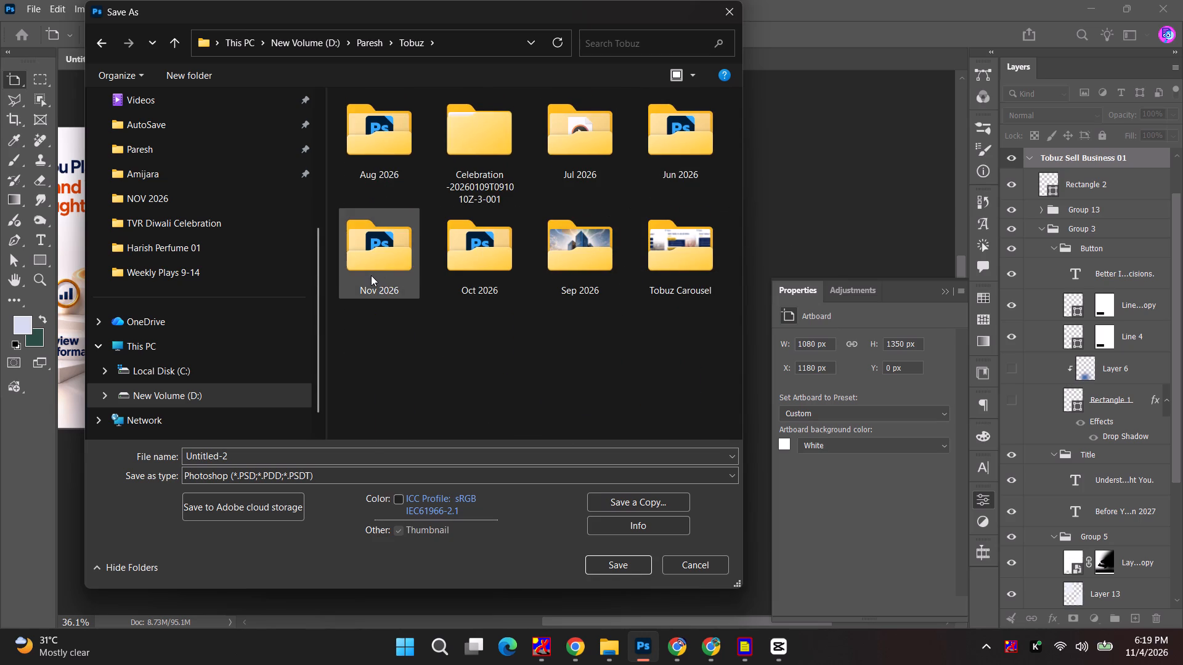
{"action": "left_click", "coordinate": [601, 281]}
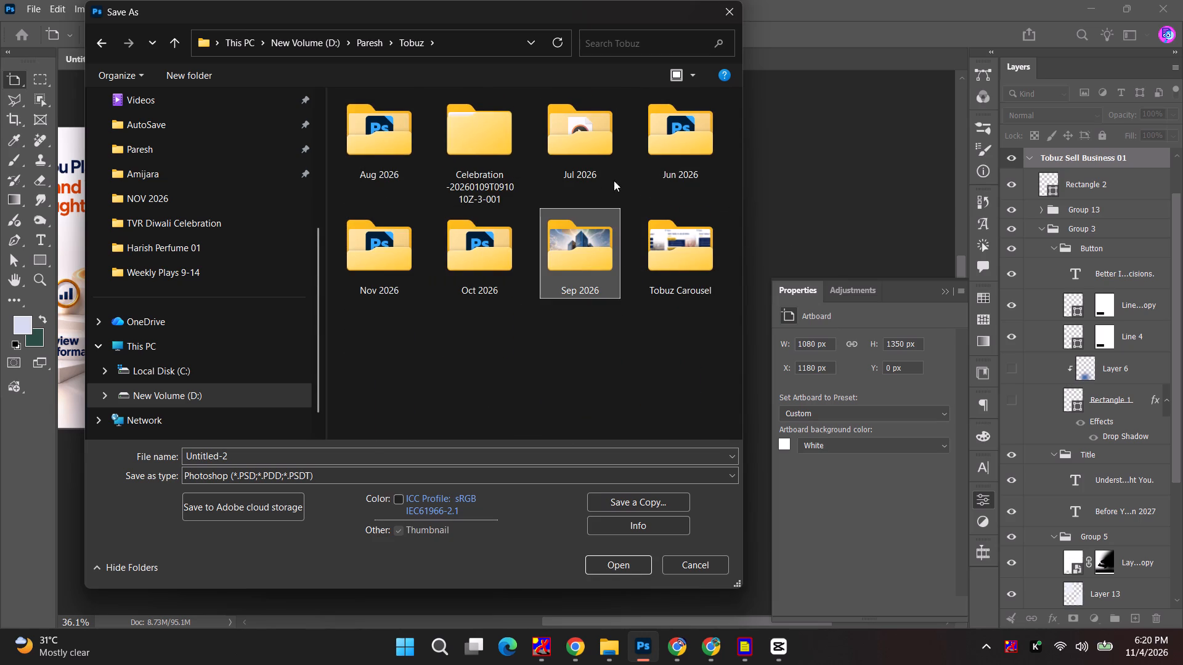
{"action": "double_click", "coordinate": [378, 259]}
Name the Photoshop file Tobuz Static 01, based on the Tobuz Client Review name, and save it with Maximize Compatibility on.
{"action": "left_click", "coordinate": [373, 132]}
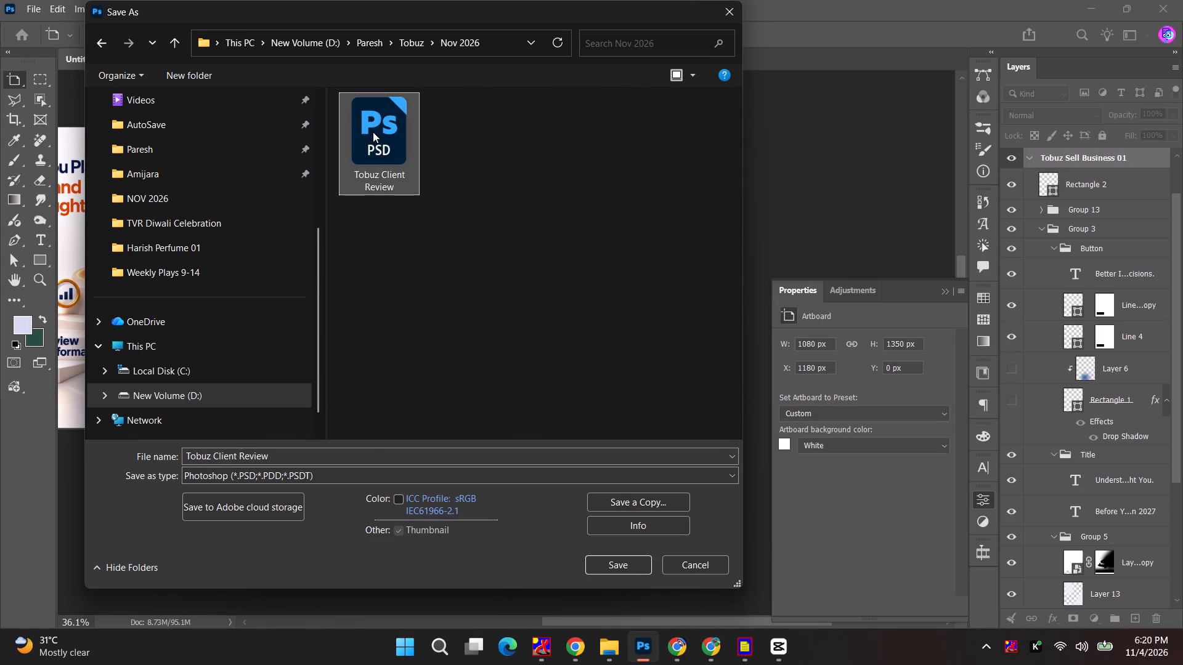
{"action": "left_click_drag", "start_coordinate": [216, 455], "coordinate": [445, 455]}
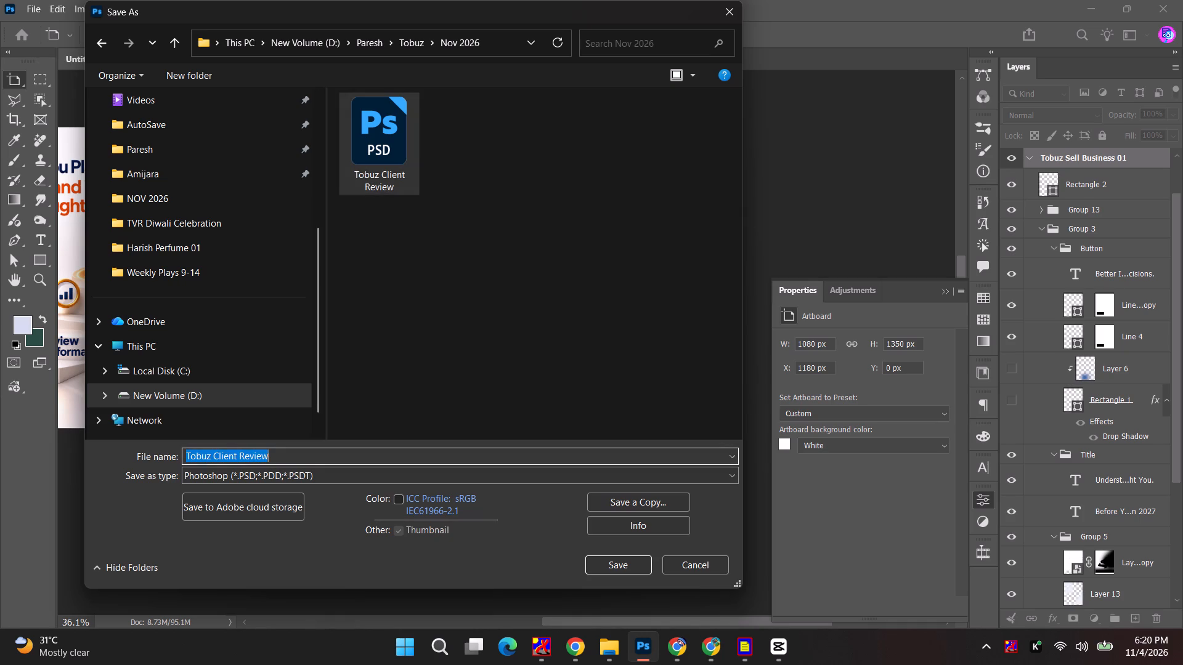
{"action": "left_click", "coordinate": [444, 455]}
{"action": "left_click", "coordinate": [444, 455]}
{"action": "left_click", "coordinate": [219, 453], "text": "shift"}
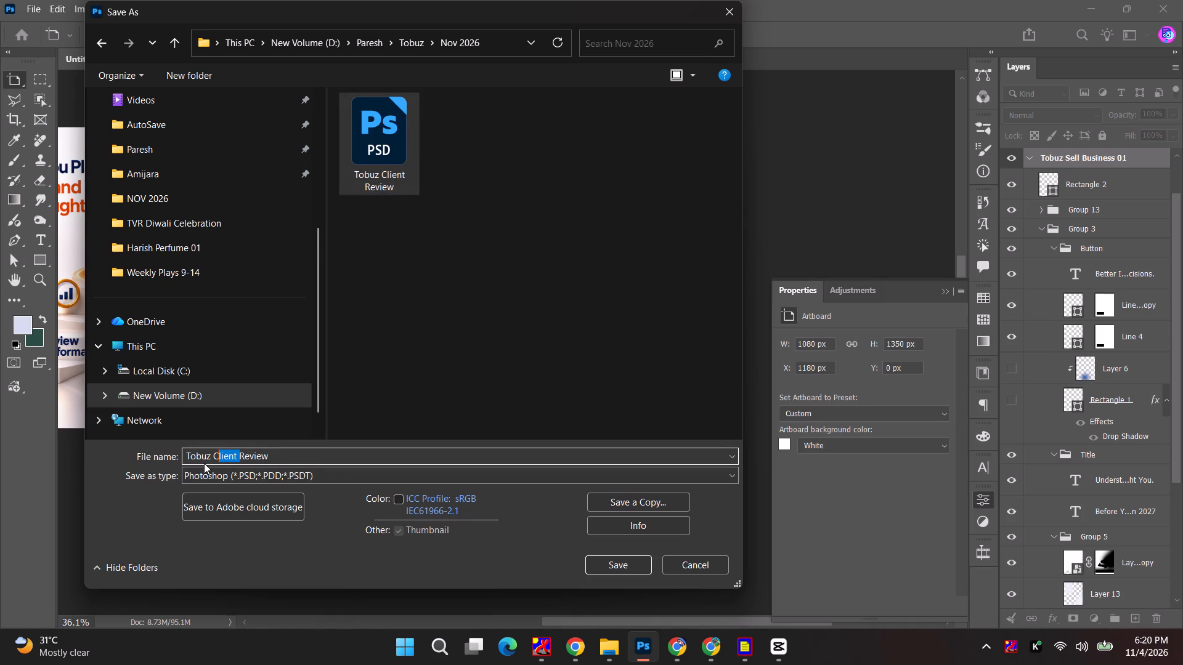
{"action": "left_click_drag", "start_coordinate": [214, 456], "coordinate": [470, 453]}
{"action": "type", "text": "Sya"}
{"action": "key", "text": "BackSpace"}
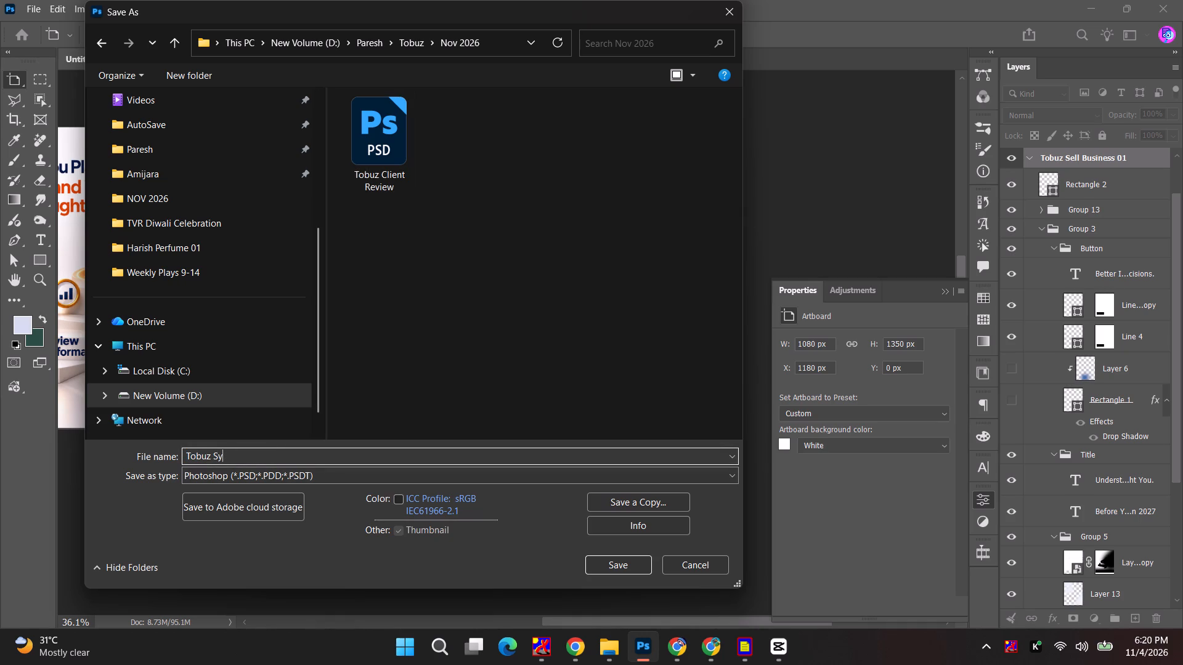
{"action": "key", "text": "BackSpace"}
{"action": "type", "text": "tatic 01"}
{"action": "key", "text": "Return"}
{"action": "left_click", "coordinate": [750, 166]}
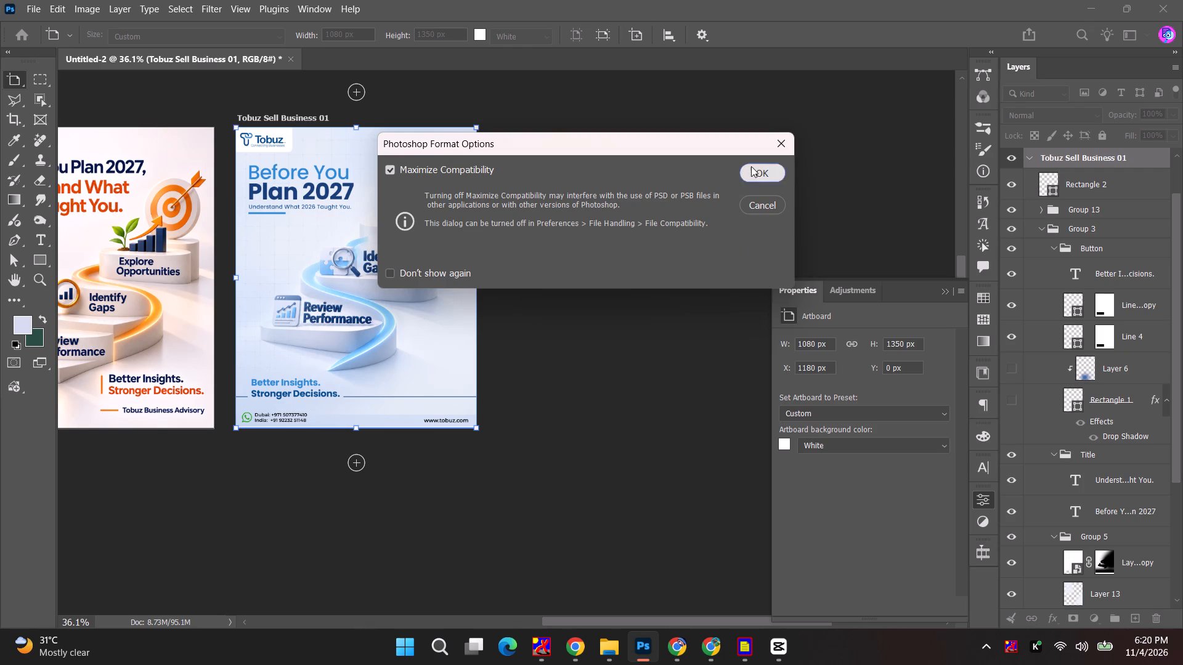
{"action": "key", "text": "ctrl+s"}
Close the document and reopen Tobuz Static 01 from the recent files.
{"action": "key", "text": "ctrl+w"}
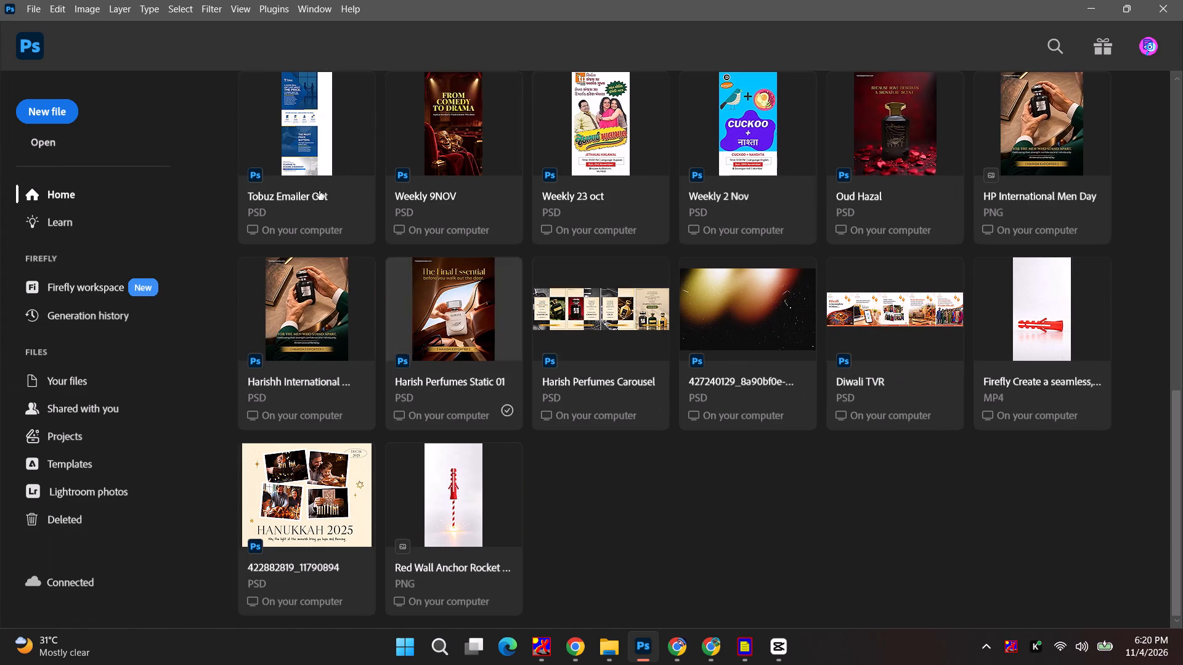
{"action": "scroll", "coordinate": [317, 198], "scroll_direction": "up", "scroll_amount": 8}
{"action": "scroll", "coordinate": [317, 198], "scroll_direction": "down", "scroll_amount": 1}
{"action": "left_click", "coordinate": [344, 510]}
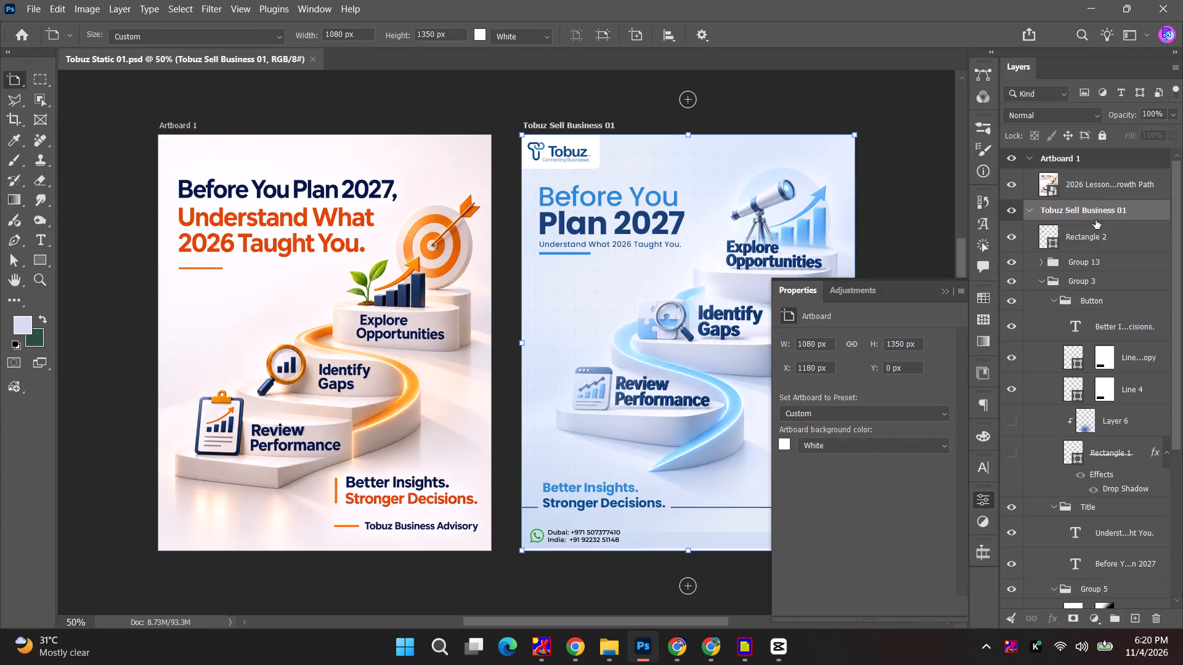
Start a PNG export of the Tobuz Sell Business 01 artboard into the Tobuz folder's Nov 2026 subfolder.
{"action": "right_click", "coordinate": [1096, 211]}
{"action": "left_click", "coordinate": [1074, 317]}
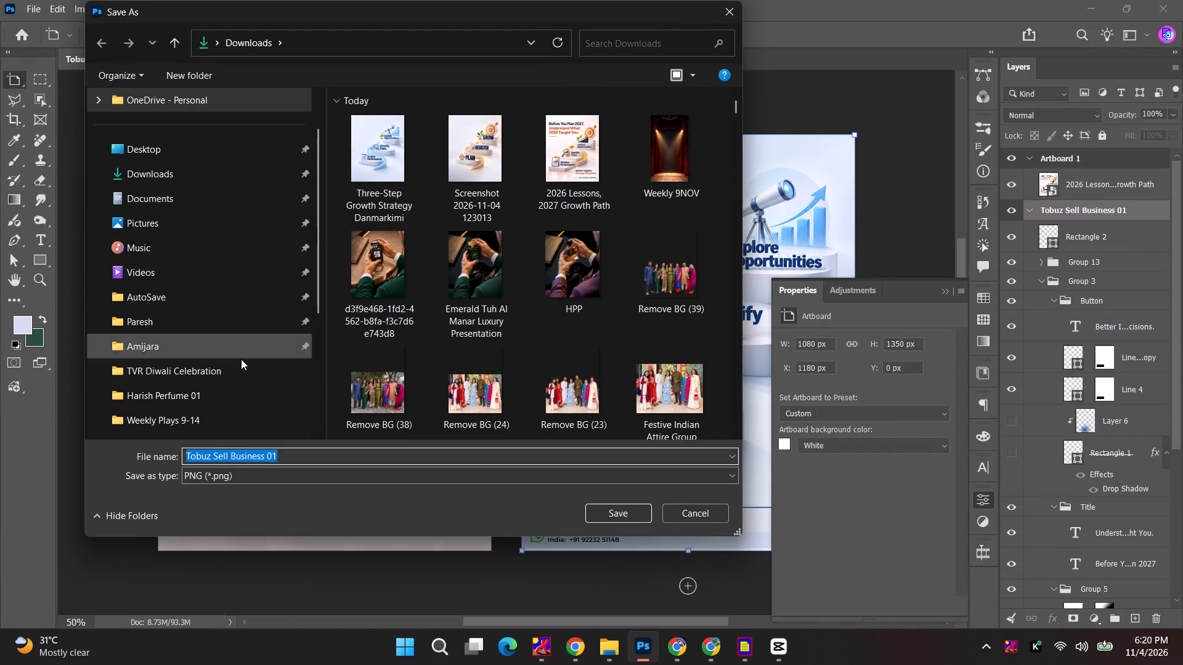
{"action": "left_click", "coordinate": [179, 331]}
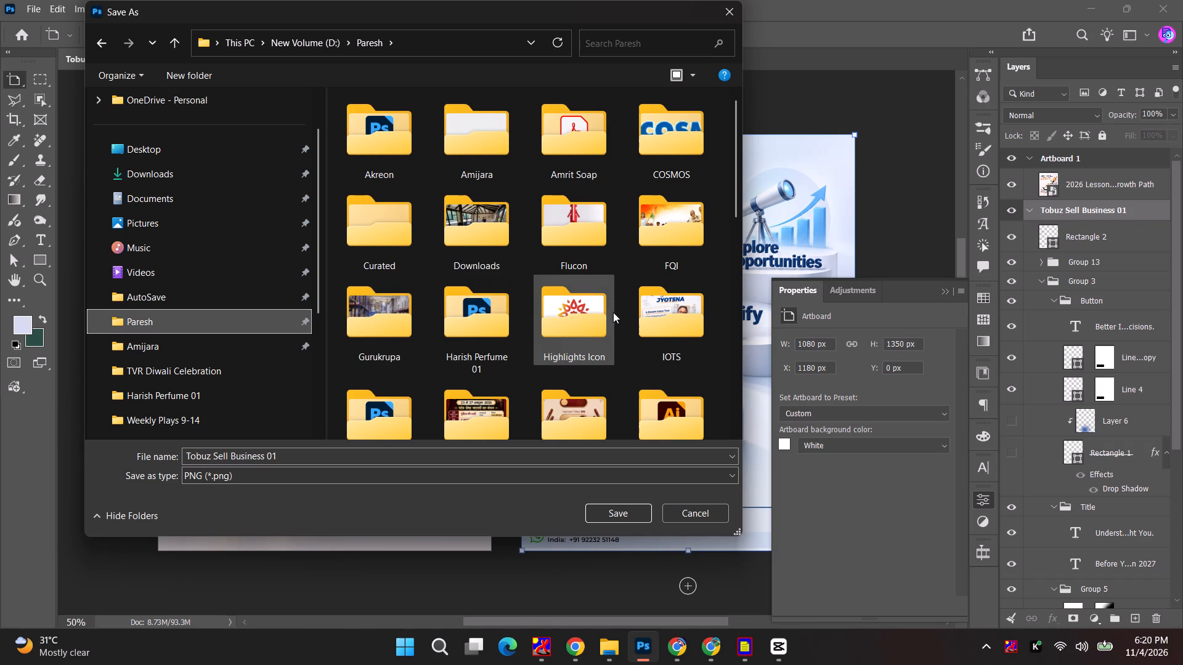
{"action": "scroll", "coordinate": [558, 341], "scroll_direction": "down", "scroll_amount": 2}
{"action": "scroll", "coordinate": [521, 291], "scroll_direction": "up", "scroll_amount": 1}
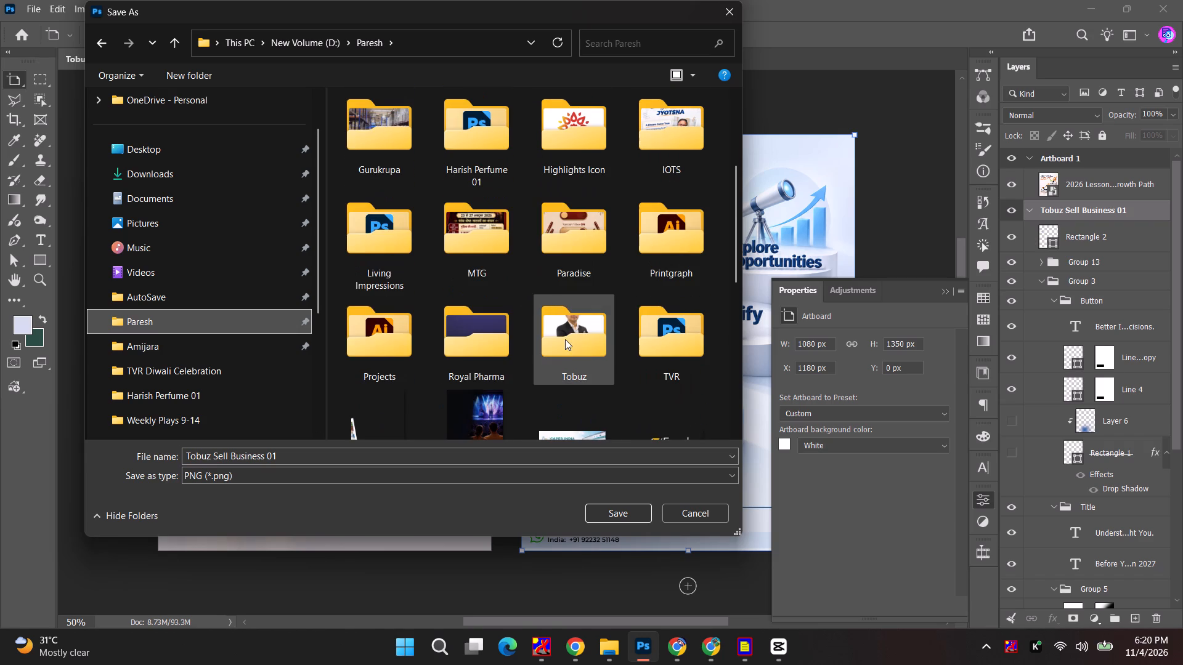
{"action": "double_click", "coordinate": [565, 339]}
{"action": "double_click", "coordinate": [397, 280]}
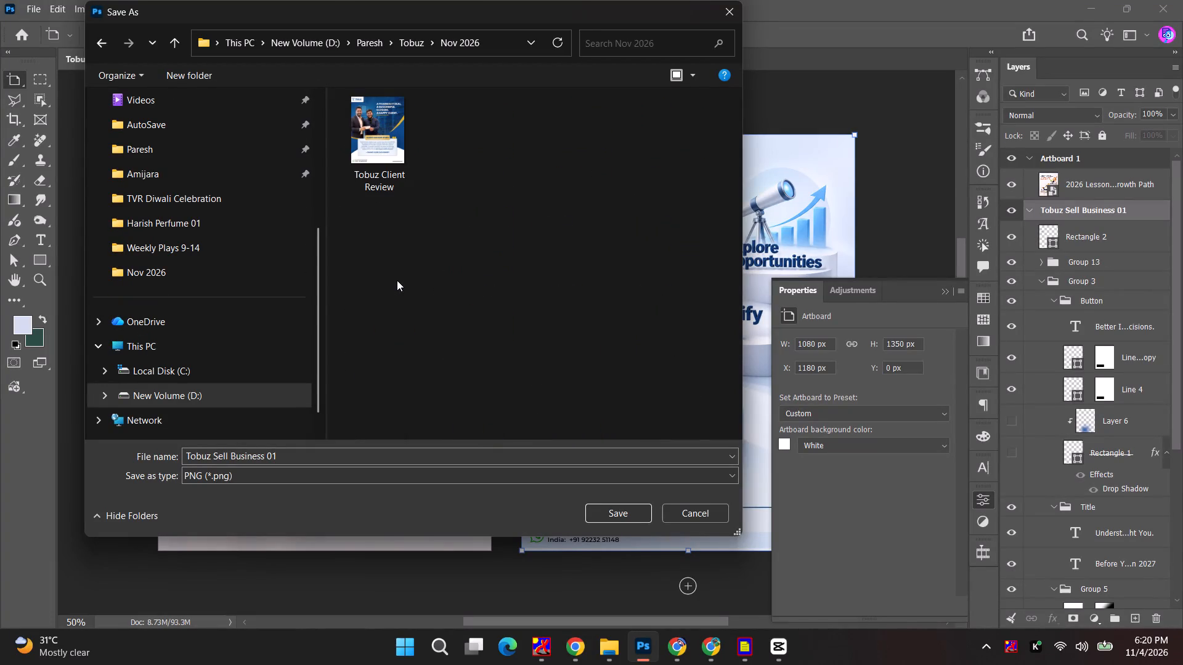
Name the exported PNG Tobuz Static 01, reusing the Photoshop file's name without its extension, and save it.
{"action": "left_click", "coordinate": [327, 449]}
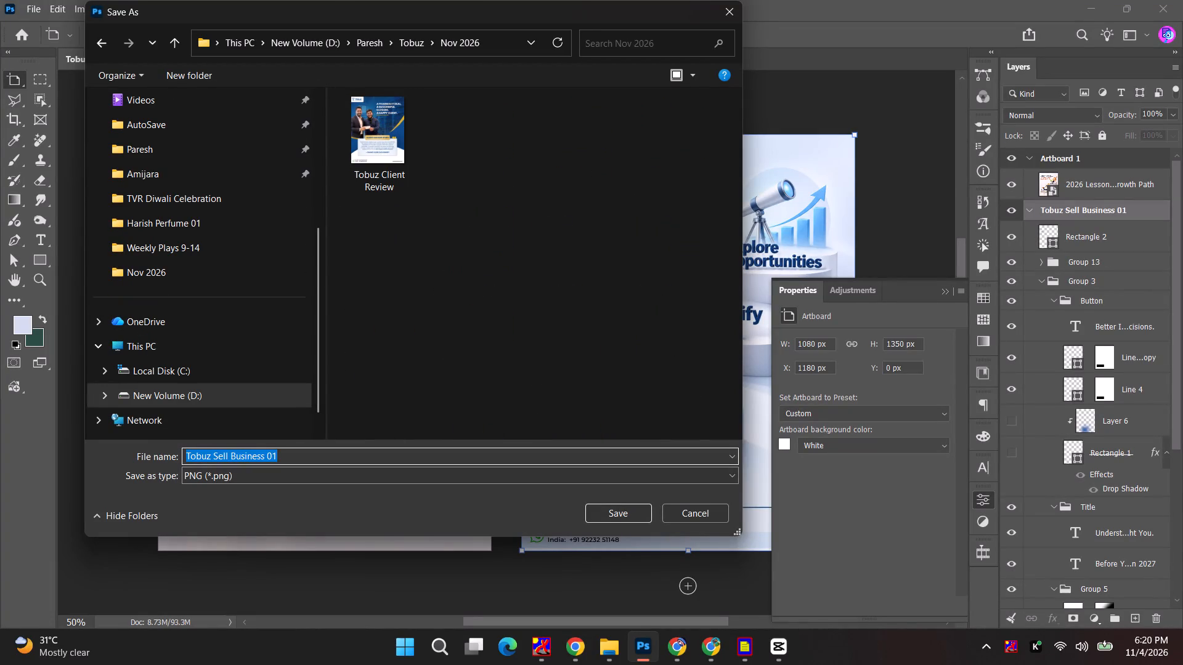
{"action": "type", "text": "to"}
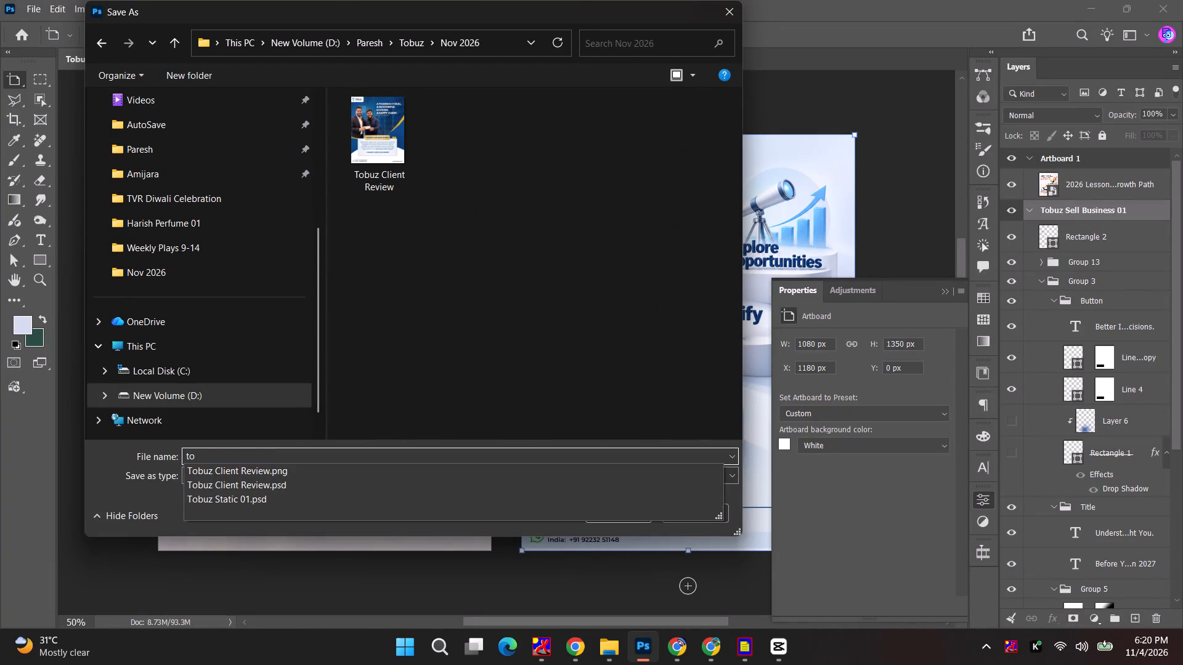
{"action": "key", "text": "Down"}
{"action": "key", "text": "Down"}
{"action": "key", "text": "Down"}
{"action": "key", "text": "BackSpace"}
{"action": "key", "text": "BackSpace"}
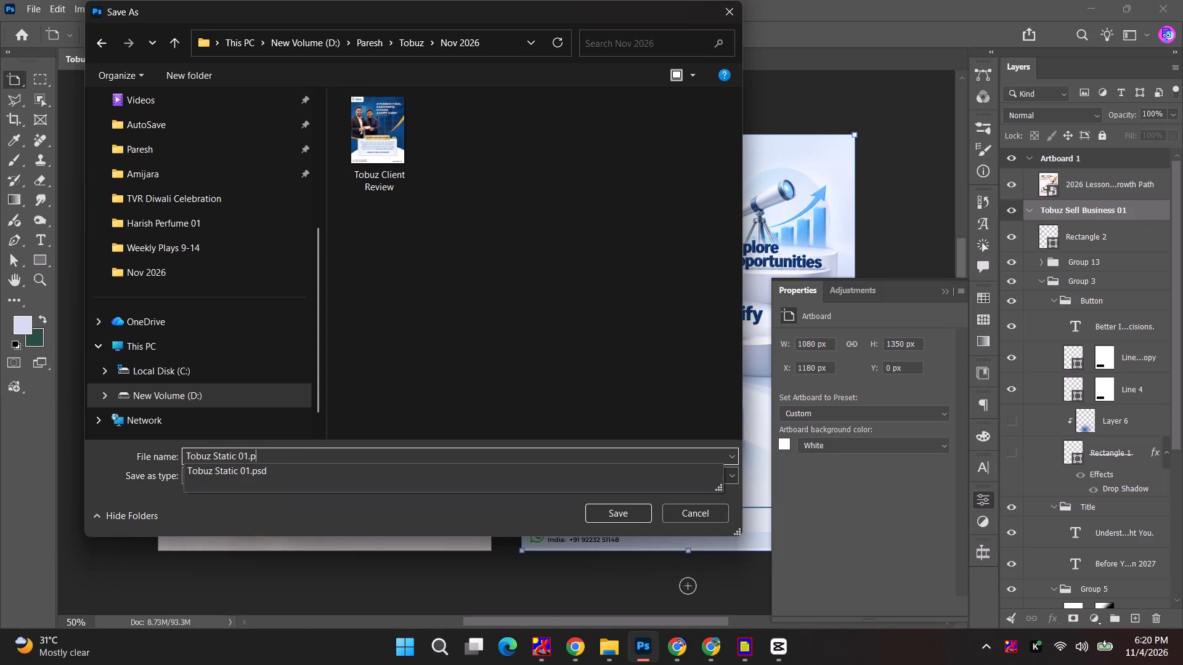
{"action": "key", "text": "BackSpace"}
{"action": "key", "text": "BackSpace"}
{"action": "key", "text": "Return"}
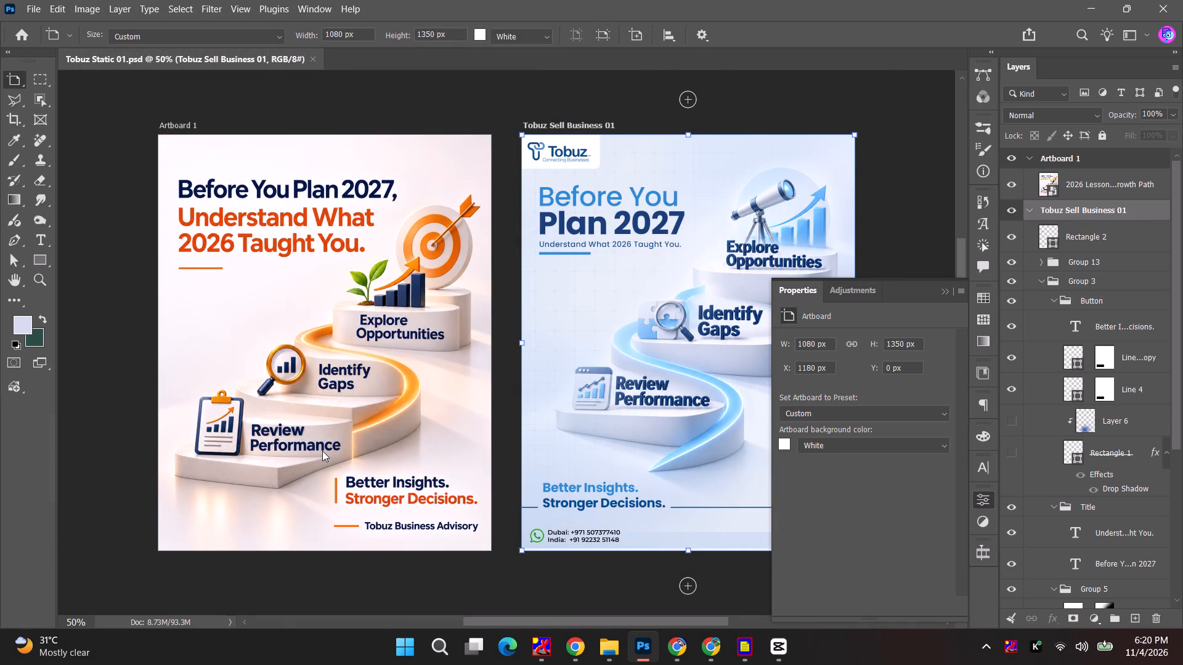